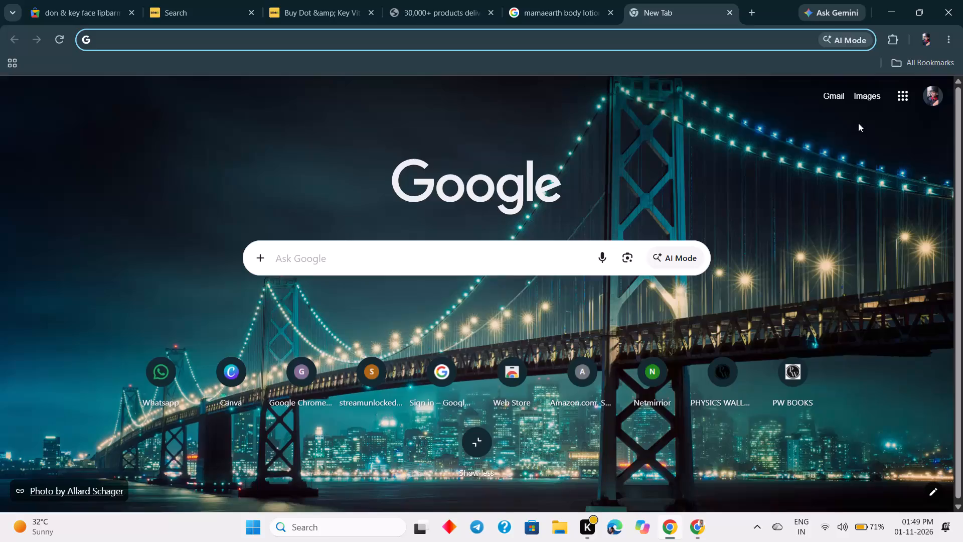
Switch to the Soni Chrome profile.
left_click(926, 41)
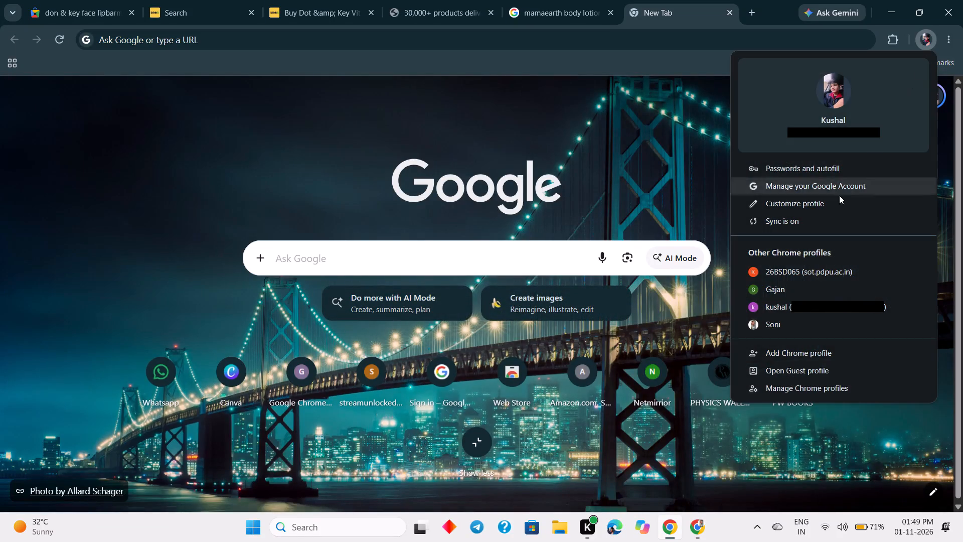
left_click(797, 316)
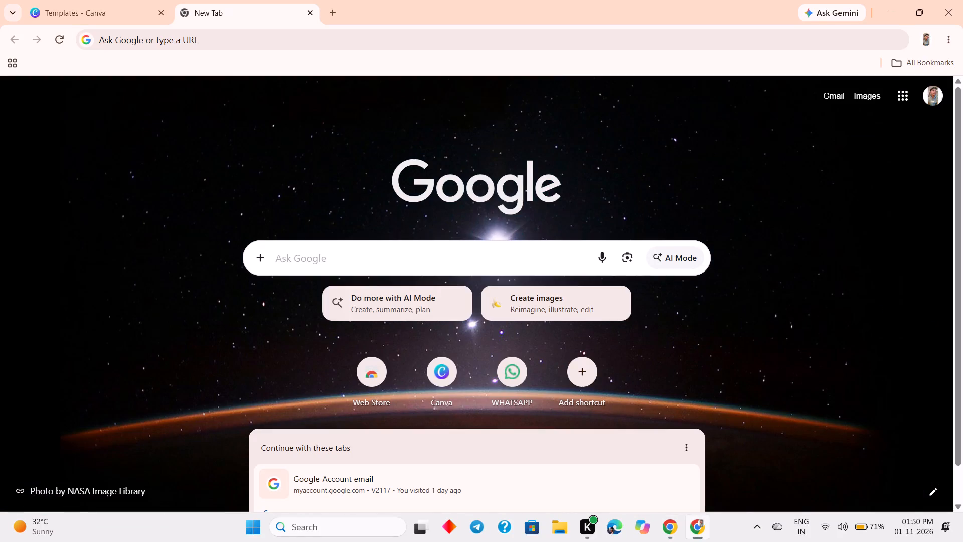
Find the Canva website through Google, open it and log in.
left_click(432, 266)
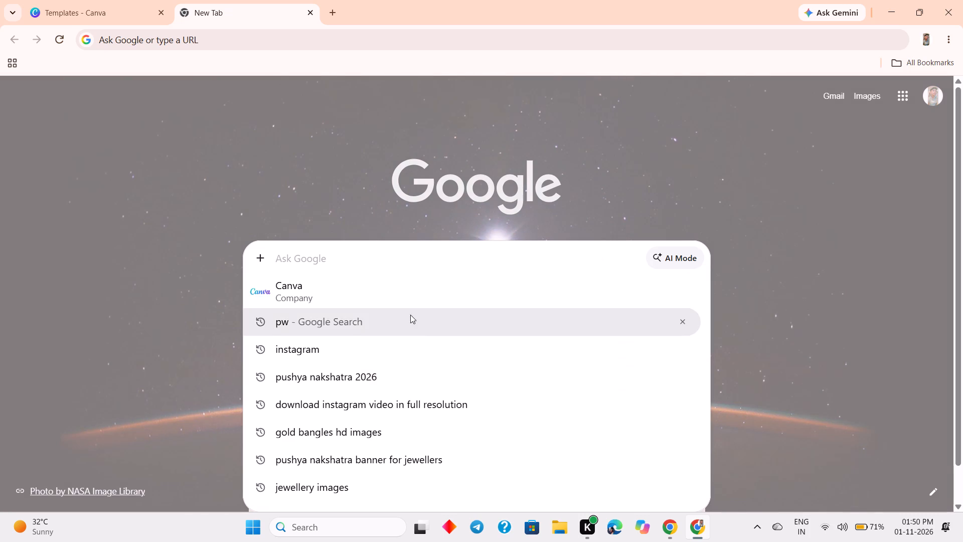
left_click(410, 299)
left_click(312, 228)
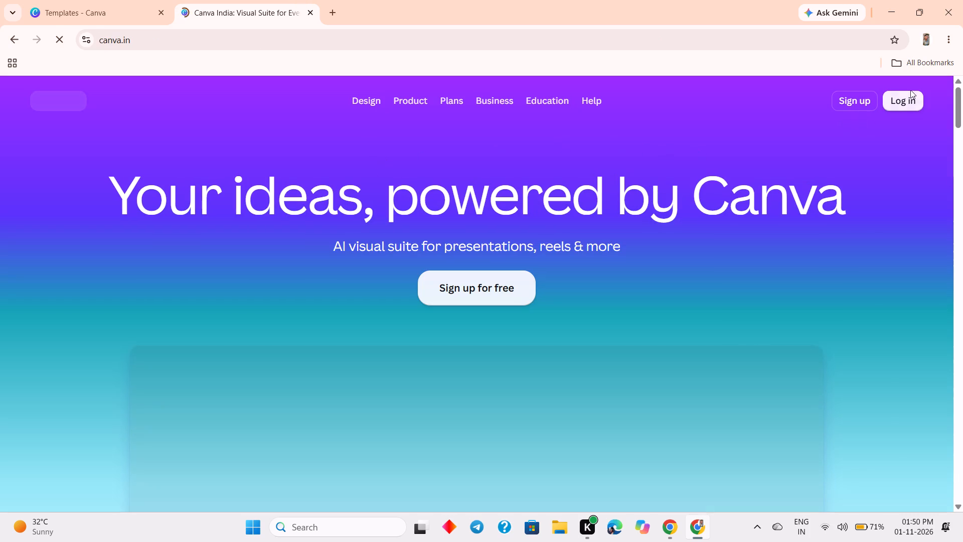
left_click(912, 95)
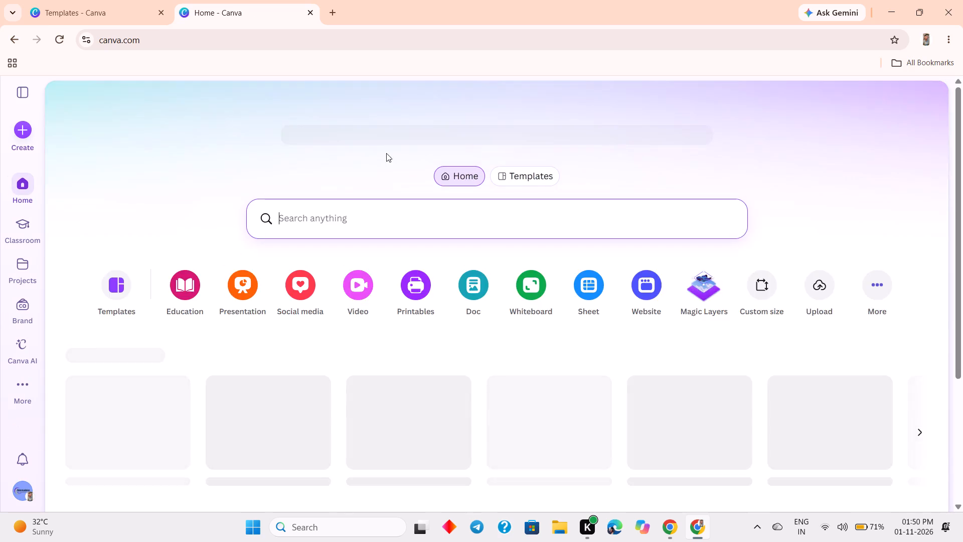
Search Canva for "happy dhanteras".
left_click(374, 257)
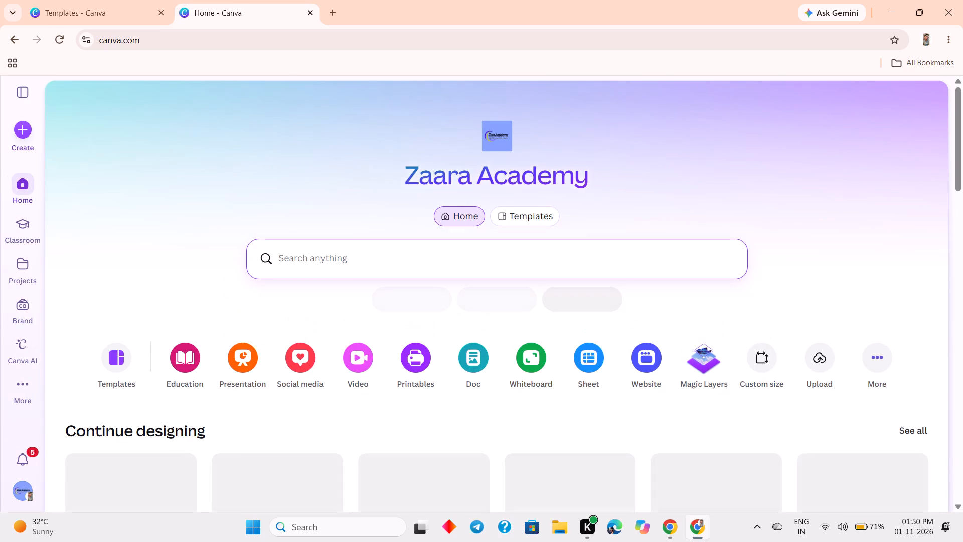
type("dh")
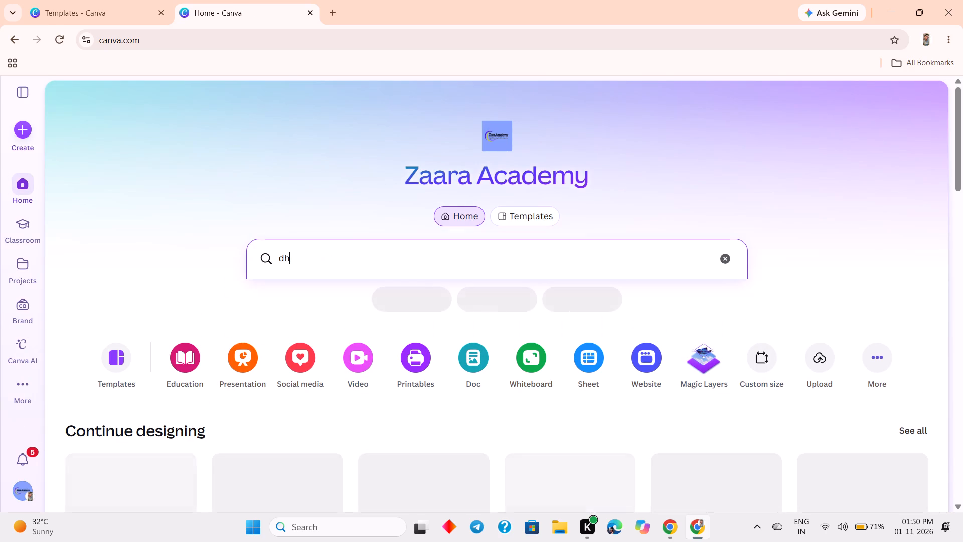
type("ante")
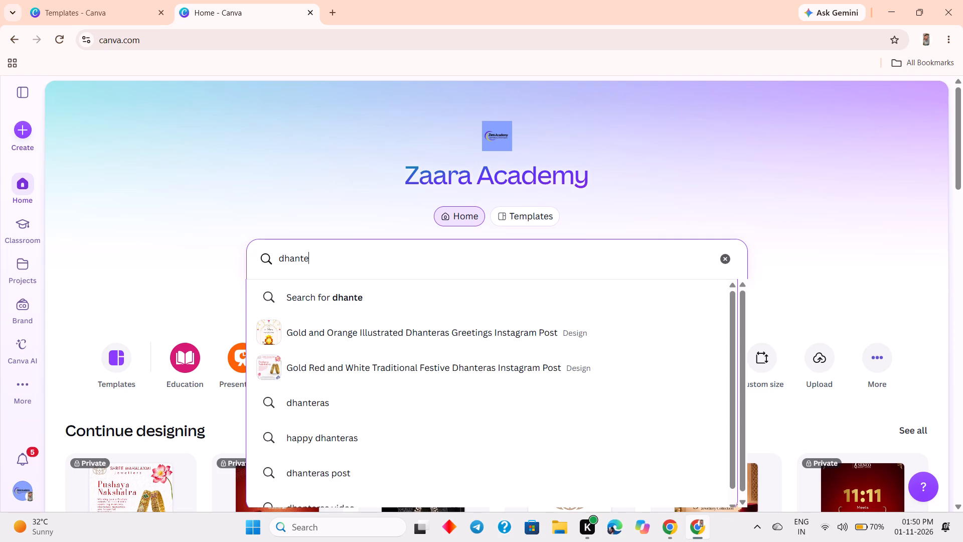
key("r")
left_click(329, 427)
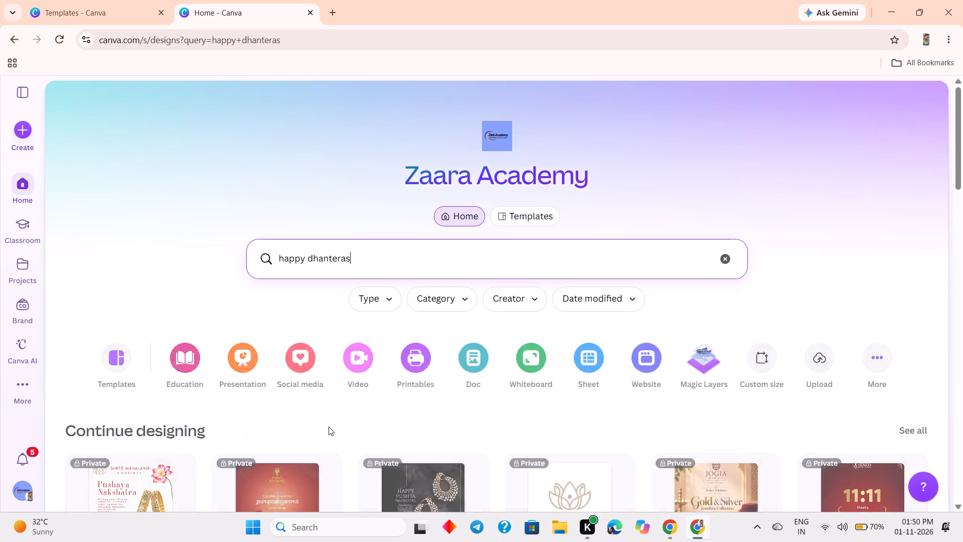
Browse the Happy Dhanteras template results, loading further batches each time the end of the list is reached.
scroll(240, 102, "down", 13)
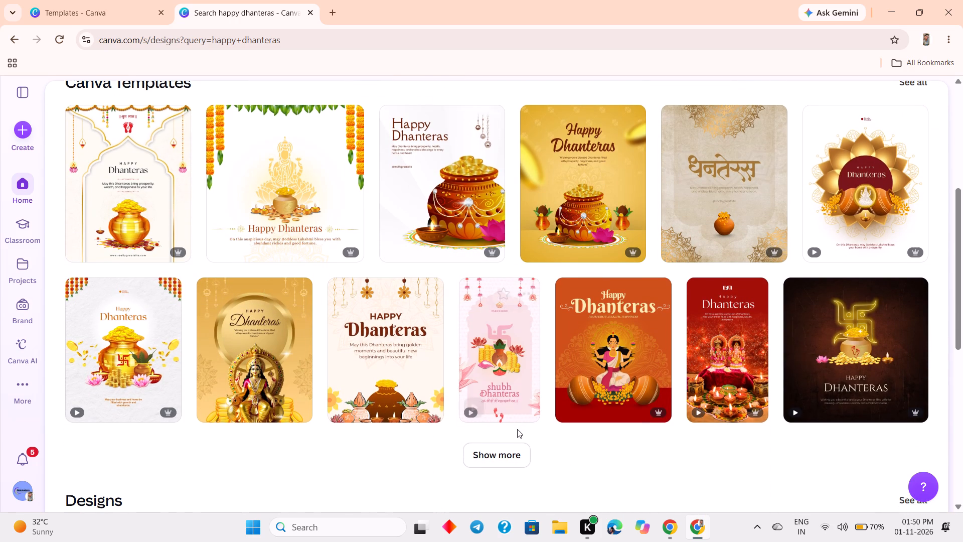
left_click(498, 453)
scroll(429, 285, "down", 5)
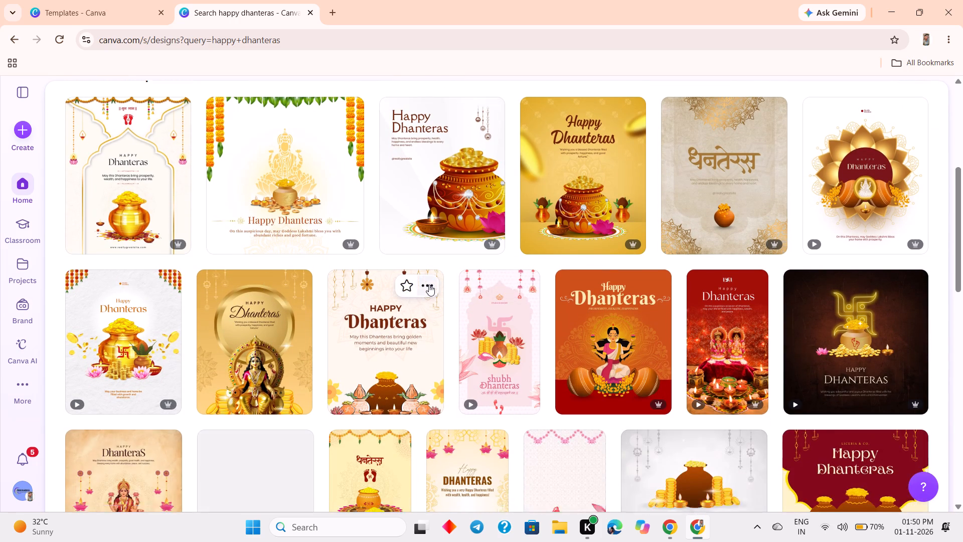
scroll(429, 285, "down", 16)
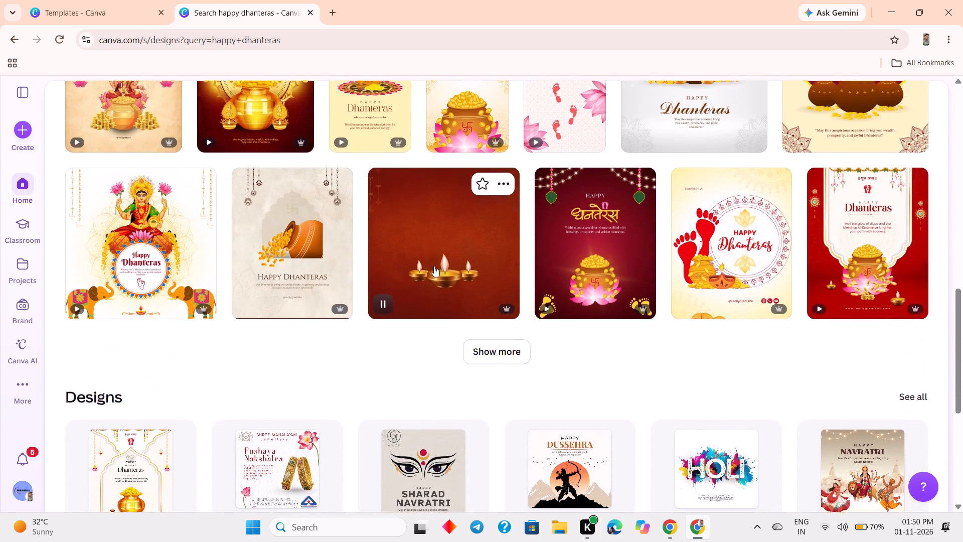
left_click(494, 342)
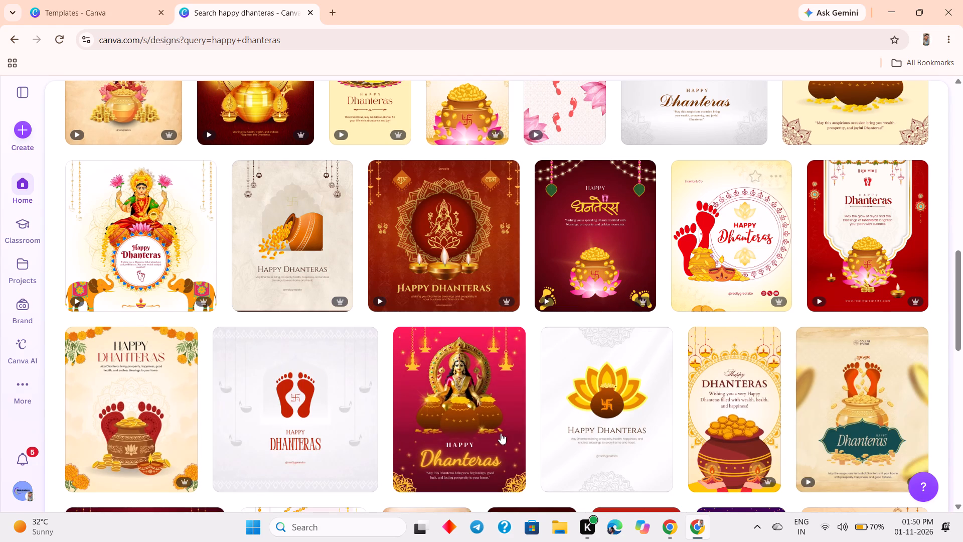
scroll(341, 319, "down", 7)
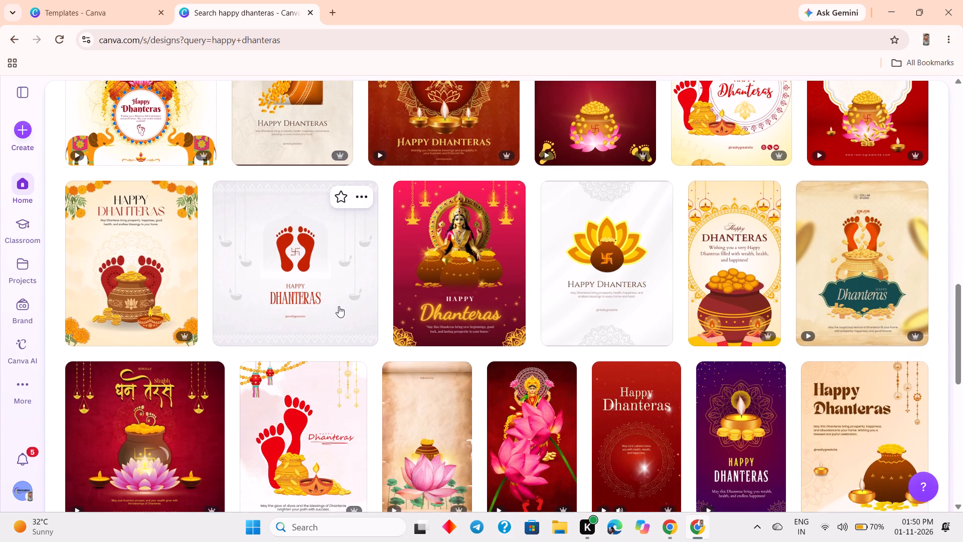
scroll(339, 306, "down", 6)
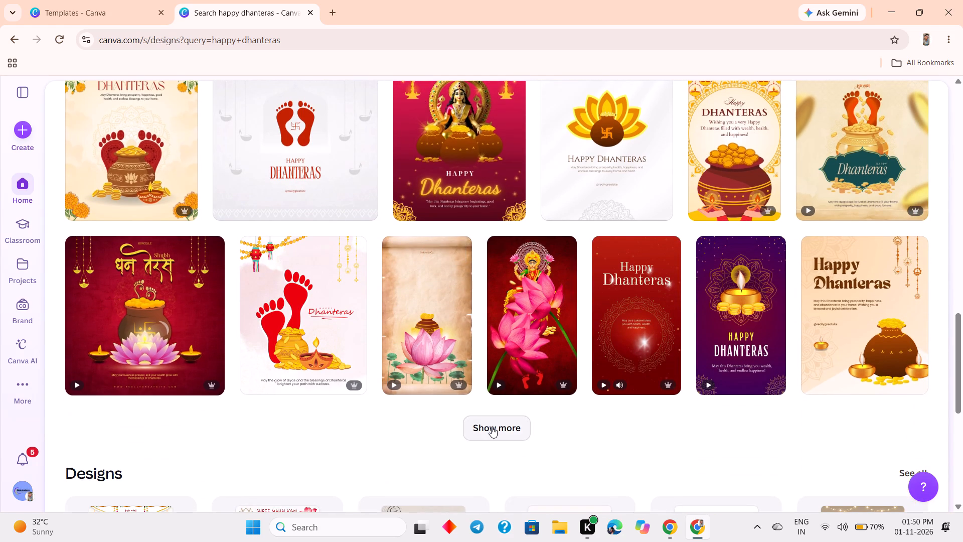
left_click(492, 427)
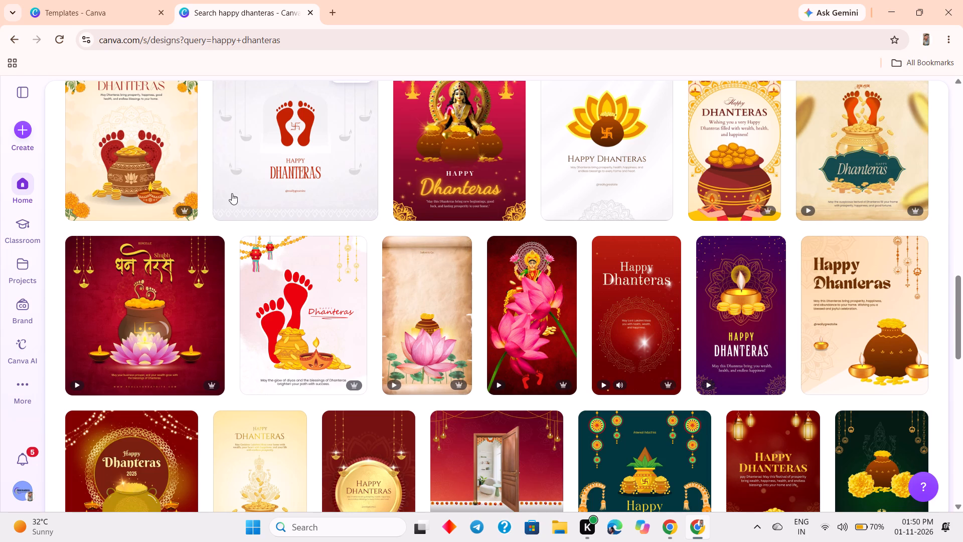
scroll(200, 196, "down", 20)
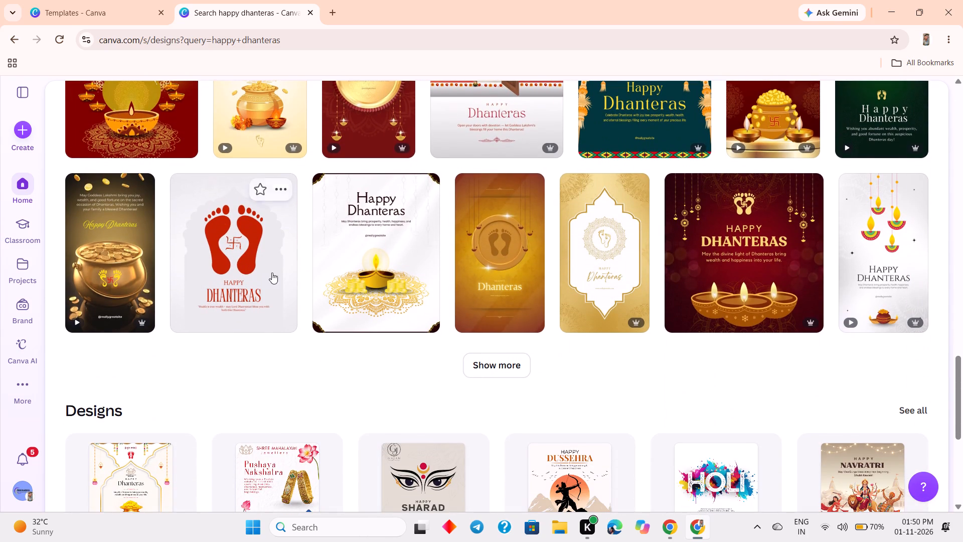
left_click(499, 356)
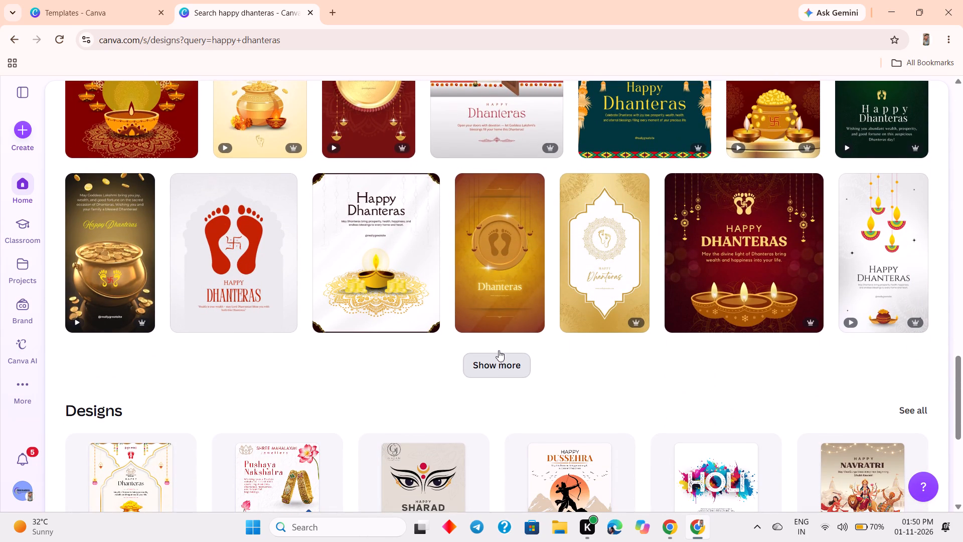
Look back over the loaded Dhanteras templates up to the first rows under Canva Templates.
scroll(470, 257, "up", 9)
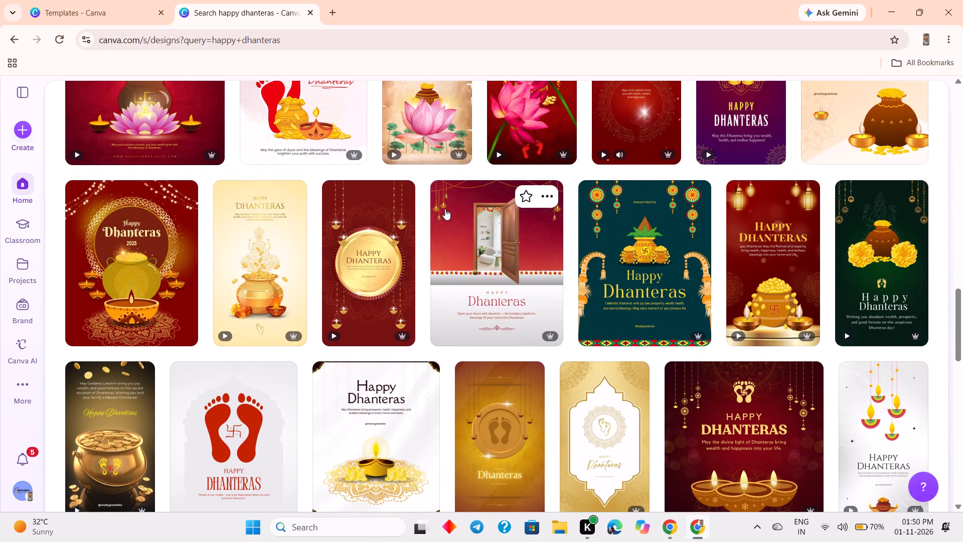
scroll(445, 209, "up", 17)
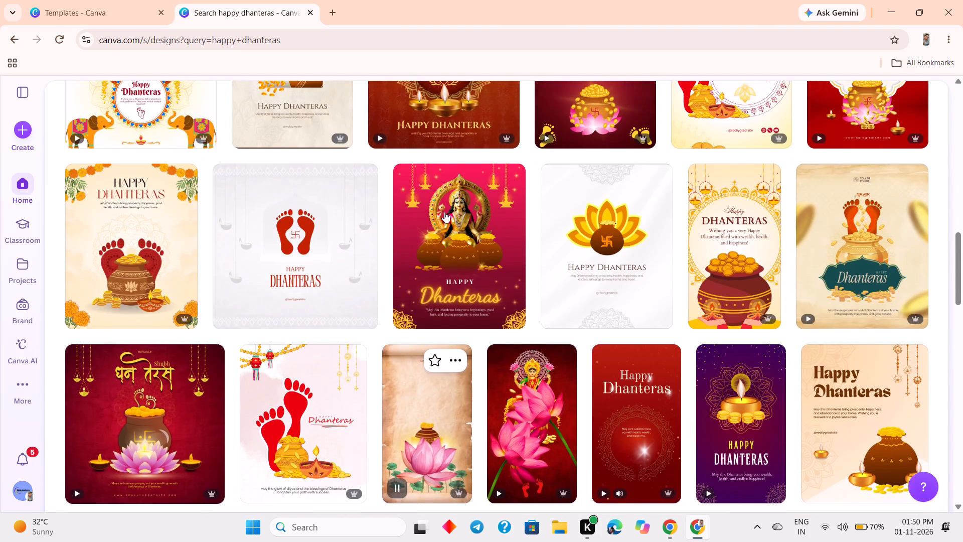
scroll(475, 111, "up", 11)
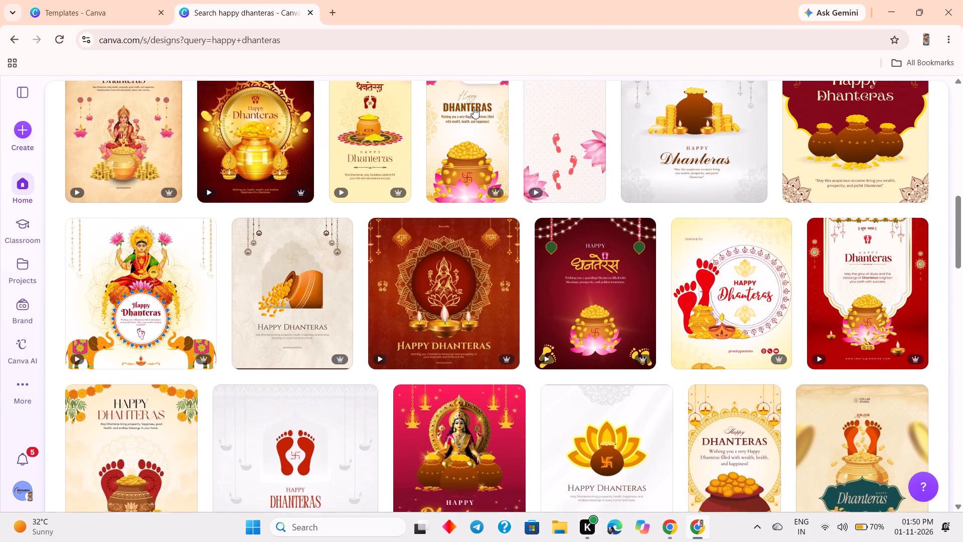
scroll(473, 107, "up", 20)
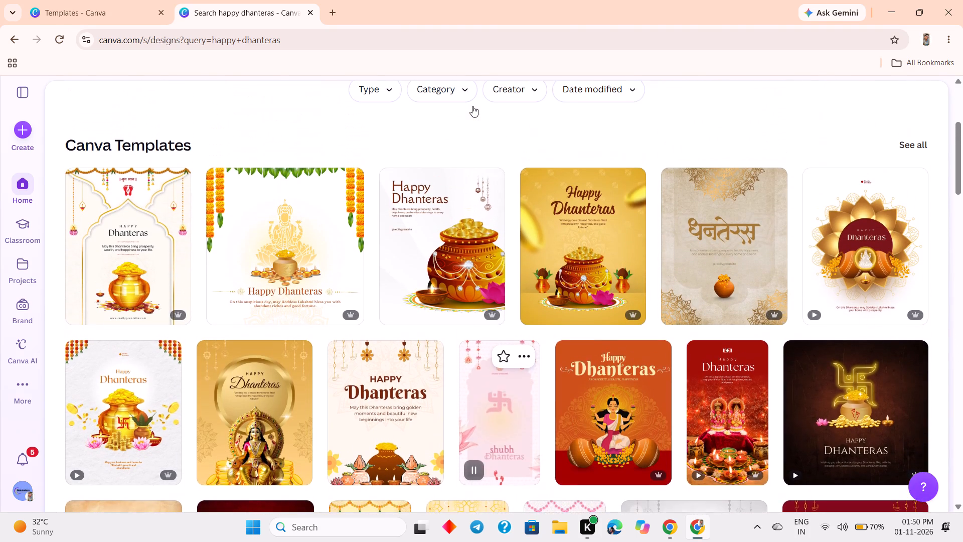
scroll(498, 126, "up", 1)
Examine the Dhanteras templates again from the first rows down to the end of the loaded results.
scroll(732, 219, "down", 6)
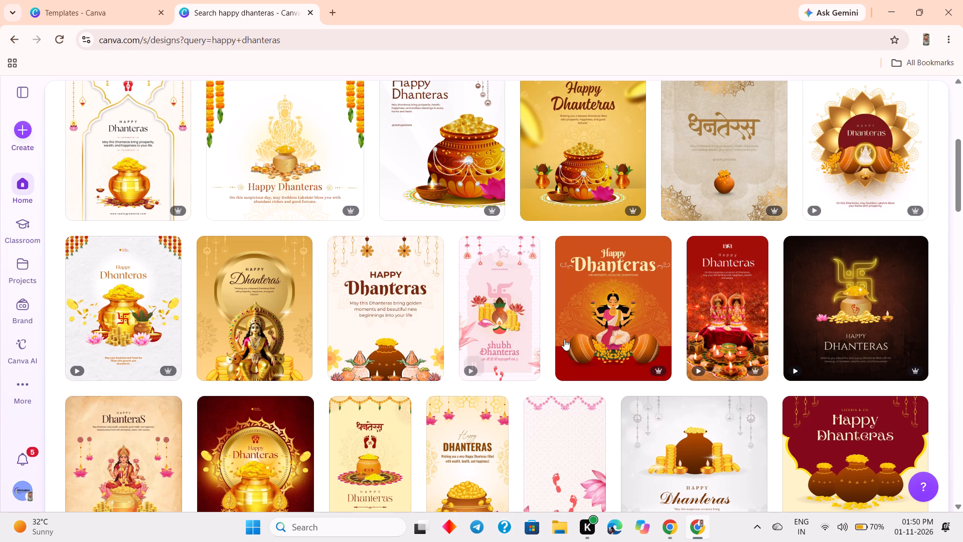
scroll(473, 355, "down", 4)
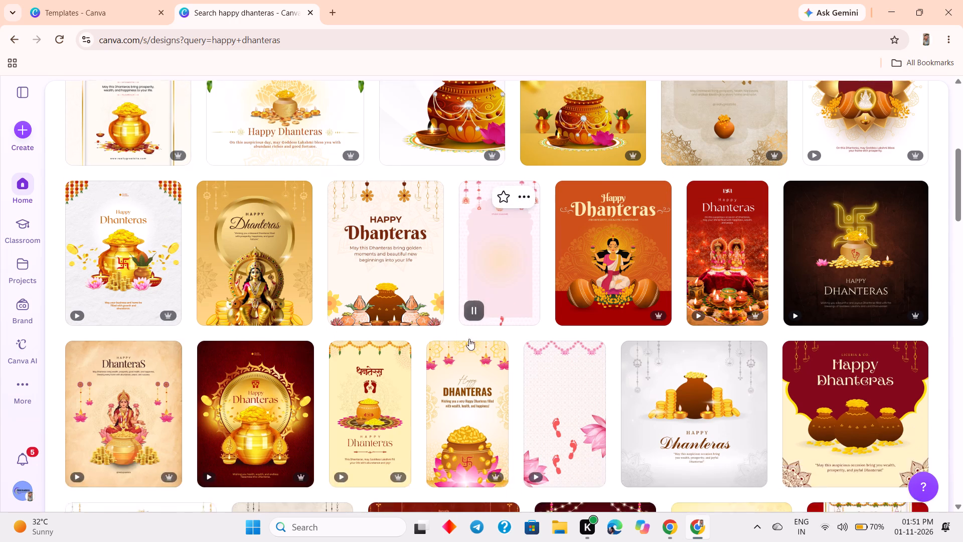
scroll(469, 339, "down", 7)
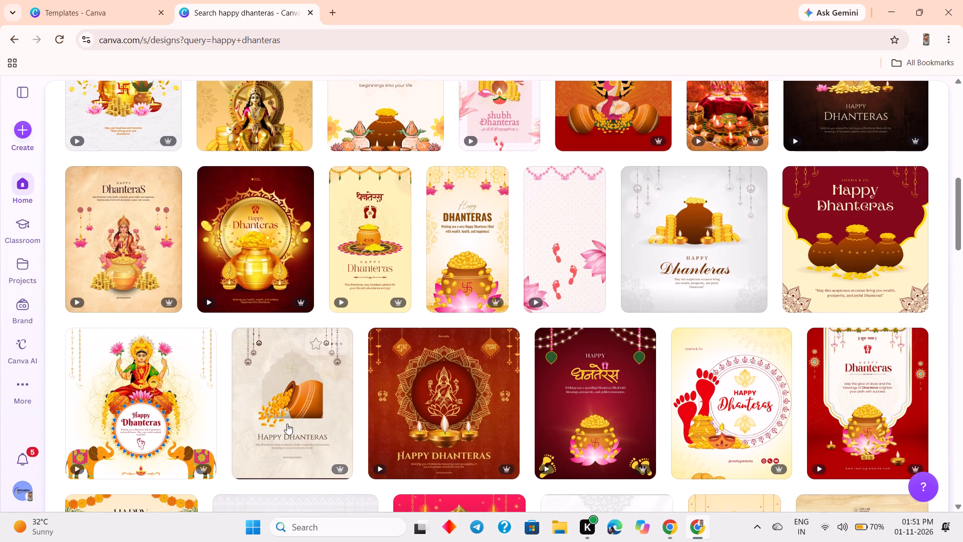
scroll(469, 379, "down", 7)
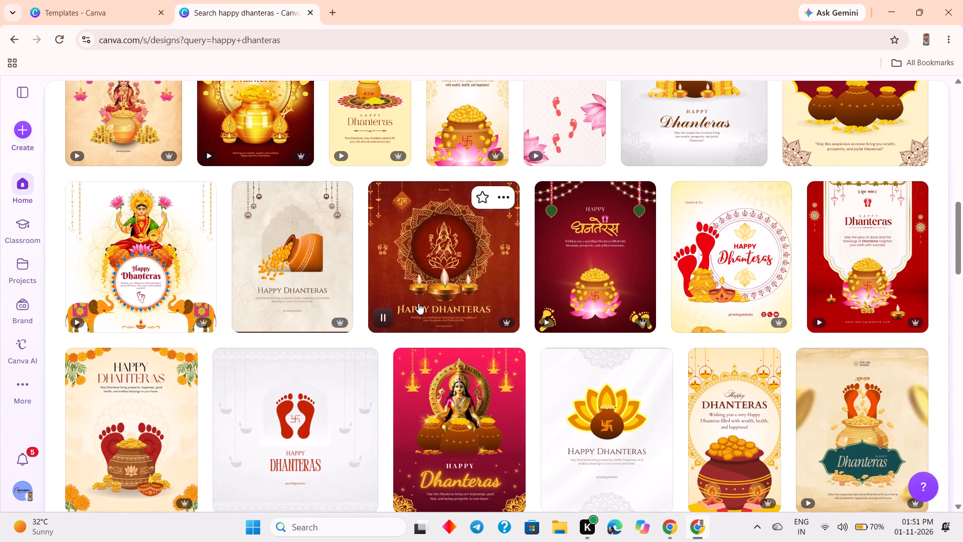
scroll(418, 303, "down", 14)
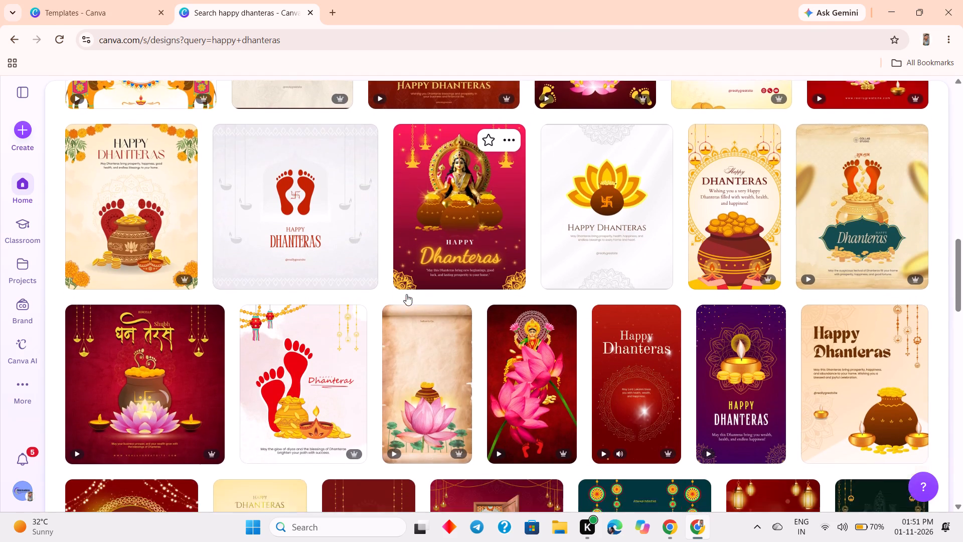
scroll(406, 293, "down", 19)
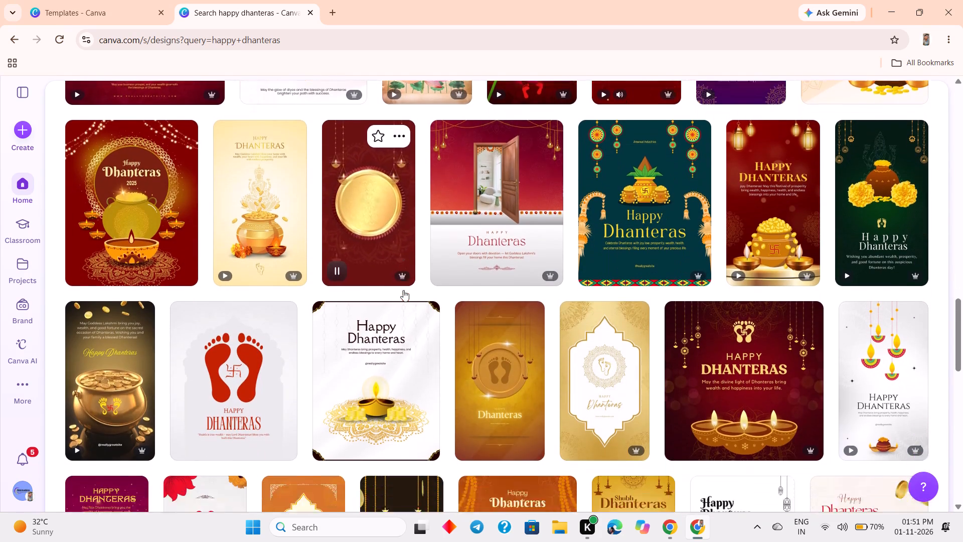
scroll(402, 288, "down", 7)
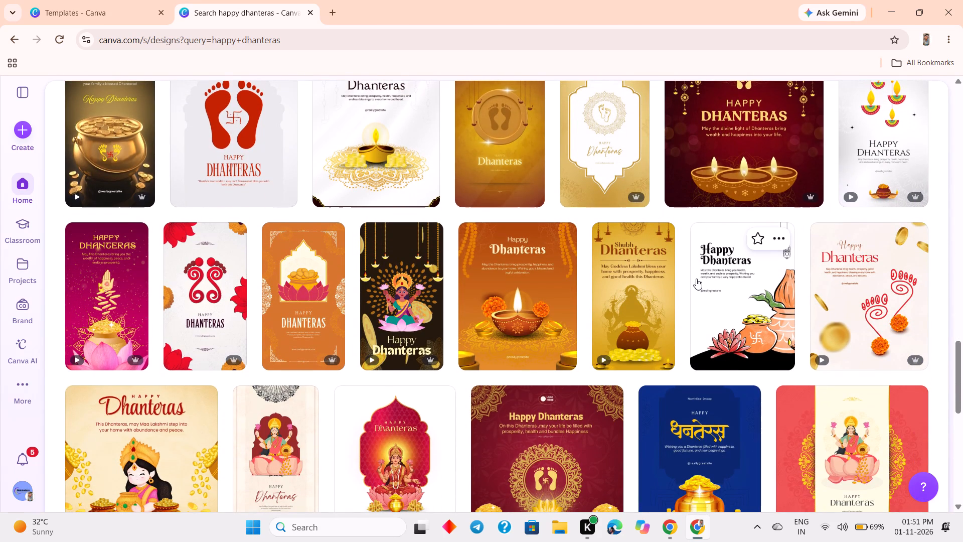
scroll(693, 276, "down", 6)
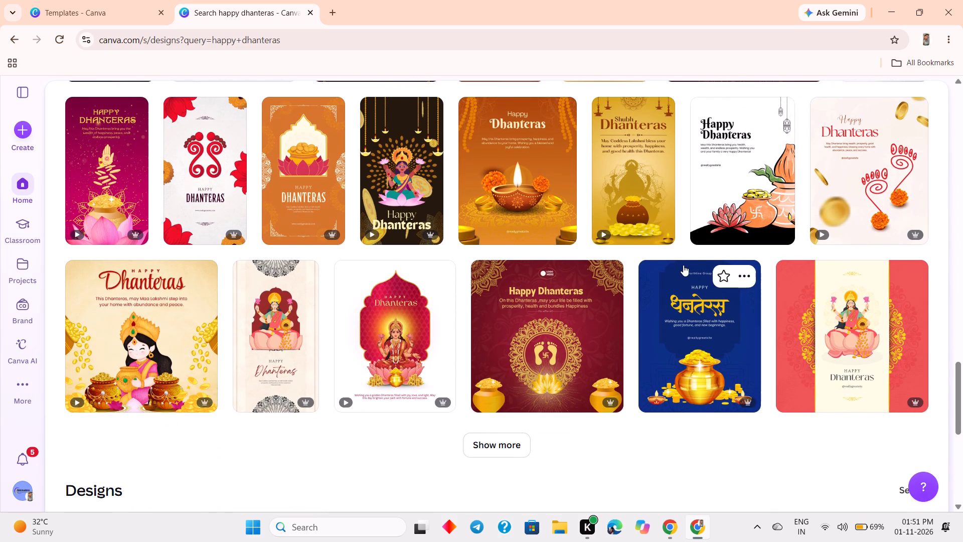
Load two further batches of Happy Dhanteras templates and look through each down to the end of the list.
left_click(477, 439)
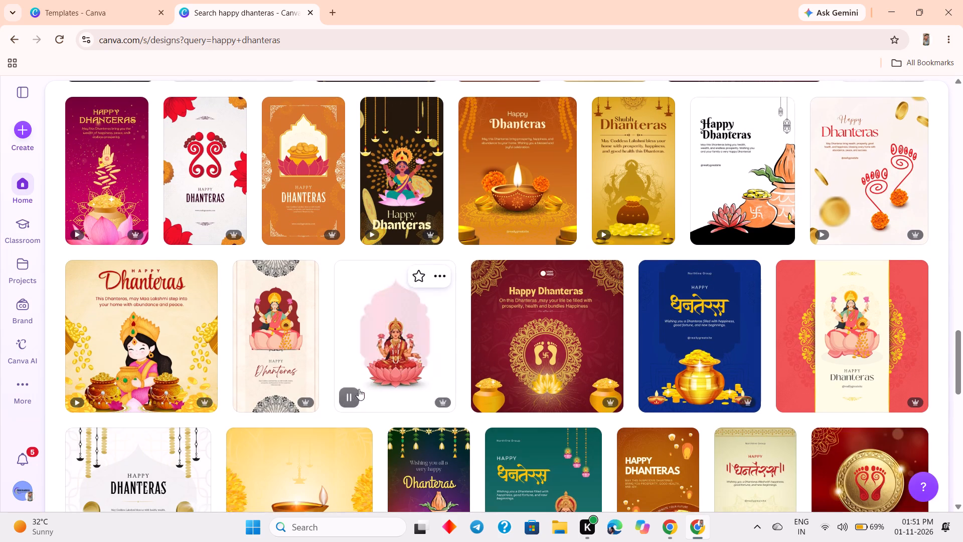
scroll(362, 387, "down", 10)
scroll(354, 316, "down", 7)
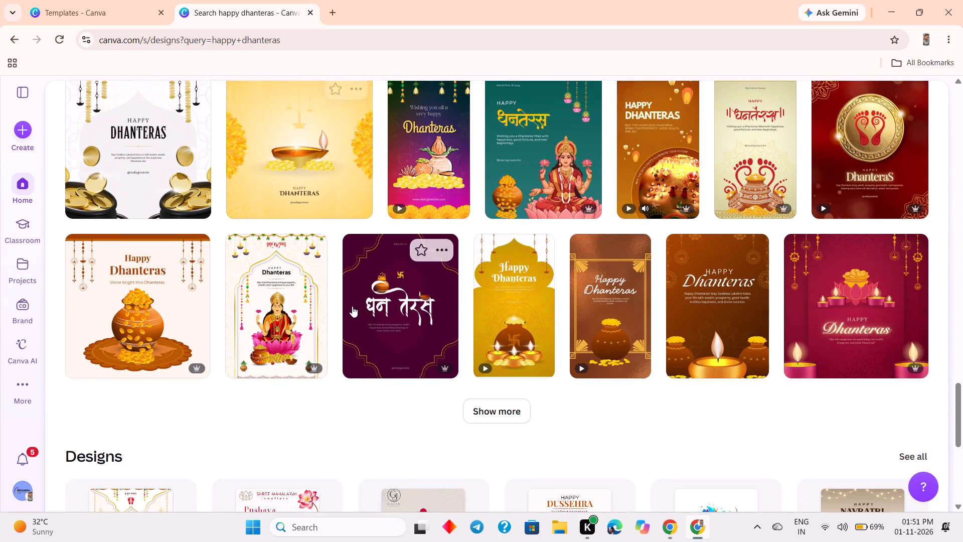
scroll(352, 306, "down", 5)
left_click(498, 317)
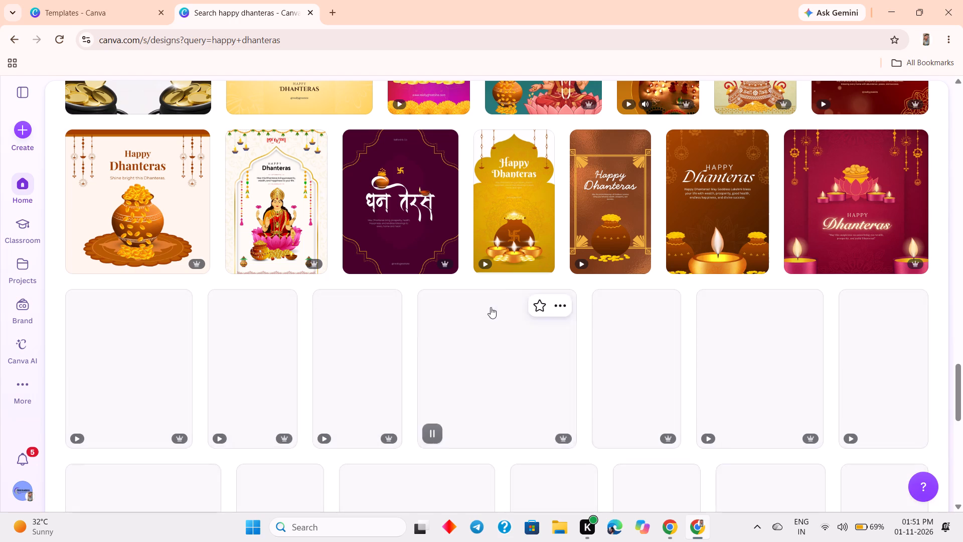
scroll(95, 294, "down", 5)
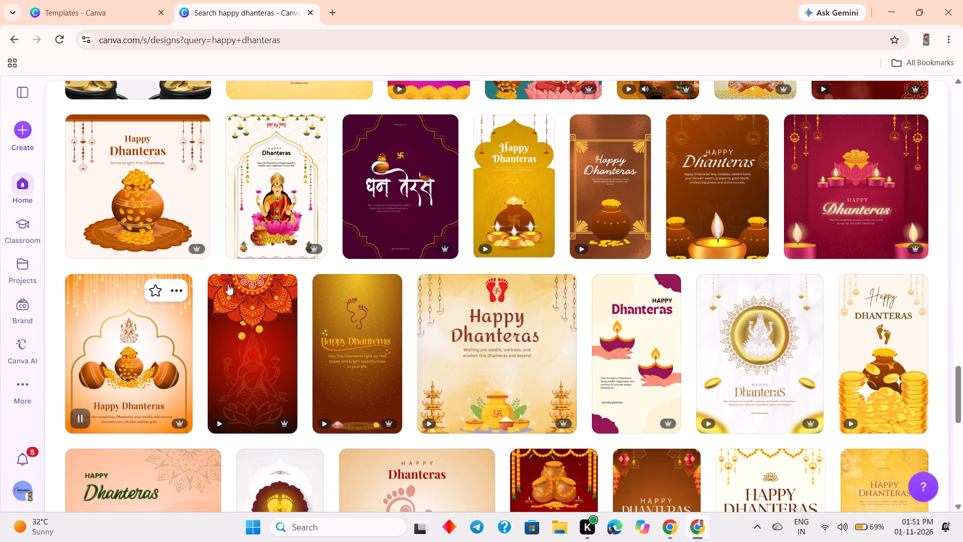
scroll(228, 284, "down", 3)
scroll(451, 233, "down", 7)
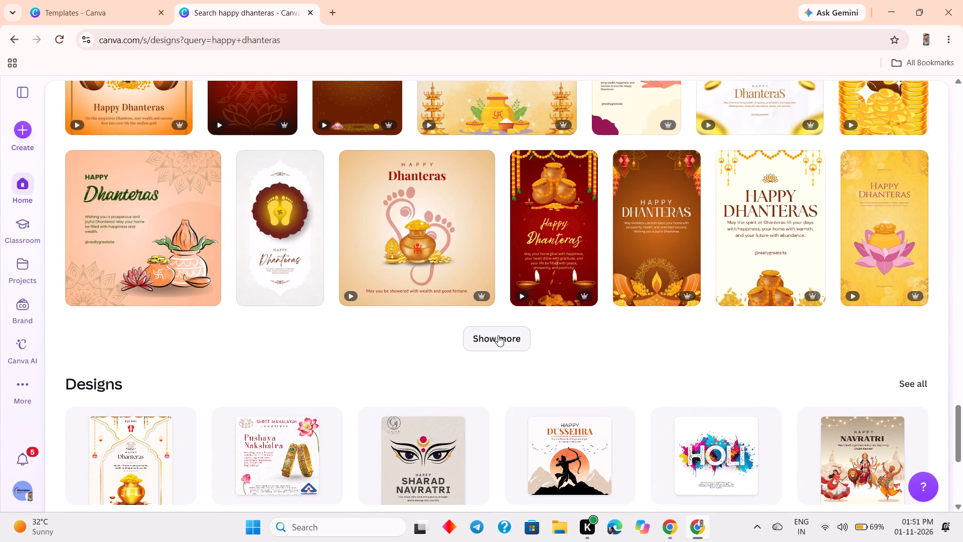
Load another batch of Dhanteras templates and examine its rows, comparing them with the rows just above.
left_click(498, 335)
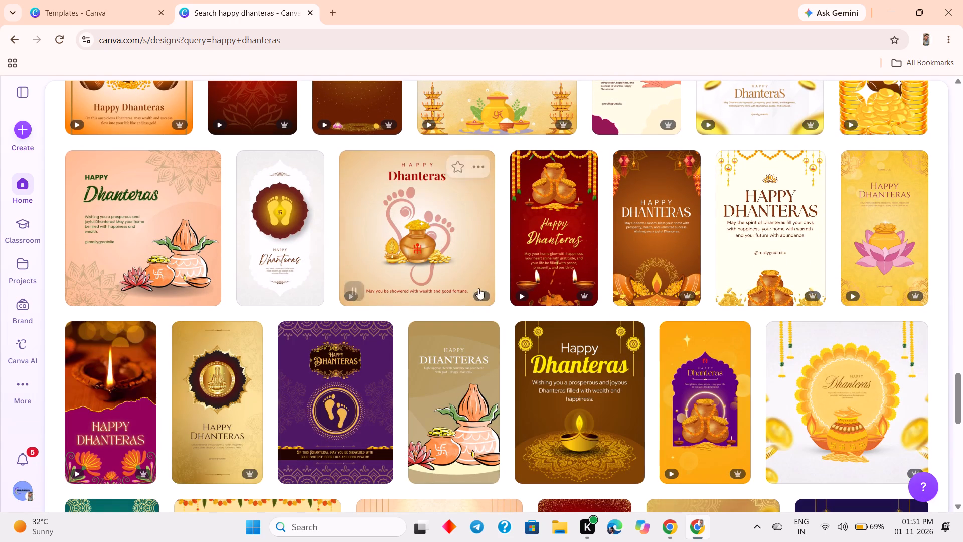
scroll(293, 174, "down", 15)
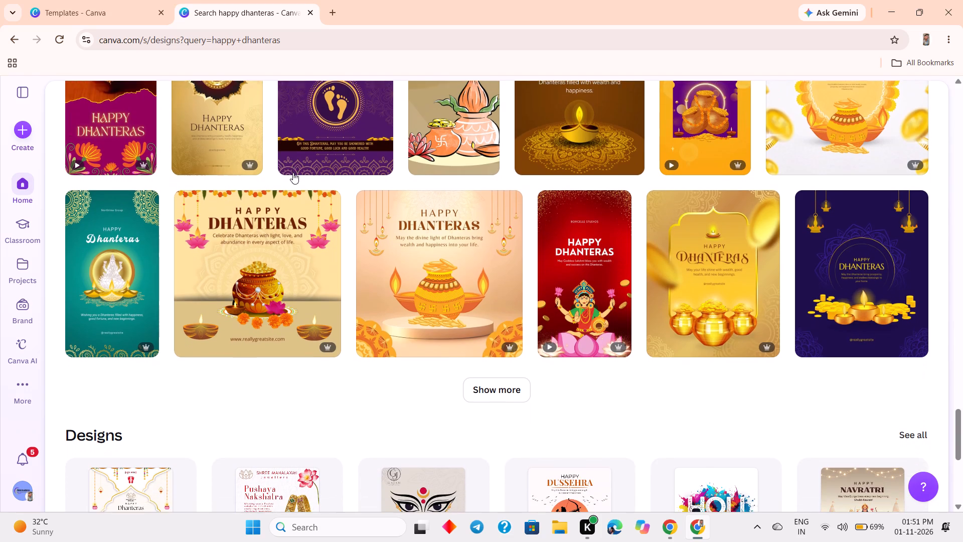
scroll(293, 173, "down", 1)
scroll(293, 173, "up", 6)
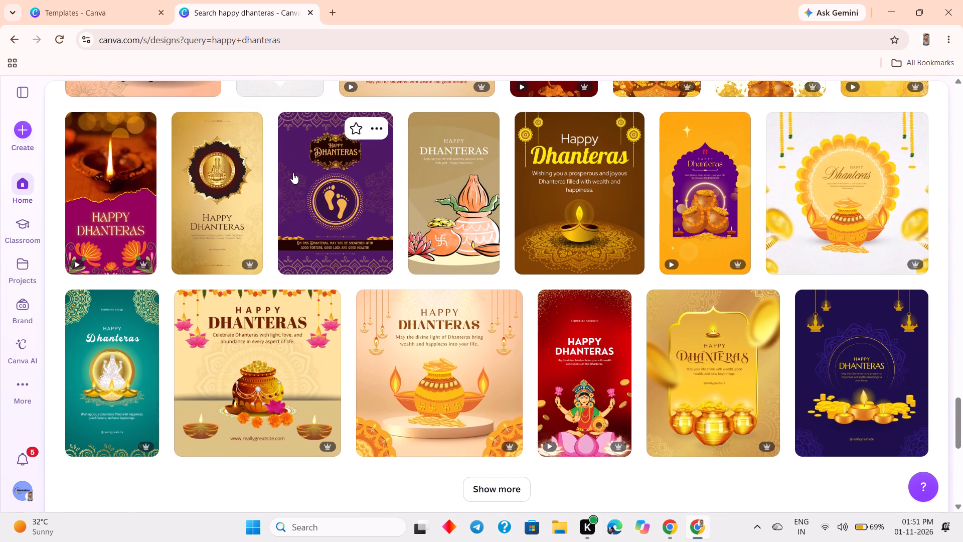
scroll(292, 173, "up", 5)
scroll(292, 173, "down", 3)
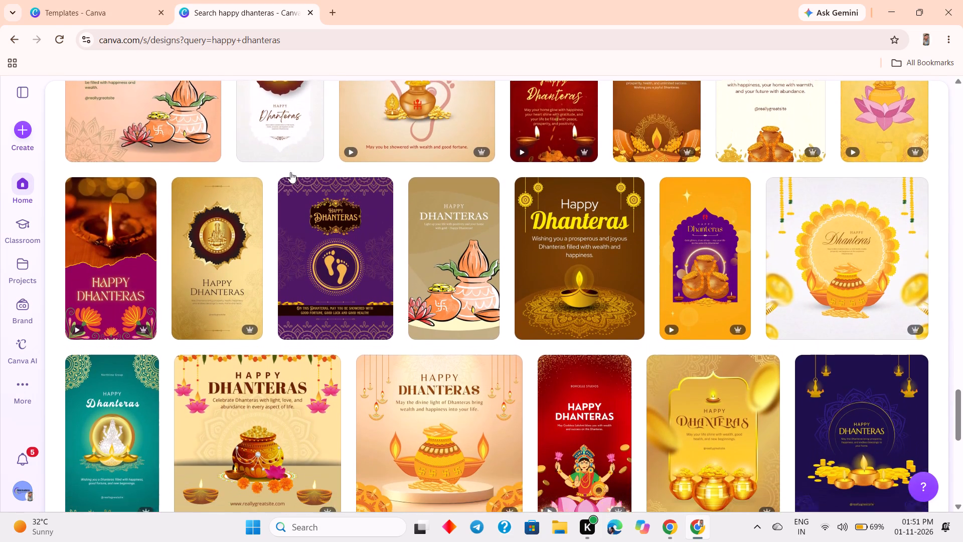
scroll(290, 172, "down", 7)
scroll(288, 172, "up", 2)
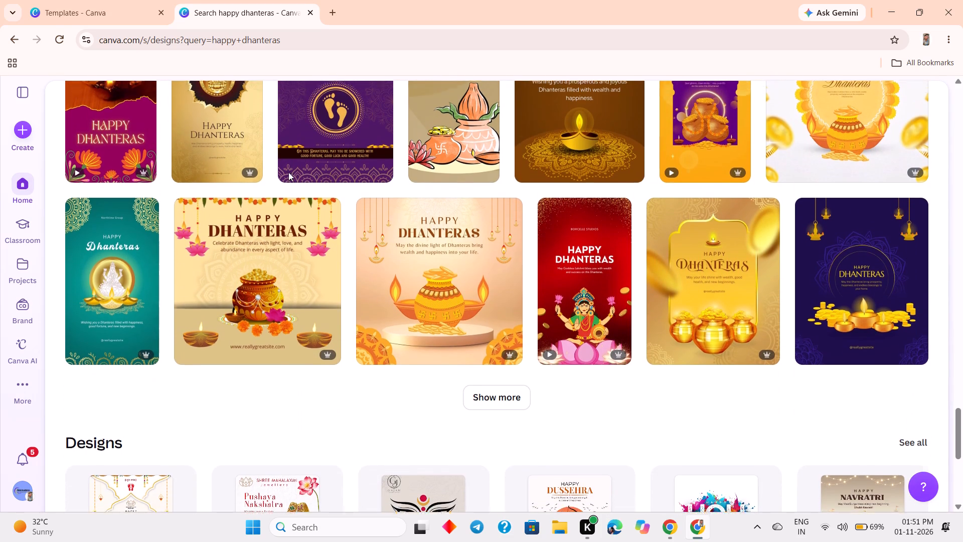
scroll(288, 172, "up", 8)
scroll(288, 172, "down", 6)
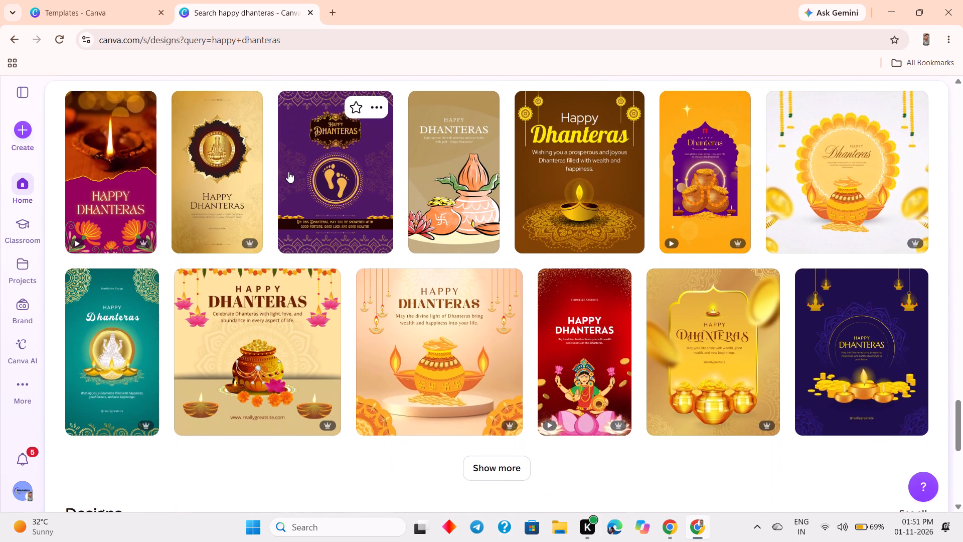
scroll(288, 172, "down", 8)
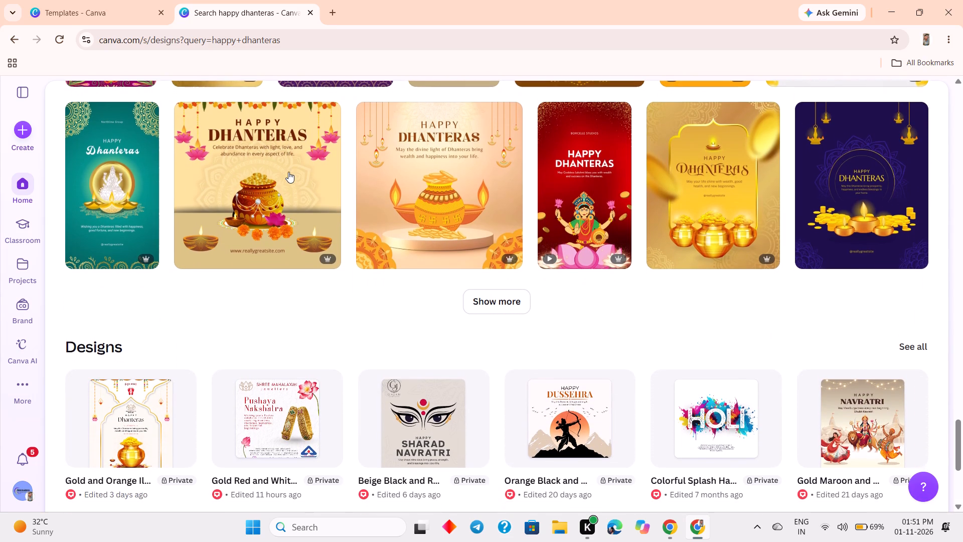
Load one more batch of Dhanteras templates and view its rows down to the end of the list.
left_click_drag(503, 299, 507, 301)
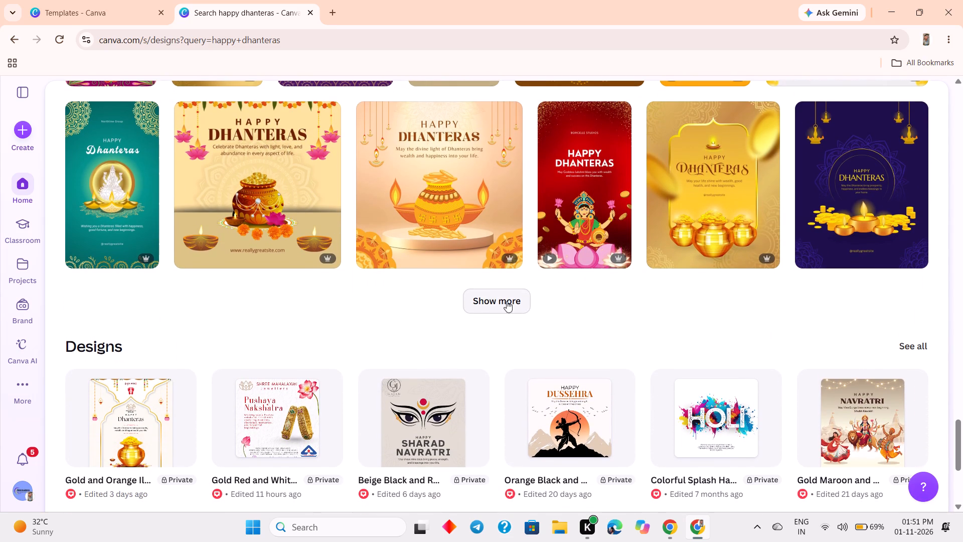
left_click_drag(507, 301, 523, 291)
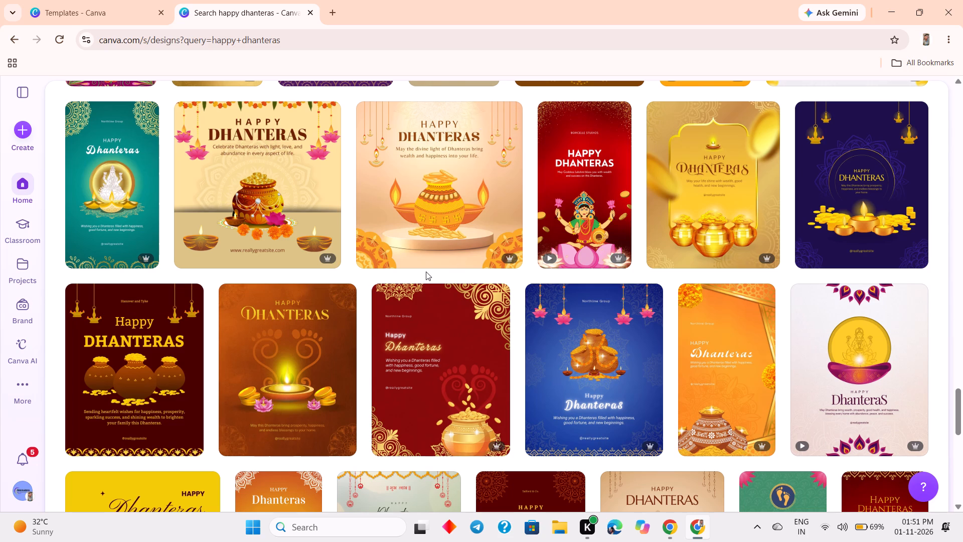
scroll(430, 278, "down", 15)
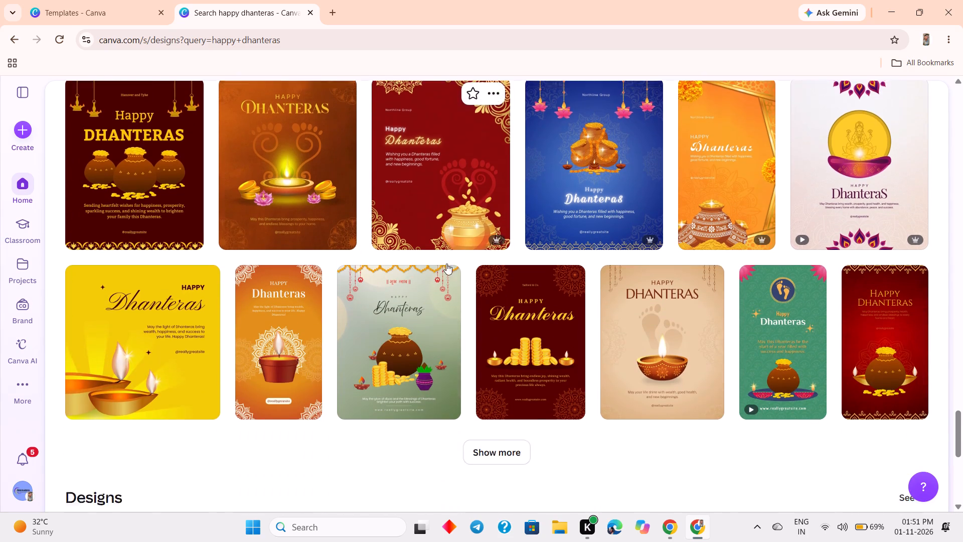
Look back over all loaded Dhanteras templates up to the first rows under Canva Templates.
scroll(468, 169, "up", 9)
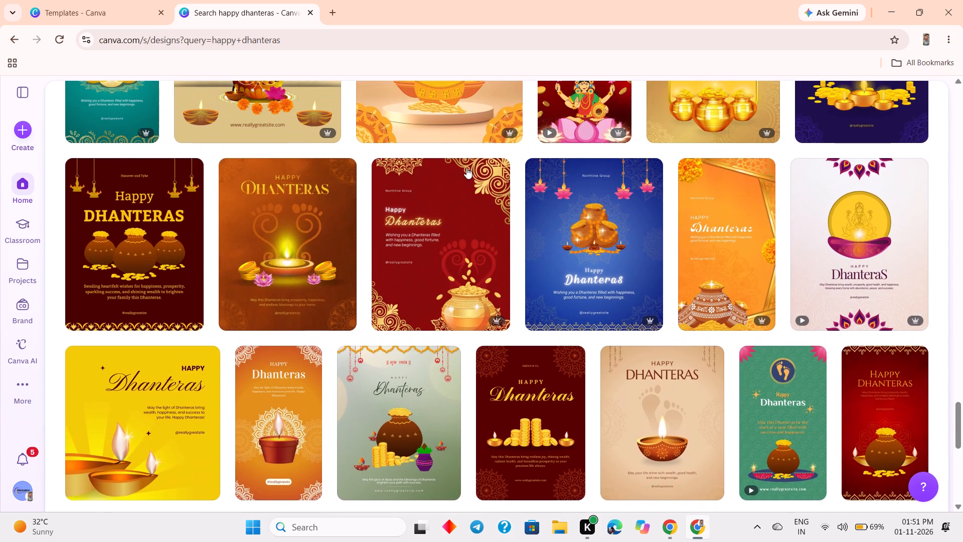
scroll(466, 168, "up", 6)
scroll(466, 167, "up", 18)
scroll(466, 166, "up", 8)
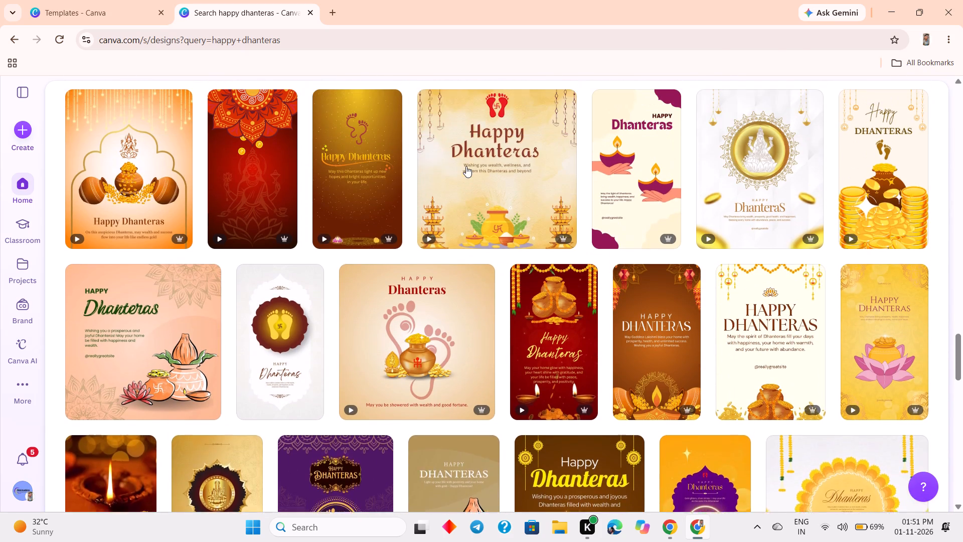
scroll(466, 166, "up", 18)
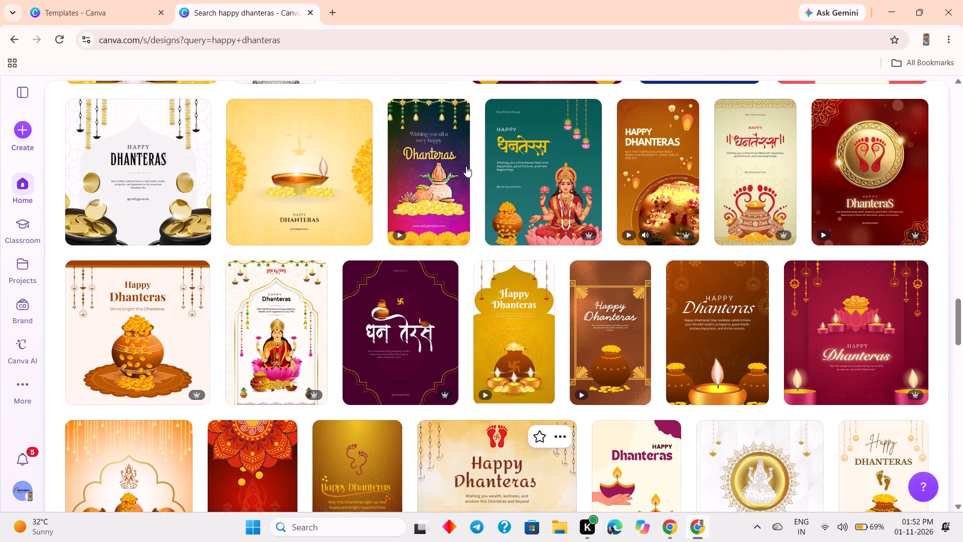
scroll(466, 166, "up", 20)
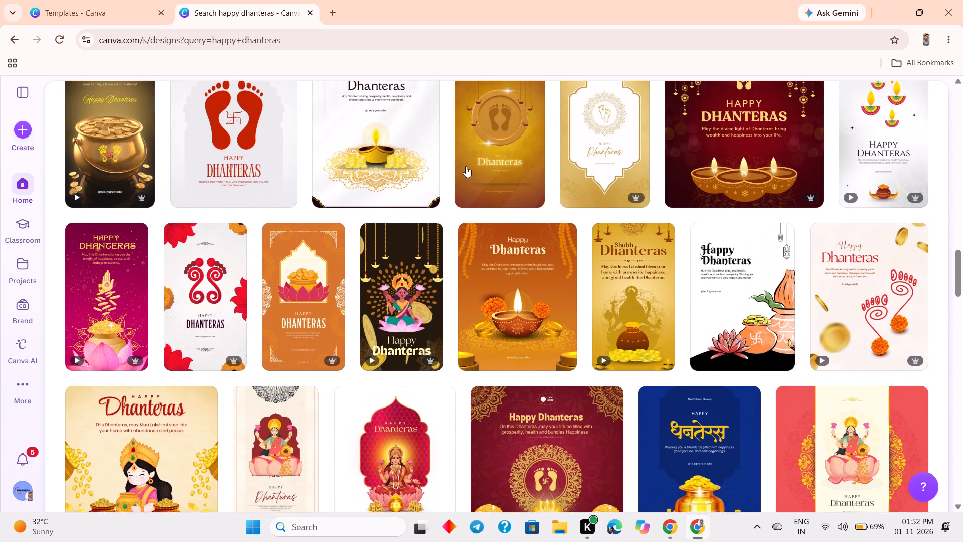
scroll(466, 166, "up", 17)
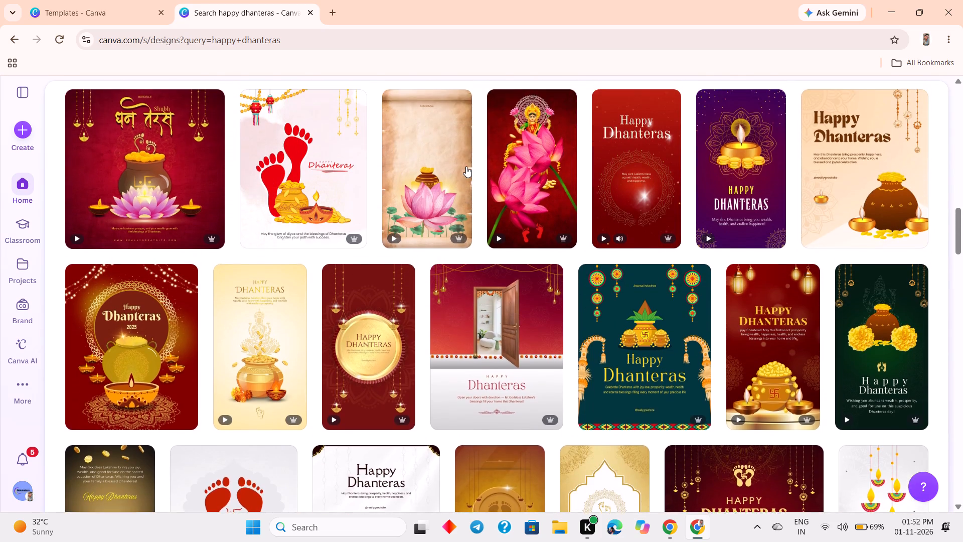
scroll(466, 166, "up", 16)
scroll(466, 166, "up", 9)
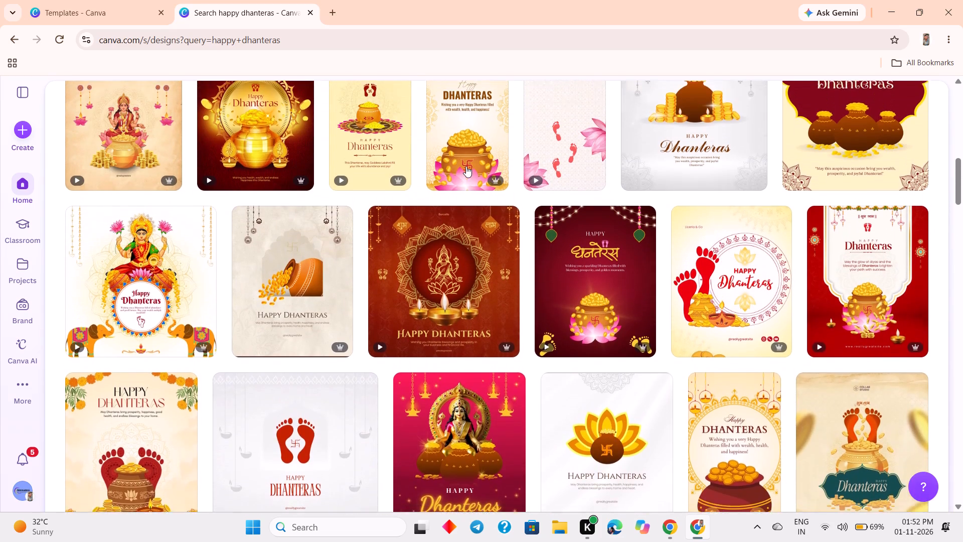
scroll(466, 166, "up", 17)
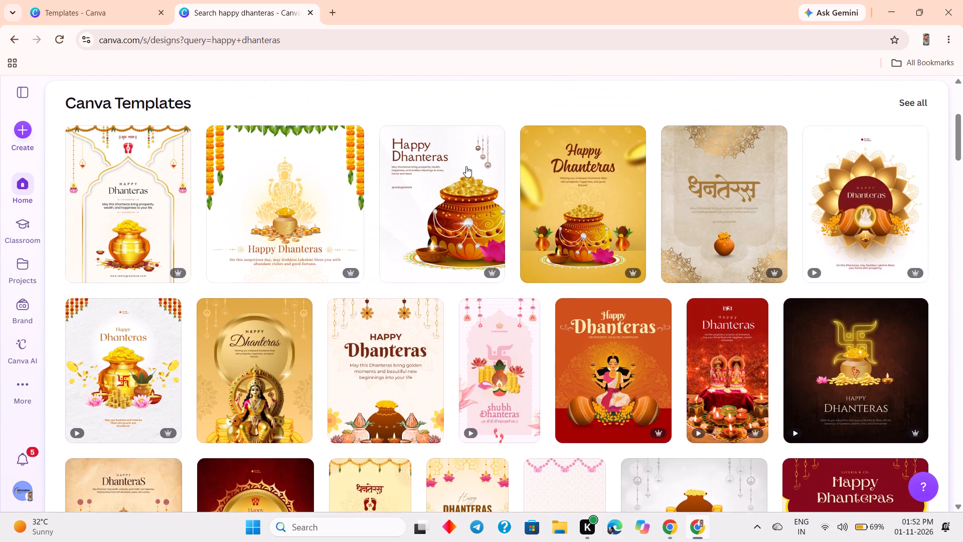
scroll(466, 166, "up", 3)
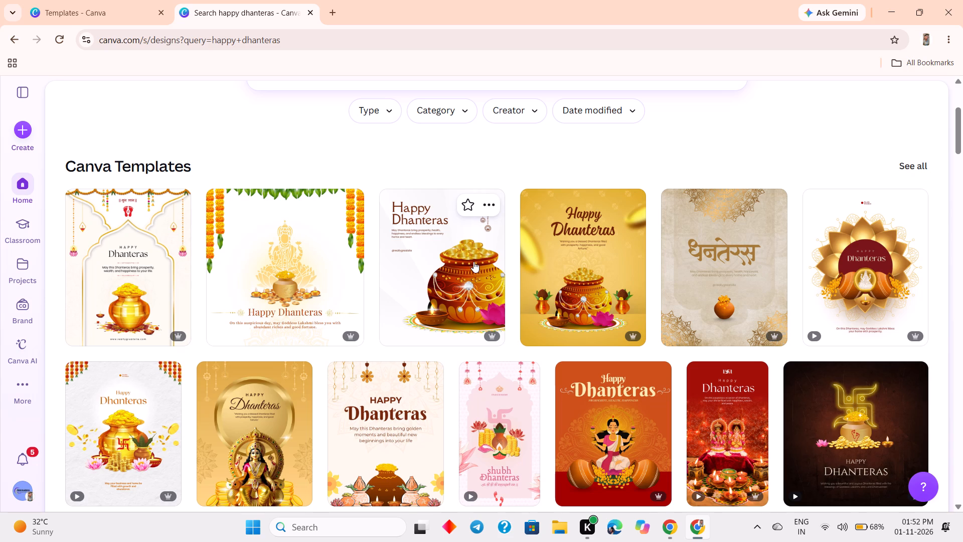
Look through the opening rows of Happy Dhanteras results under Canva Templates, comparing neighbouring designs.
scroll(719, 237, "down", 7)
scroll(788, 264, "down", 4)
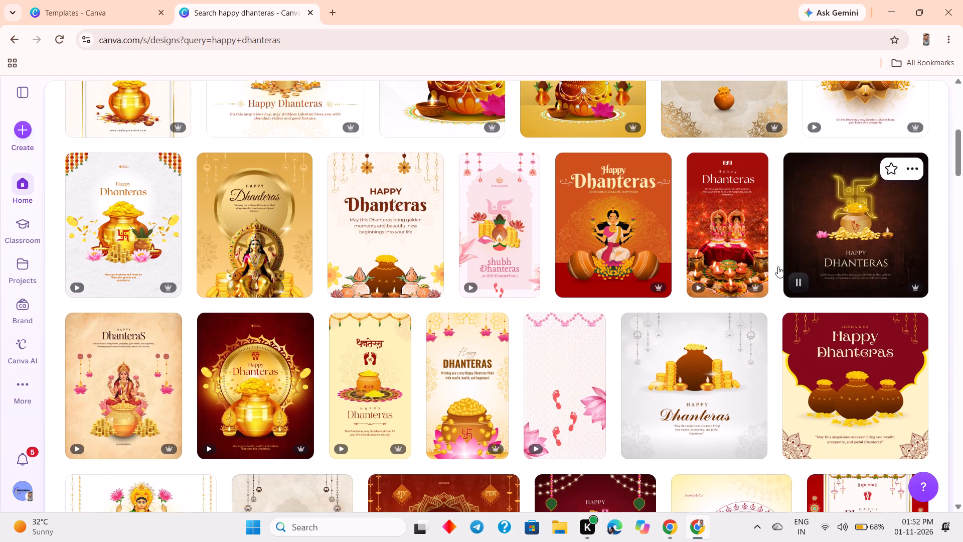
scroll(778, 266, "down", 3)
scroll(458, 303, "down", 4)
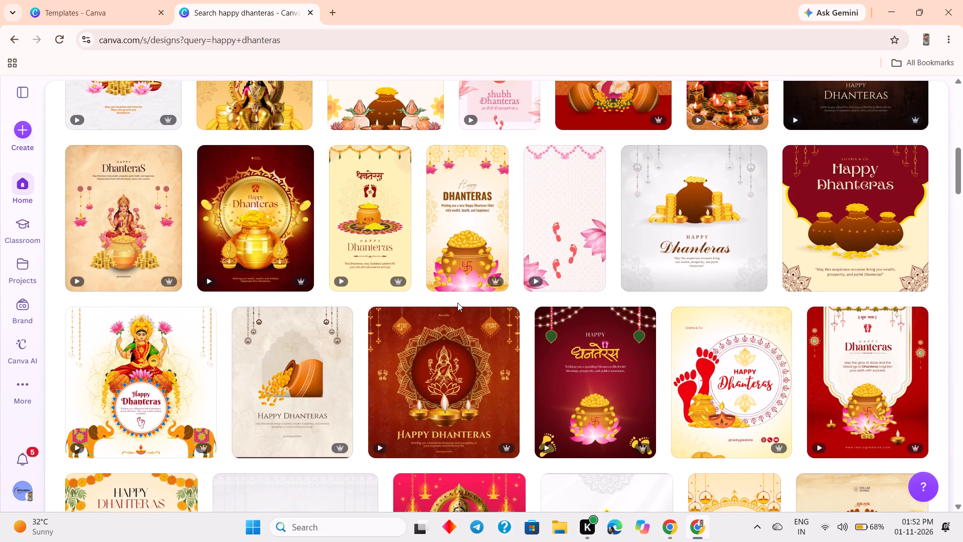
scroll(457, 303, "down", 2)
scroll(457, 302, "up", 2)
scroll(456, 300, "down", 2)
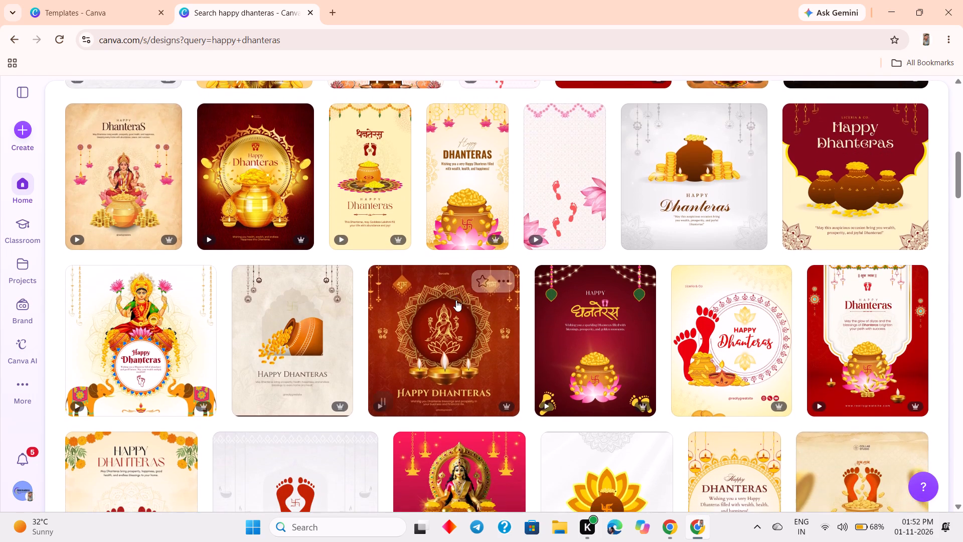
scroll(455, 300, "down", 4)
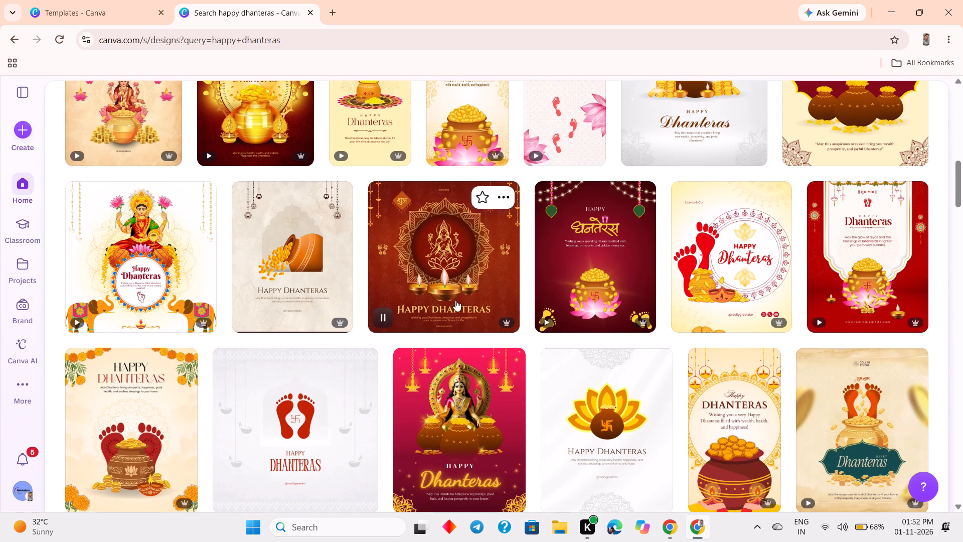
scroll(455, 300, "down", 2)
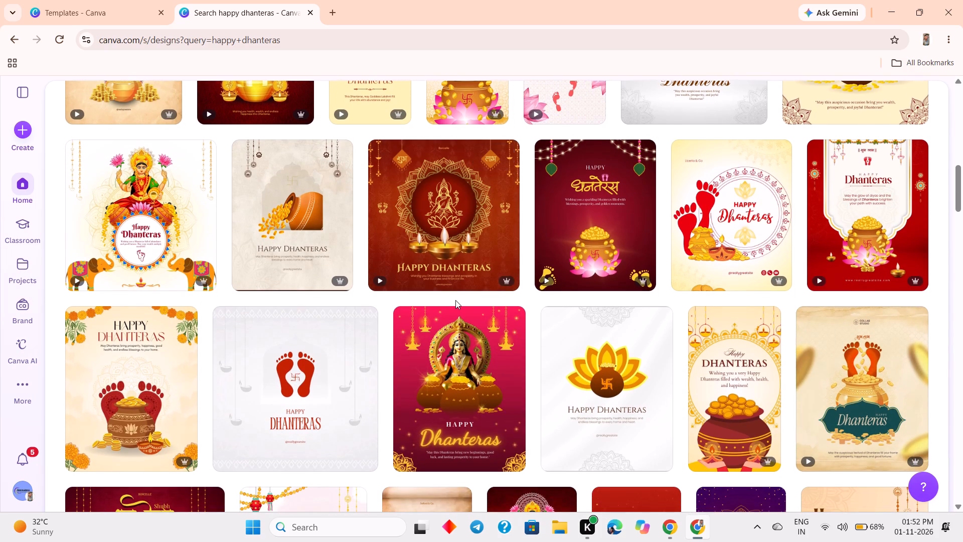
scroll(199, 313, "down", 6)
scroll(285, 296, "down", 5)
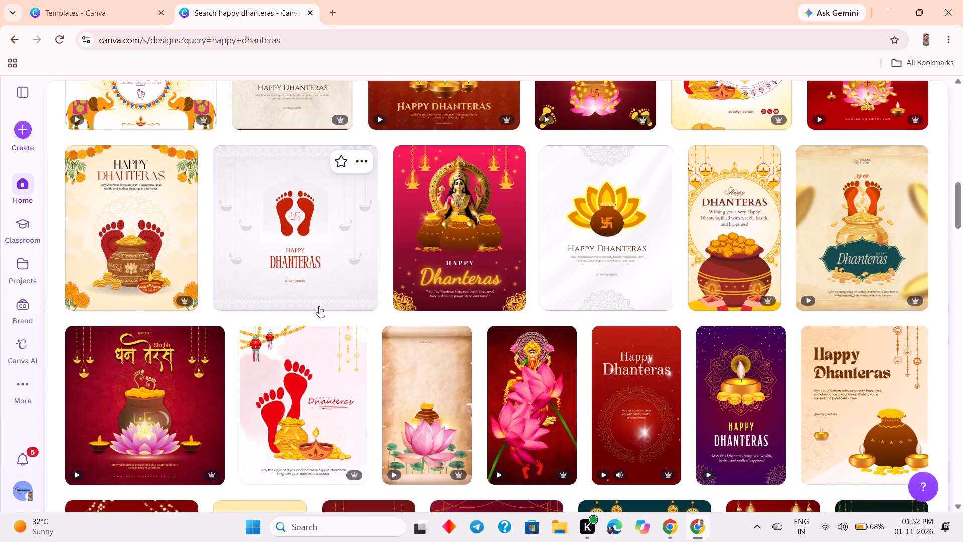
scroll(319, 306, "down", 12)
scroll(407, 286, "down", 5)
scroll(512, 268, "down", 6)
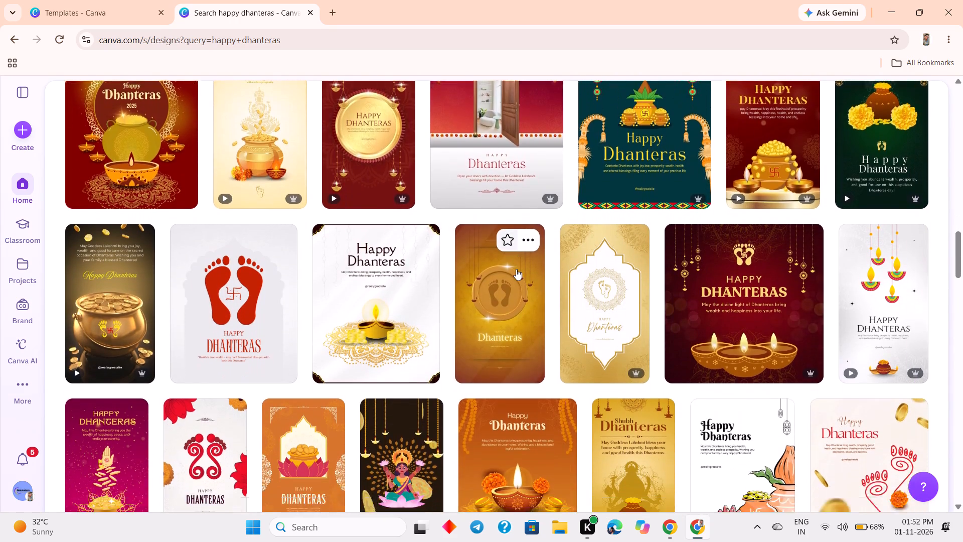
Examine the middle rows of loaded Dhanteras templates, comparing the diya, kalash and footprint designs.
scroll(517, 268, "down", 18)
scroll(517, 266, "down", 10)
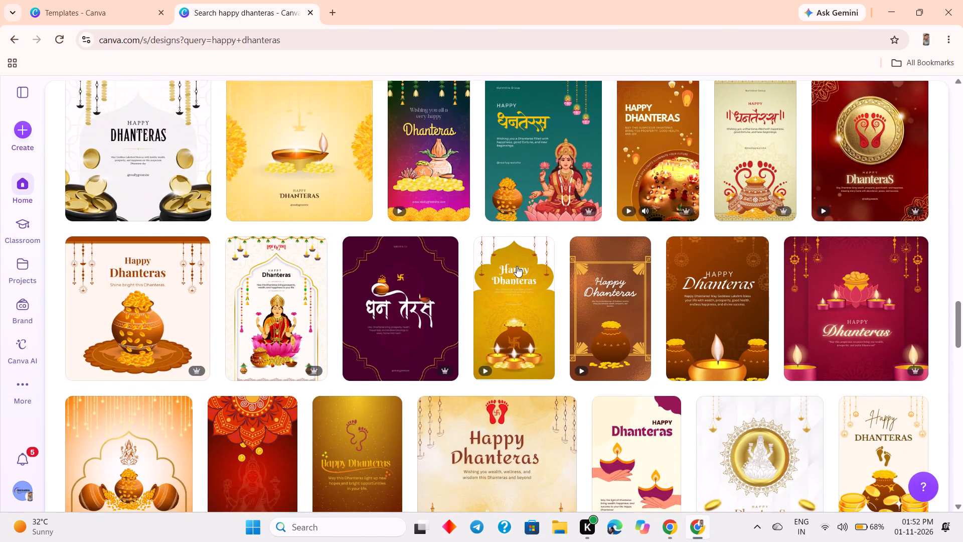
scroll(517, 266, "down", 10)
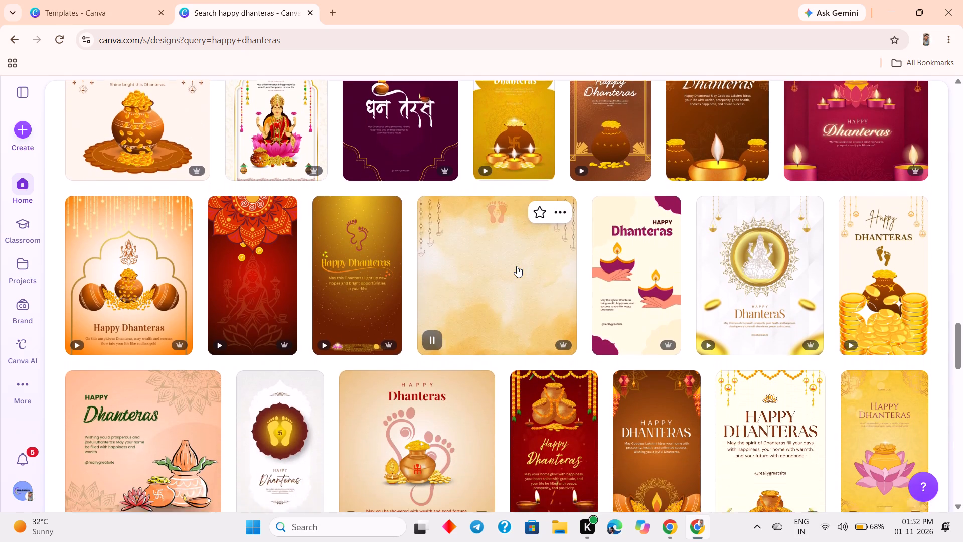
scroll(517, 266, "down", 4)
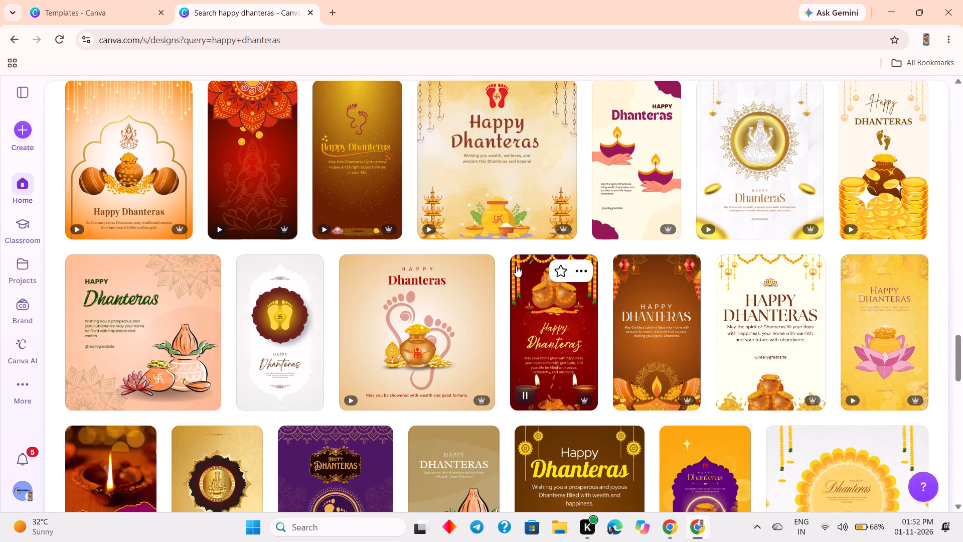
scroll(516, 266, "up", 1)
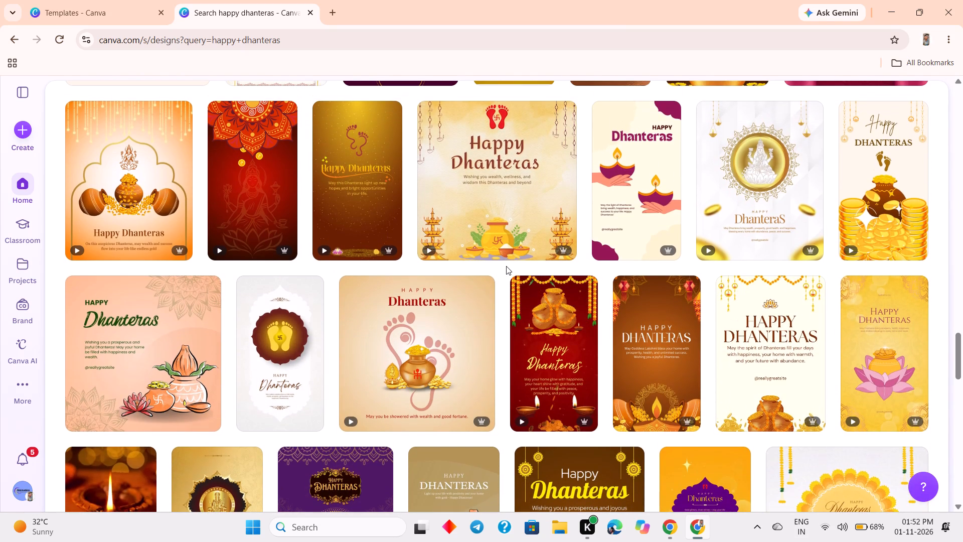
View the remaining rows of loaded Dhanteras templates down to the end of the Canva Templates list.
scroll(506, 266, "down", 15)
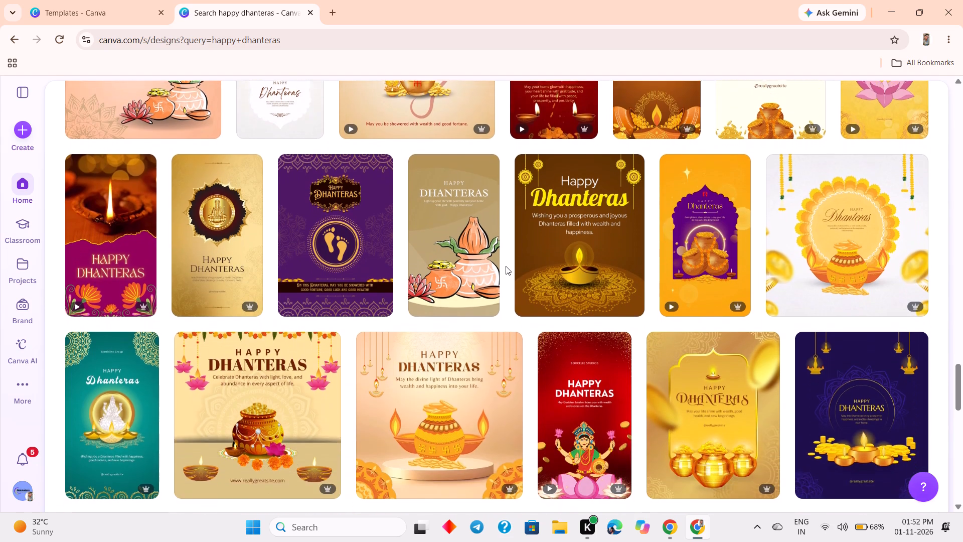
scroll(506, 265, "down", 4)
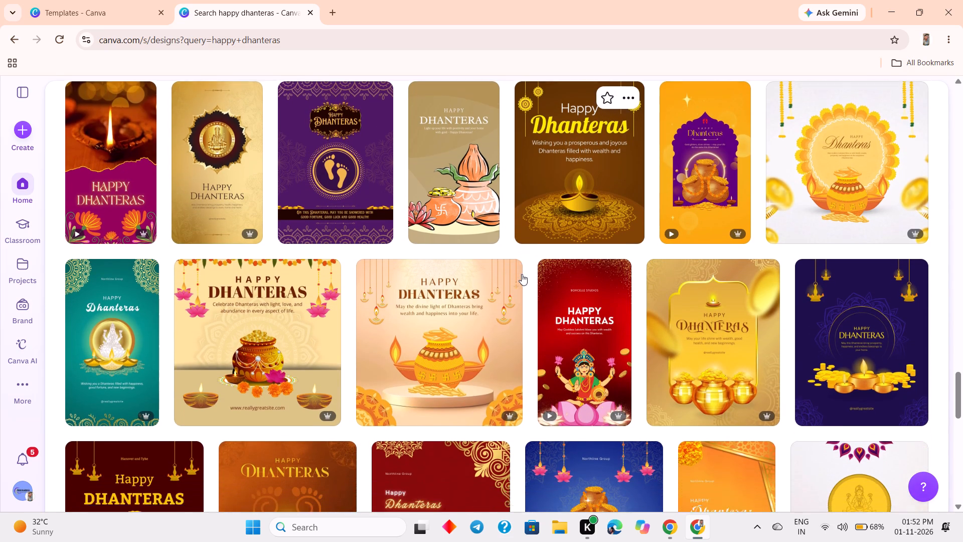
scroll(522, 274, "down", 7)
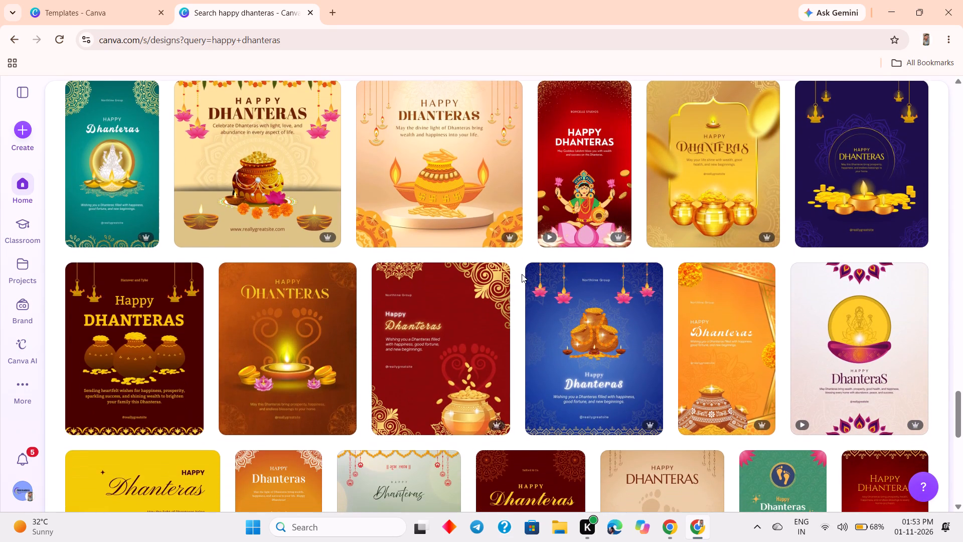
scroll(517, 274, "down", 5)
scroll(379, 252, "down", 6)
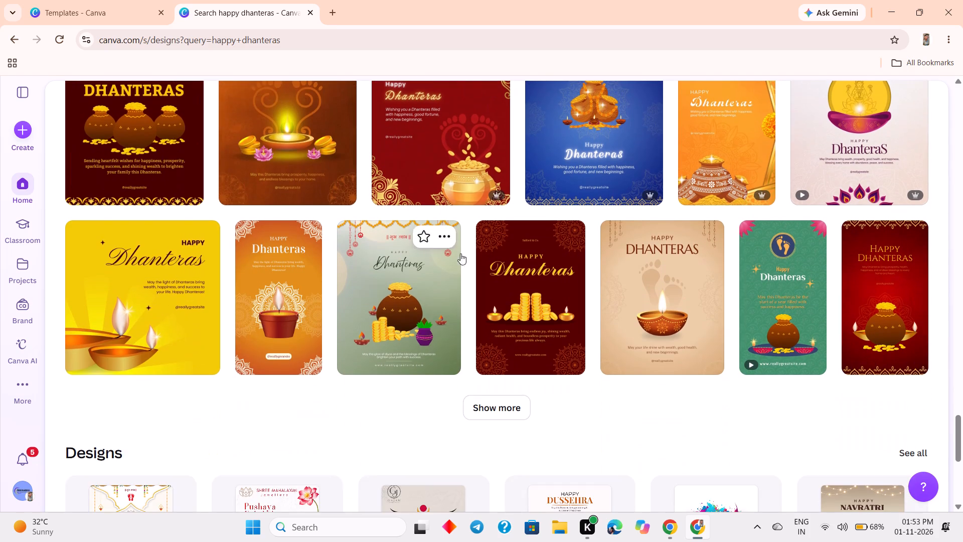
Load one more batch of Dhanteras templates and compare its designs with the row just above.
scroll(549, 260, "down", 4)
left_click(490, 324)
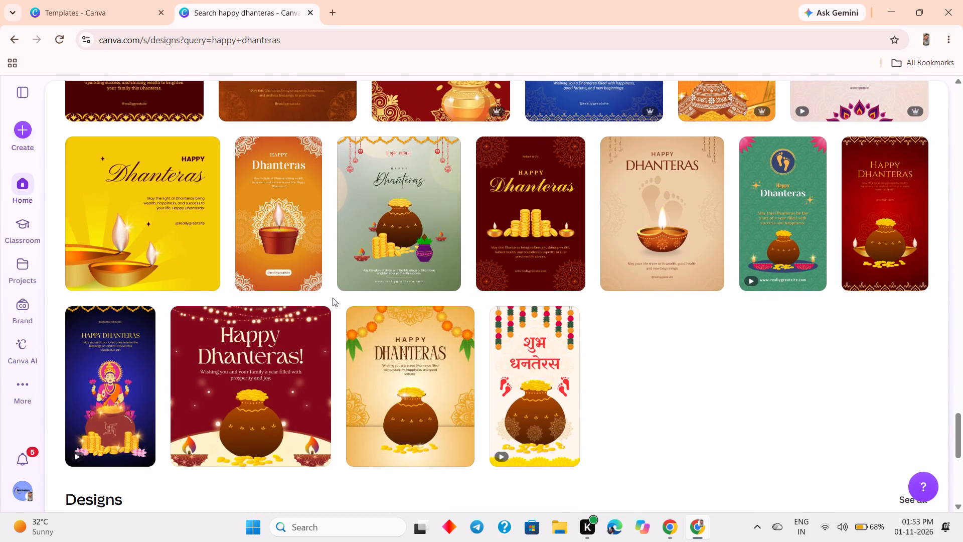
scroll(333, 298, "down", 4)
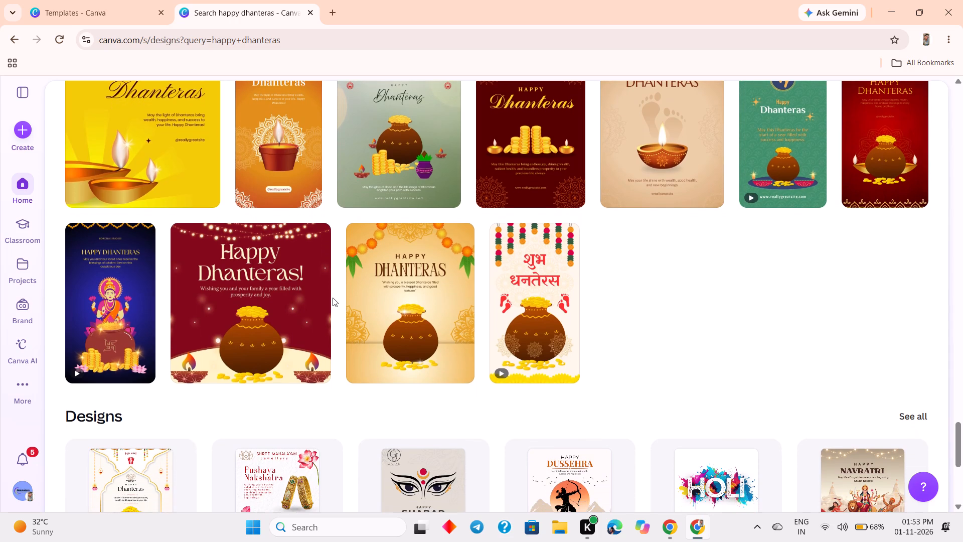
scroll(333, 298, "up", 3)
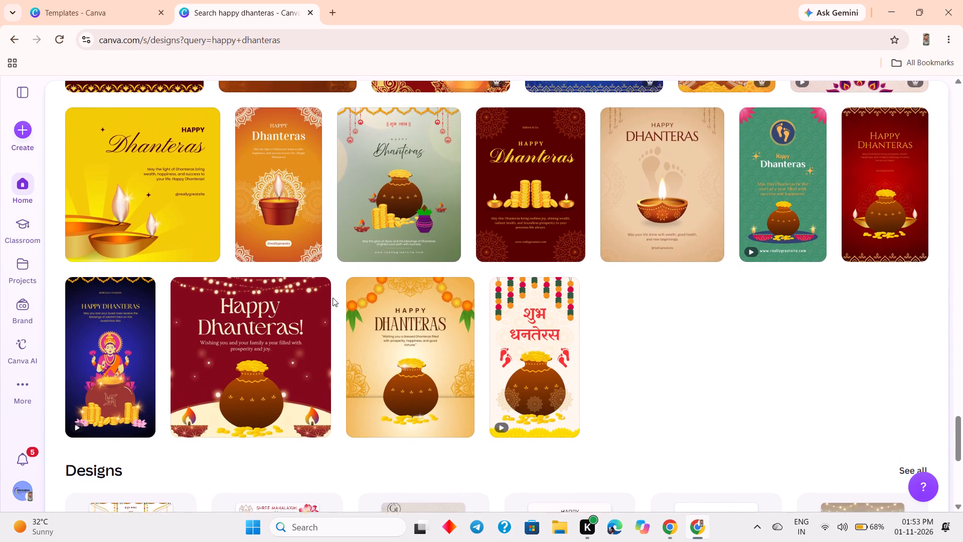
scroll(333, 298, "up", 1)
scroll(333, 298, "down", 7)
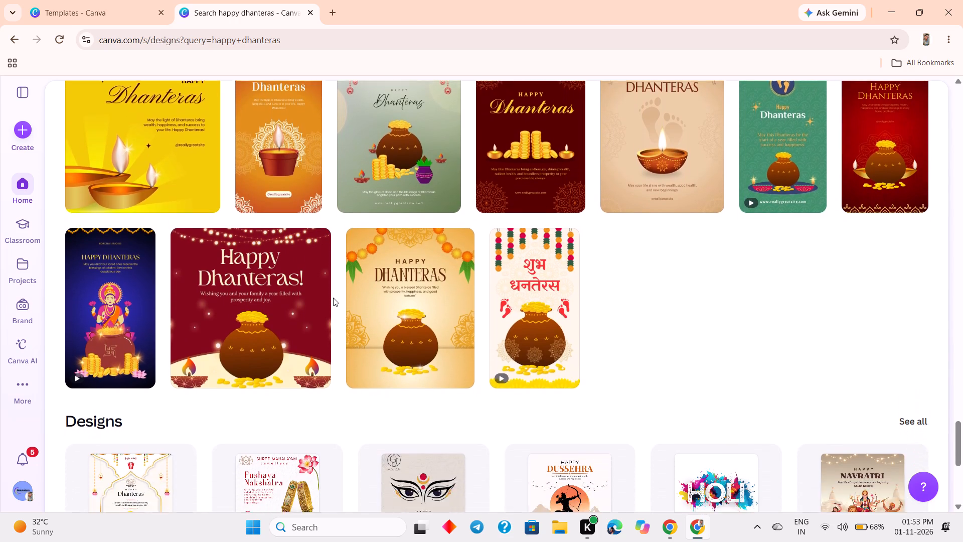
scroll(337, 298, "down", 5)
scroll(338, 299, "up", 9)
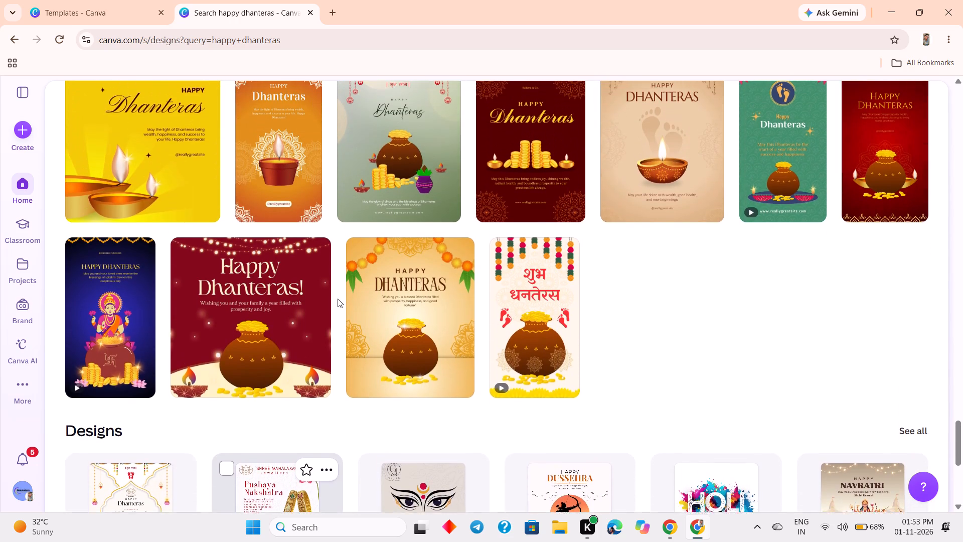
Look back over the Dhanteras templates from the last row up to the middle rows of the list.
scroll(340, 296, "up", 16)
scroll(340, 296, "up", 8)
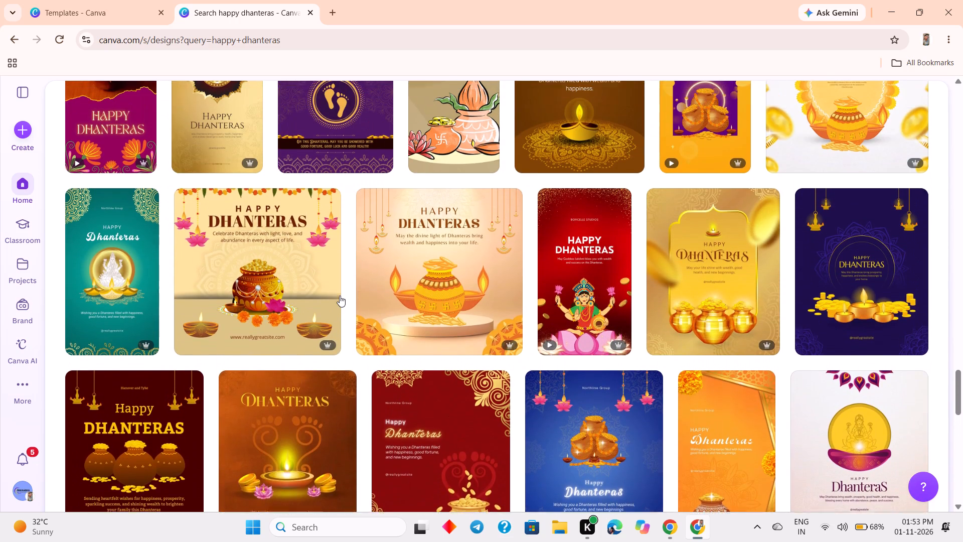
scroll(340, 296, "up", 16)
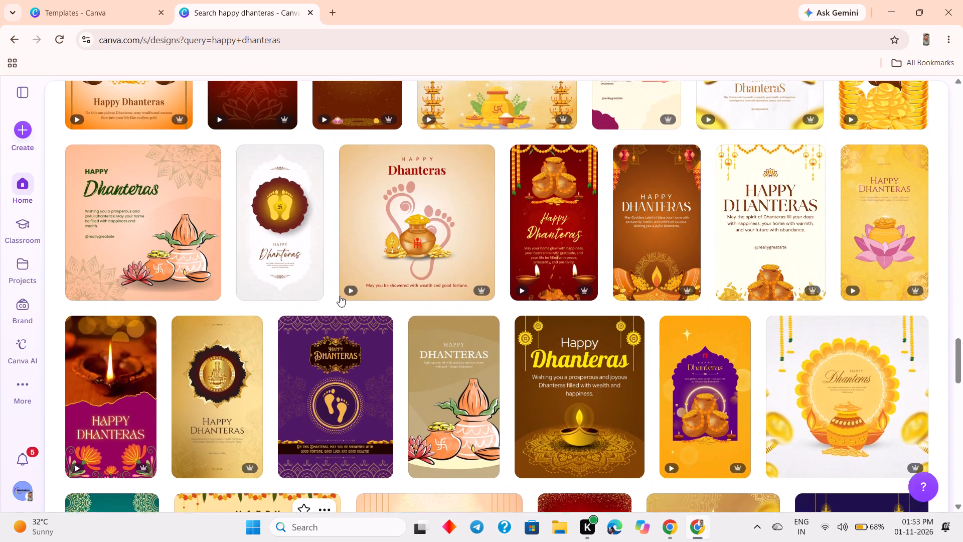
scroll(340, 296, "up", 9)
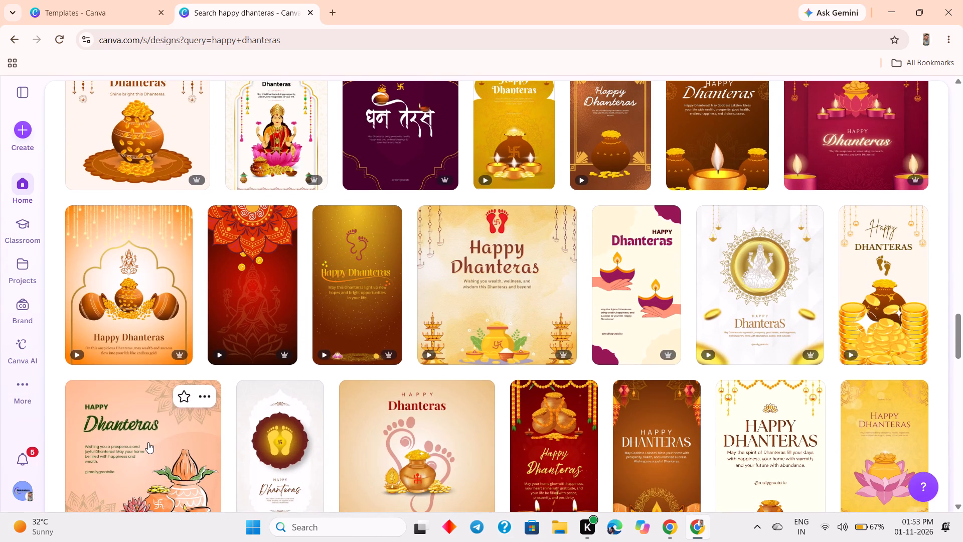
left_click_drag(148, 442, 383, 322)
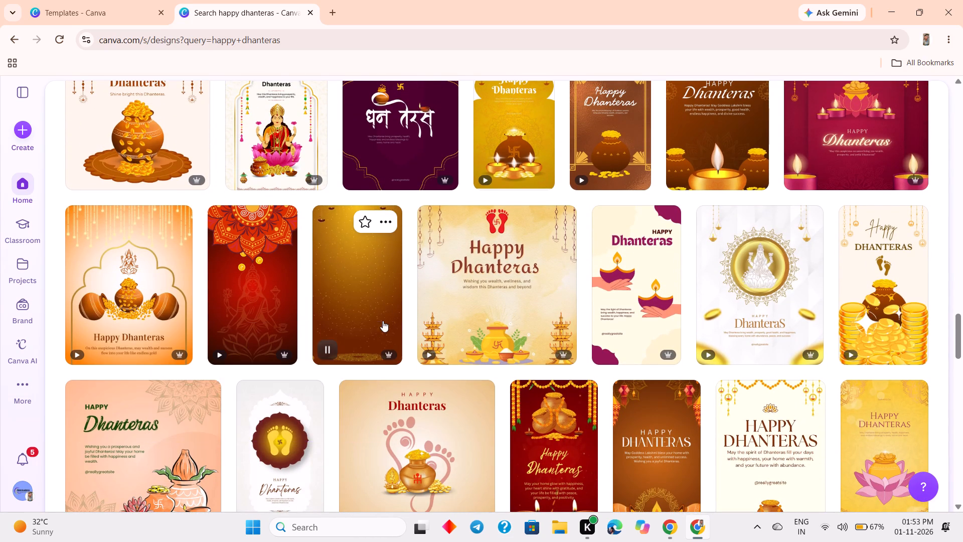
scroll(456, 259, "up", 4)
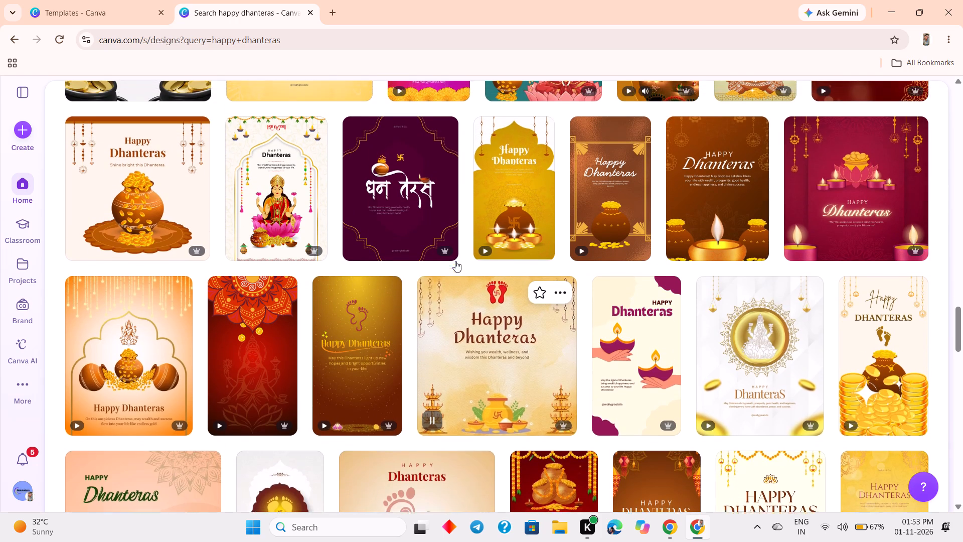
scroll(455, 261, "up", 6)
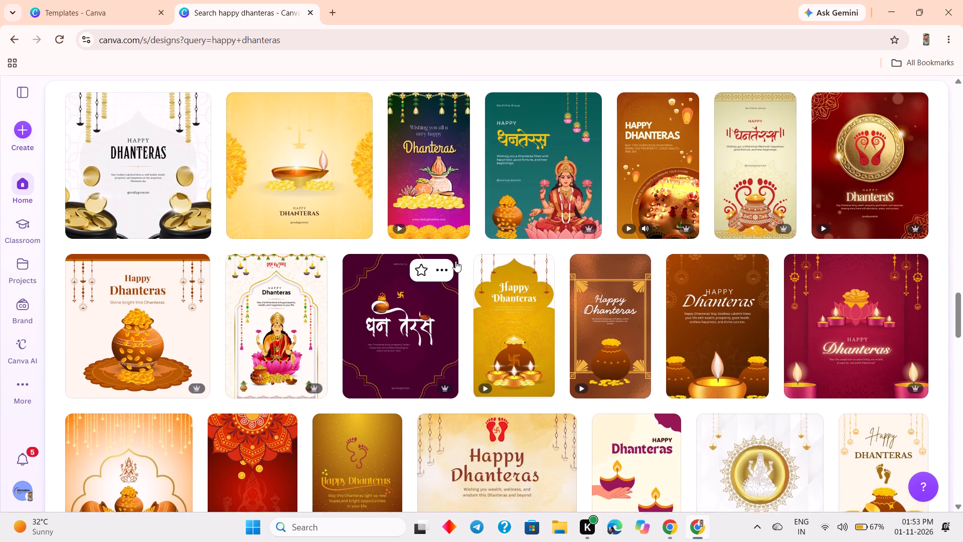
Review the lower rows of Dhanteras templates again, continuing to the existing designs in the Designs section.
scroll(455, 261, "down", 6)
scroll(455, 261, "down", 18)
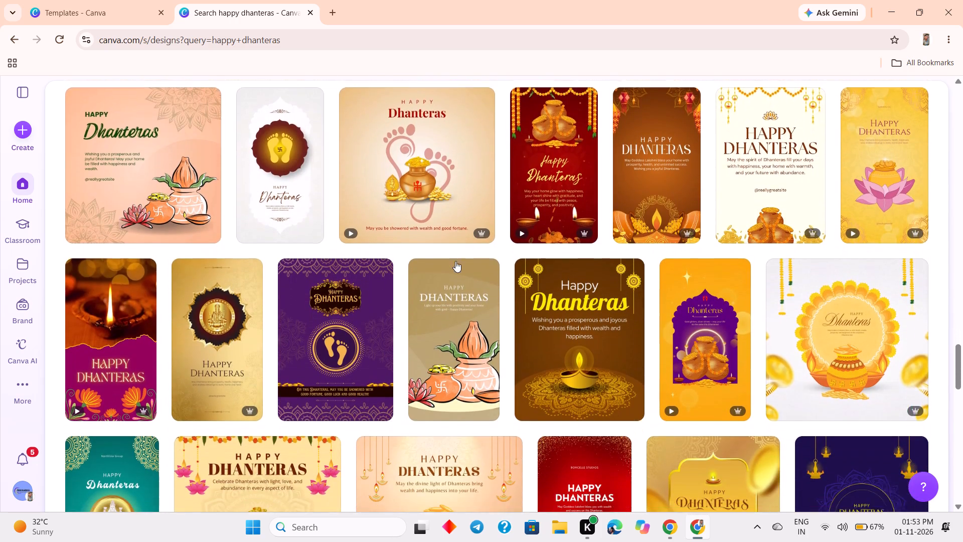
scroll(455, 261, "down", 20)
scroll(455, 261, "down", 4)
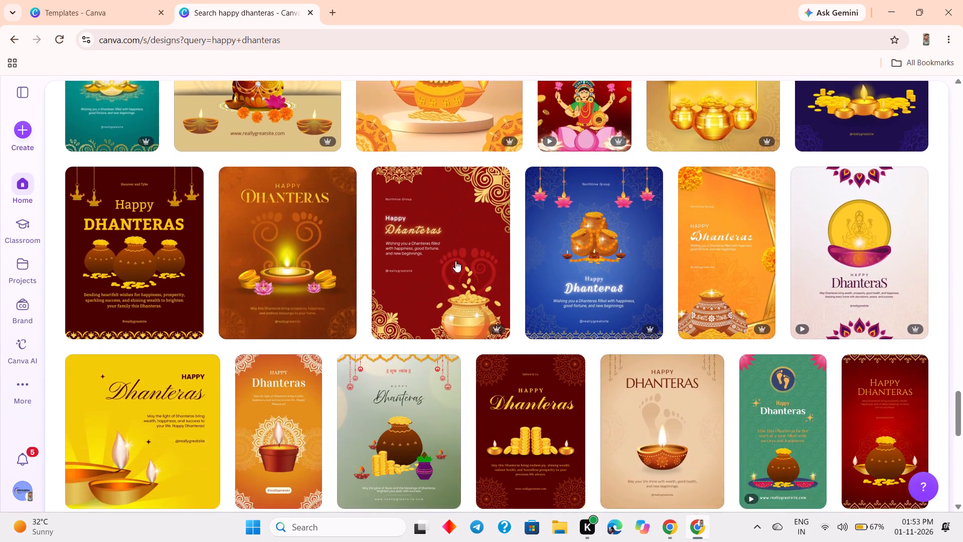
scroll(455, 261, "down", 18)
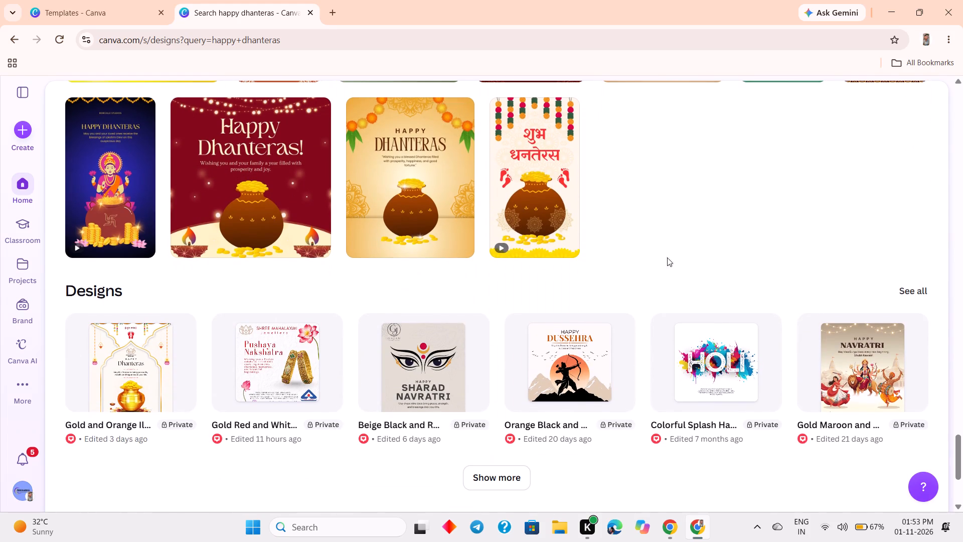
scroll(673, 258, "down", 14)
scroll(673, 250, "up", 8)
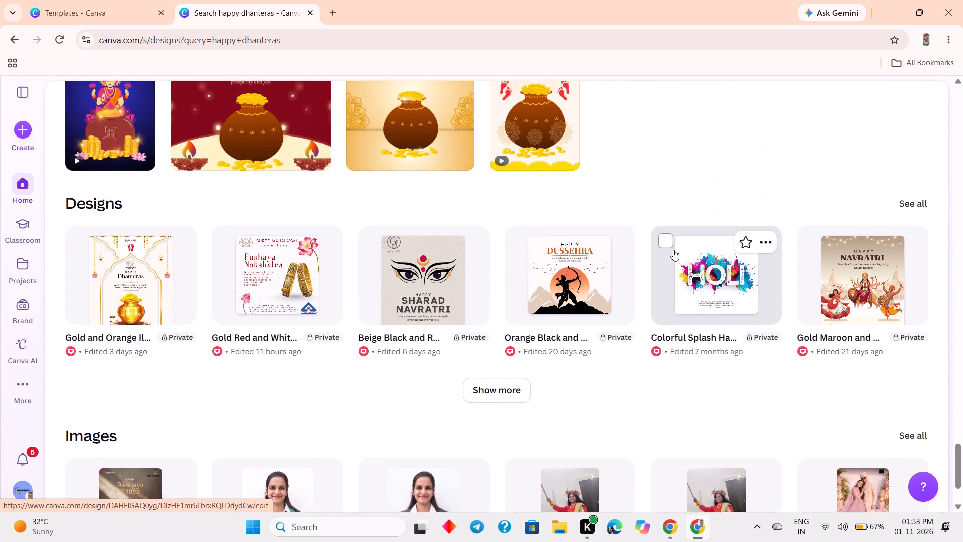
Look back over the lower rows of Dhanteras templates, from the Designs section up to the gold-coin and diya designs.
scroll(673, 250, "up", 13)
scroll(672, 245, "up", 9)
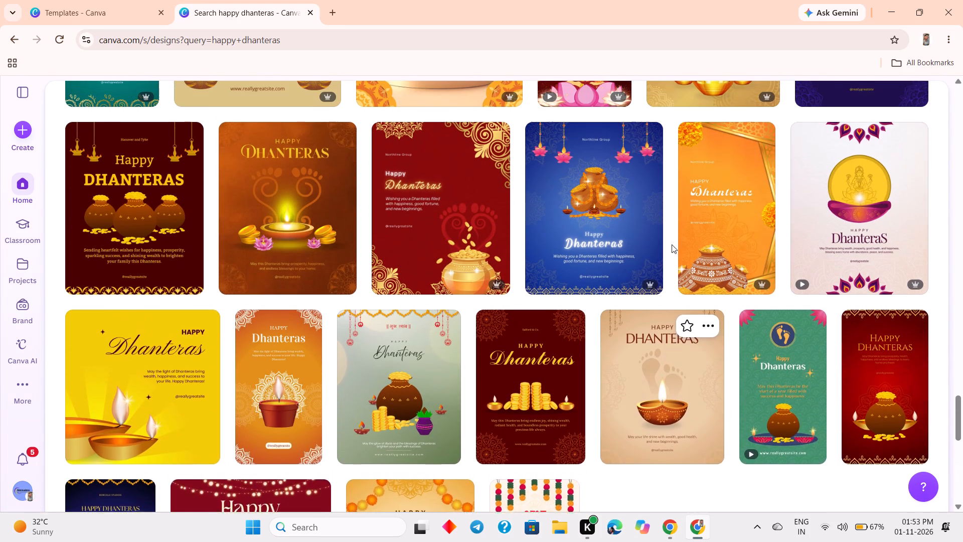
scroll(672, 244, "up", 11)
scroll(670, 241, "up", 10)
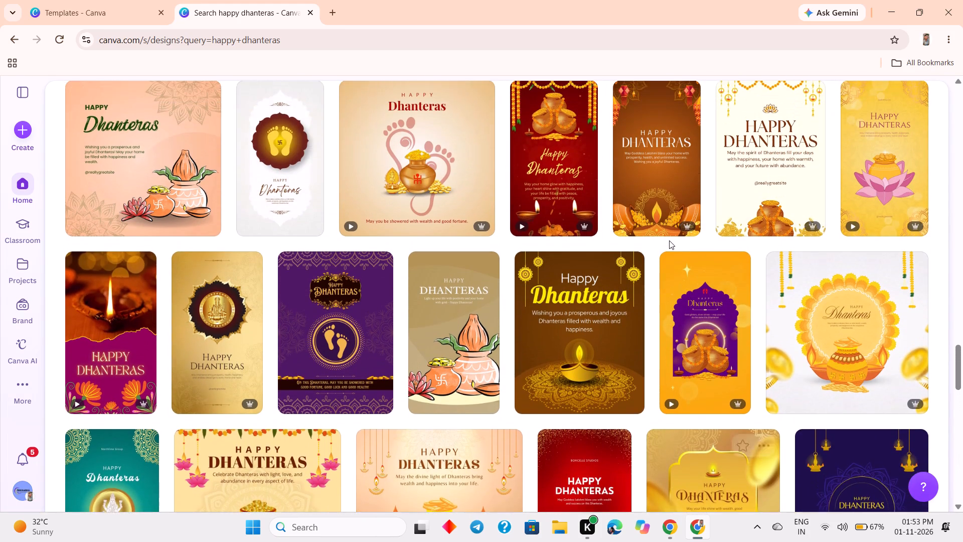
scroll(669, 240, "up", 1)
left_click(669, 240)
scroll(669, 240, "up", 6)
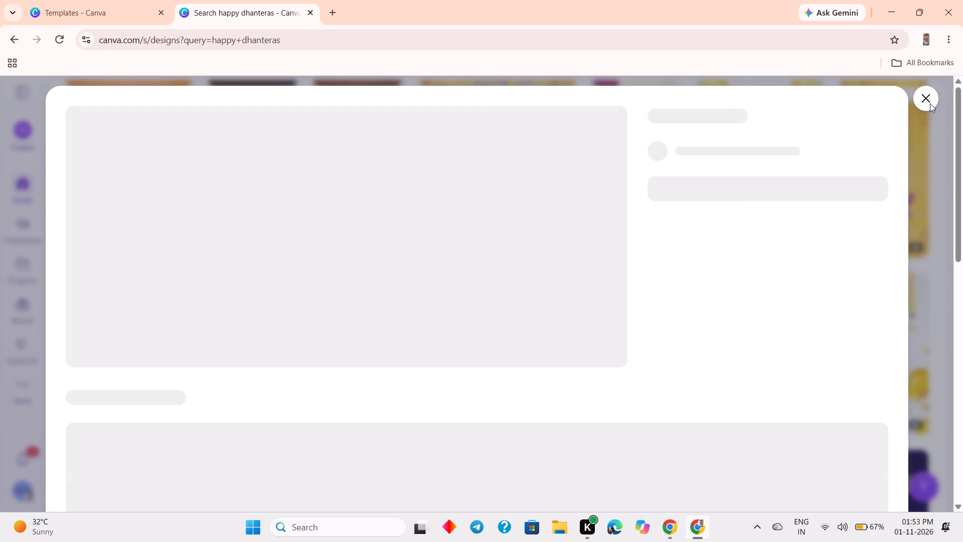
left_click(930, 103)
scroll(750, 156, "up", 7)
scroll(646, 163, "up", 5)
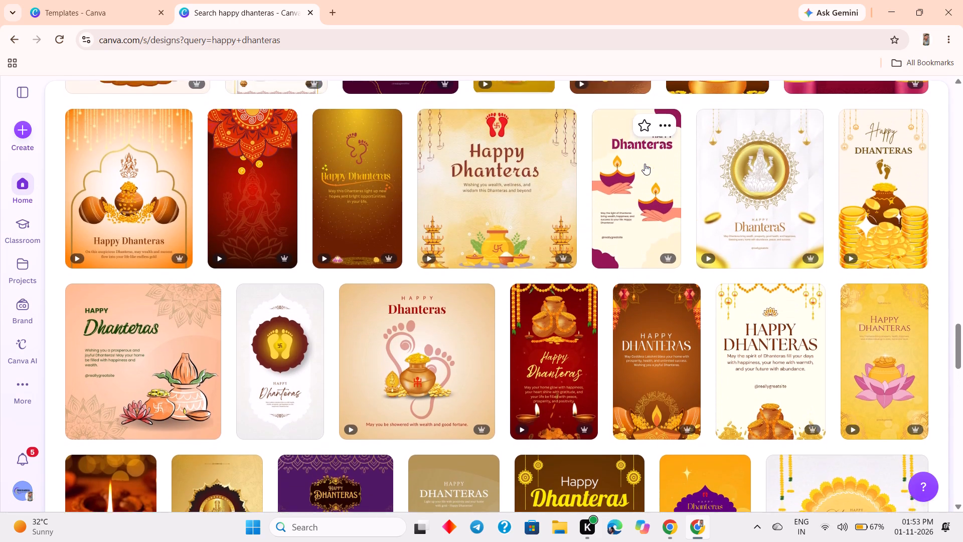
Review the middle and upper rows of Dhanteras templates back to the beginning of the Canva Templates list.
scroll(645, 164, "up", 18)
scroll(644, 164, "up", 6)
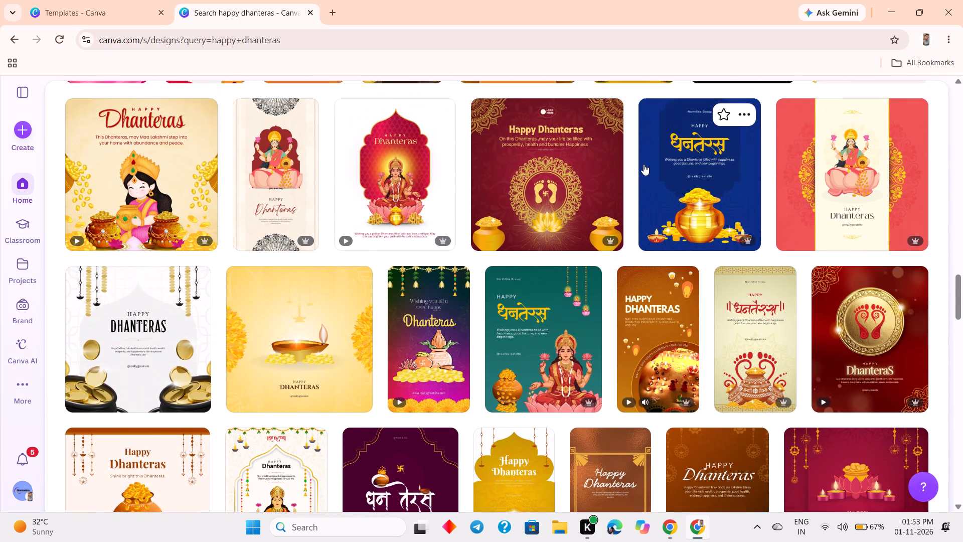
scroll(644, 164, "up", 16)
scroll(644, 164, "up", 8)
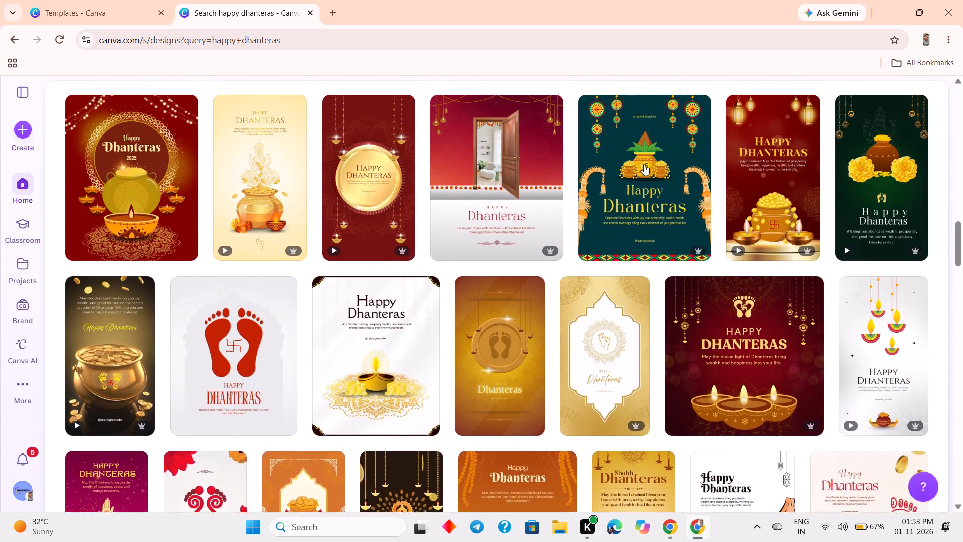
scroll(644, 164, "up", 17)
scroll(644, 164, "up", 4)
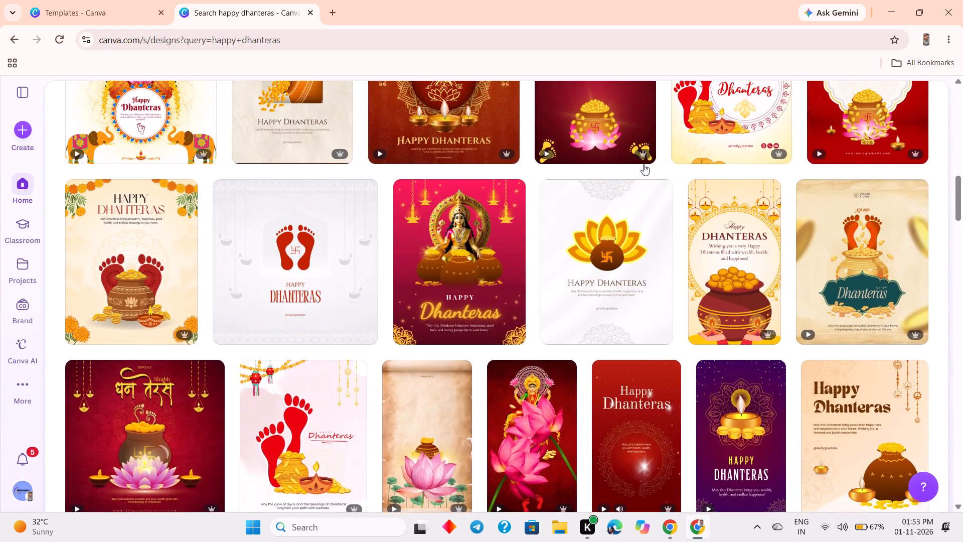
scroll(644, 164, "up", 13)
scroll(644, 164, "up", 8)
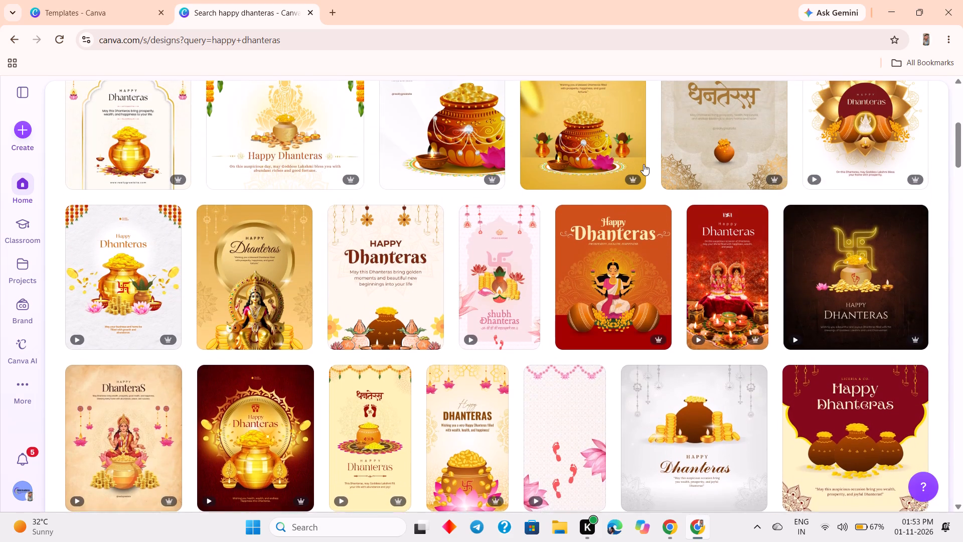
scroll(644, 164, "up", 9)
Compare the Dhanteras designs in the first rows of the Canva Templates list.
scroll(644, 164, "down", 3)
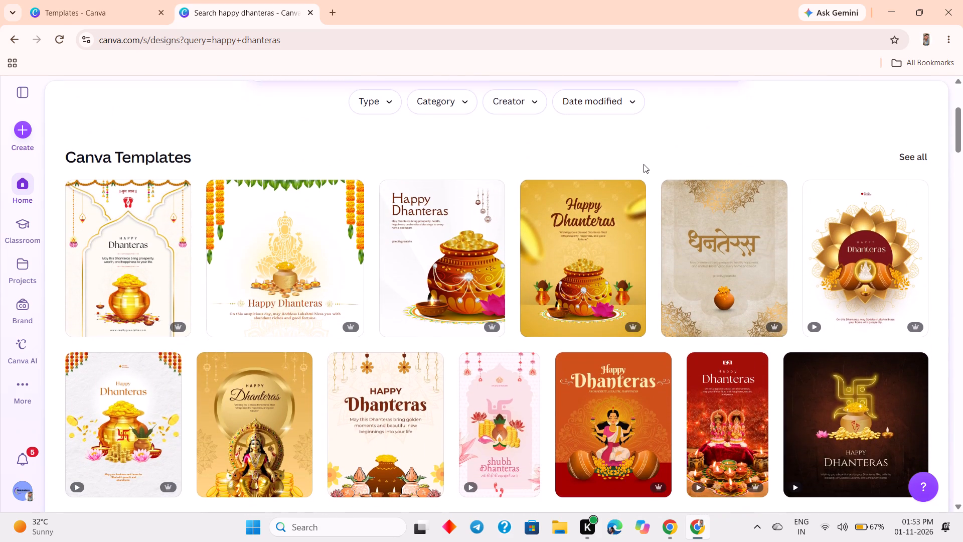
scroll(644, 164, "down", 1)
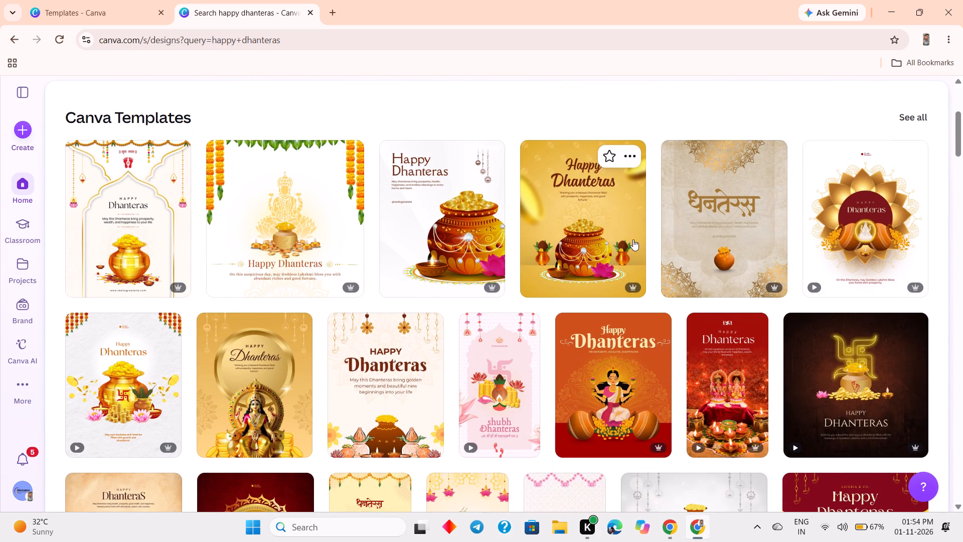
scroll(741, 268, "down", 3)
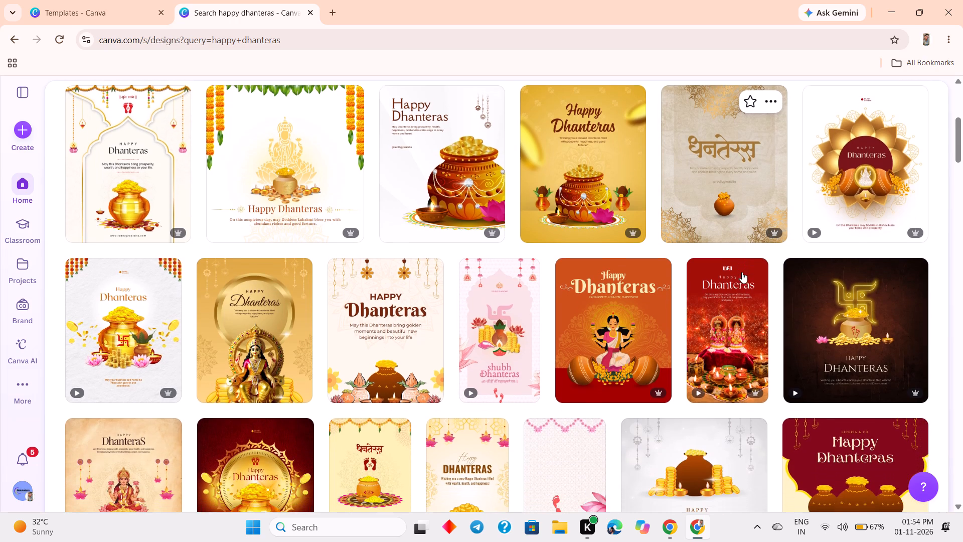
scroll(567, 328, "down", 5)
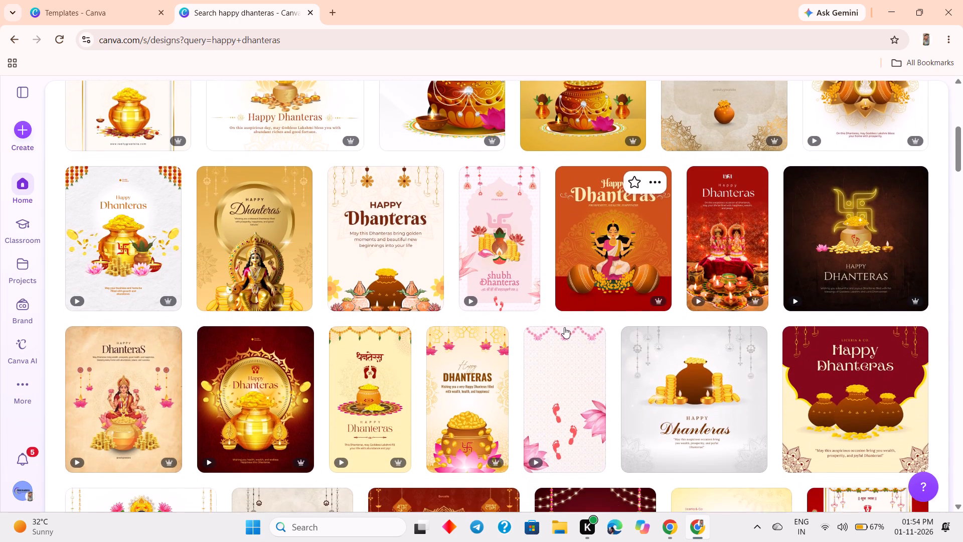
scroll(564, 327, "down", 6)
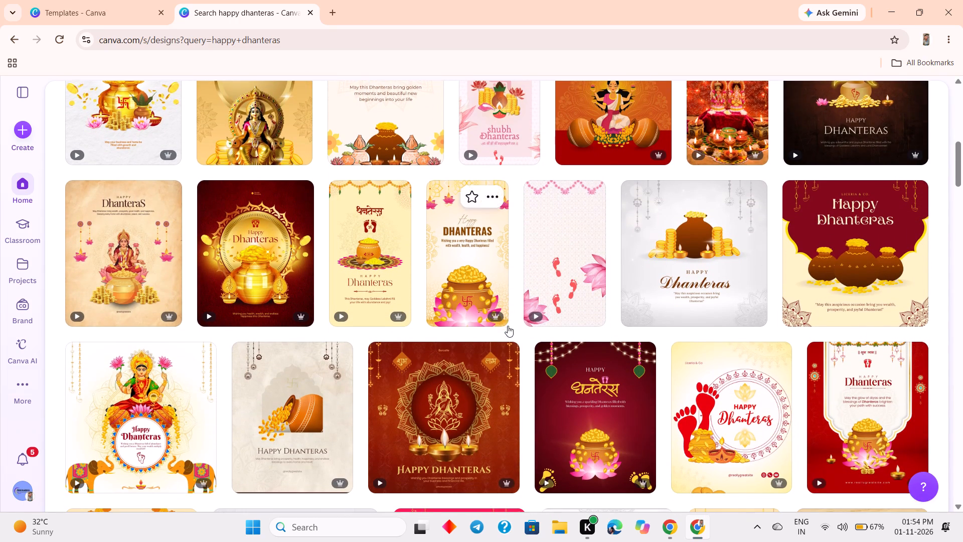
scroll(509, 328, "down", 11)
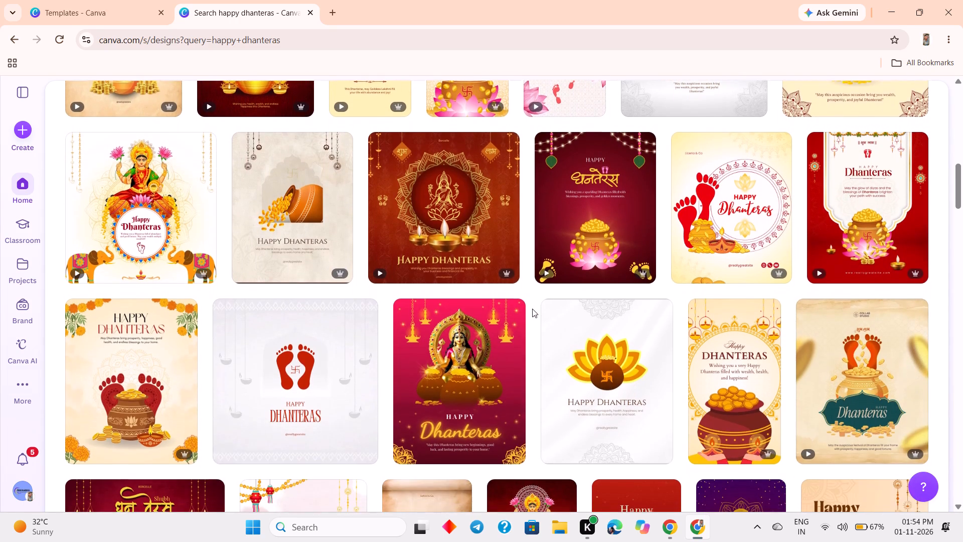
Examine the upper-middle rows of Dhanteras templates, from the red footprint designs to the Lakshmi illustrations.
scroll(532, 309, "down", 10)
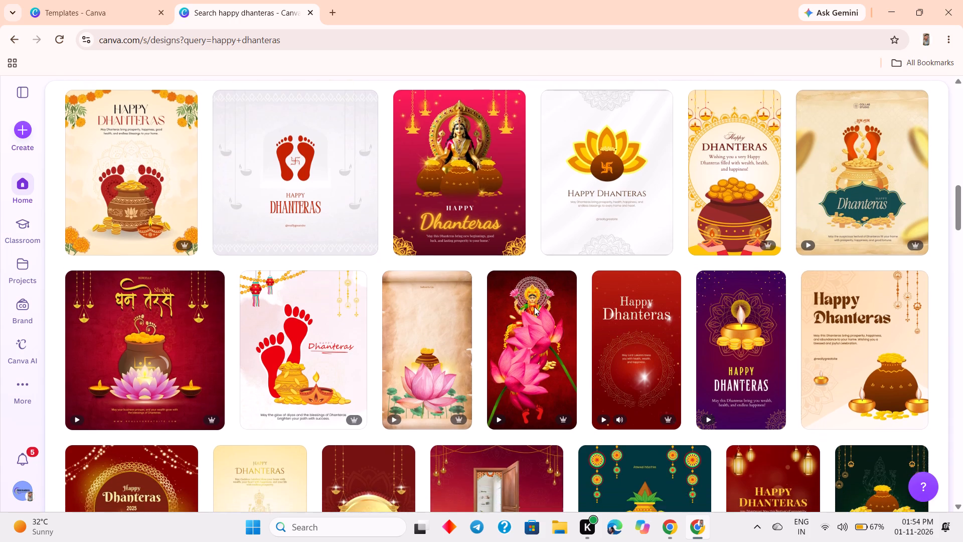
scroll(534, 306, "down", 7)
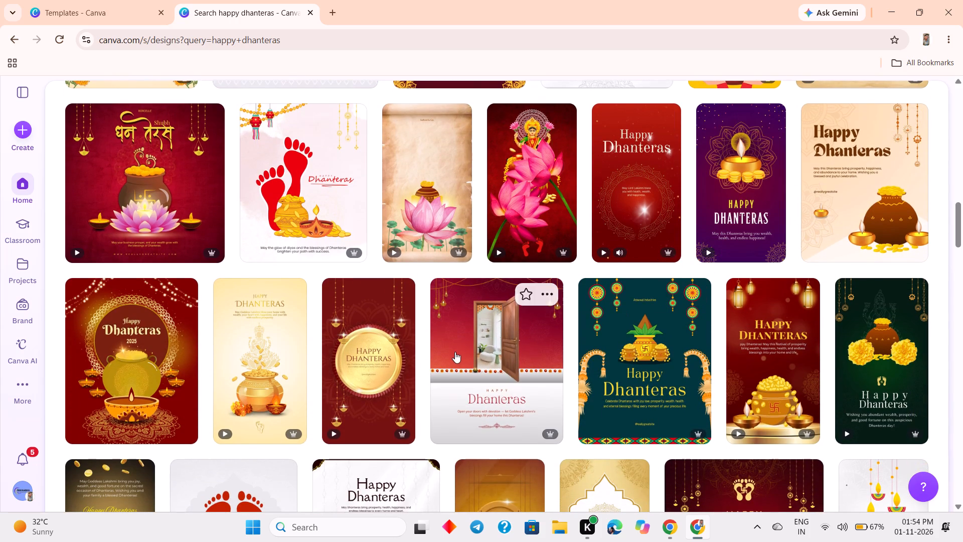
scroll(455, 352, "down", 13)
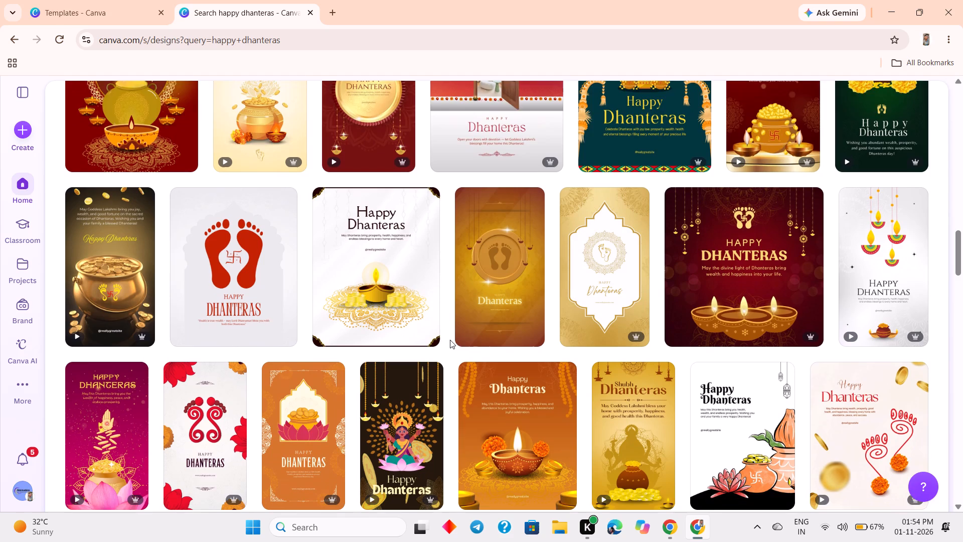
scroll(450, 340, "down", 11)
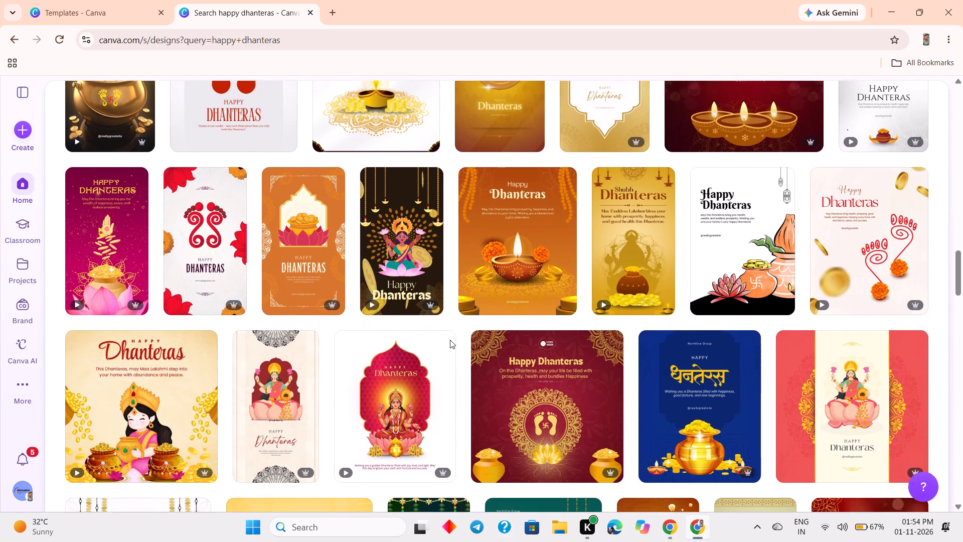
Examine the lower-middle rows of Dhanteras templates, including the Hindi-titled, Lakshmi and gold-pot designs.
scroll(450, 340, "down", 9)
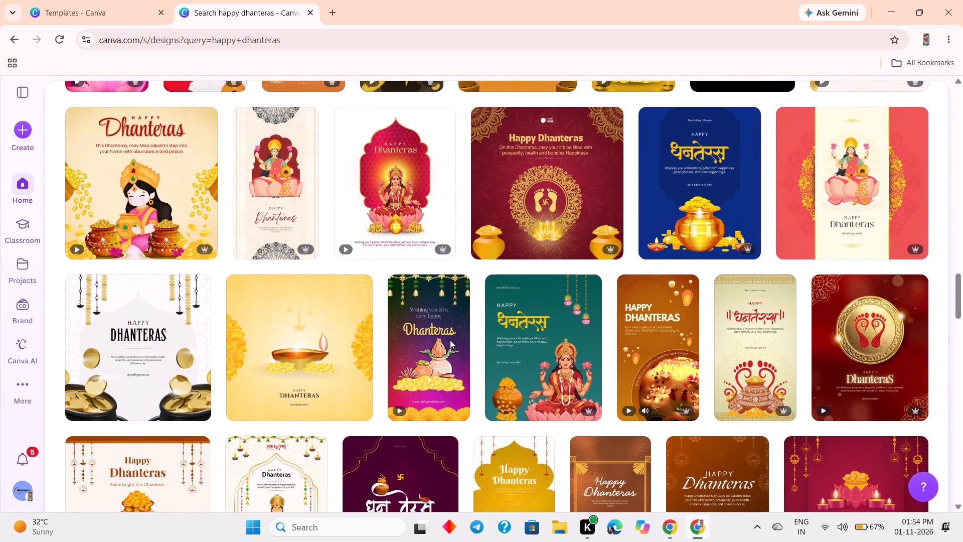
scroll(450, 340, "down", 11)
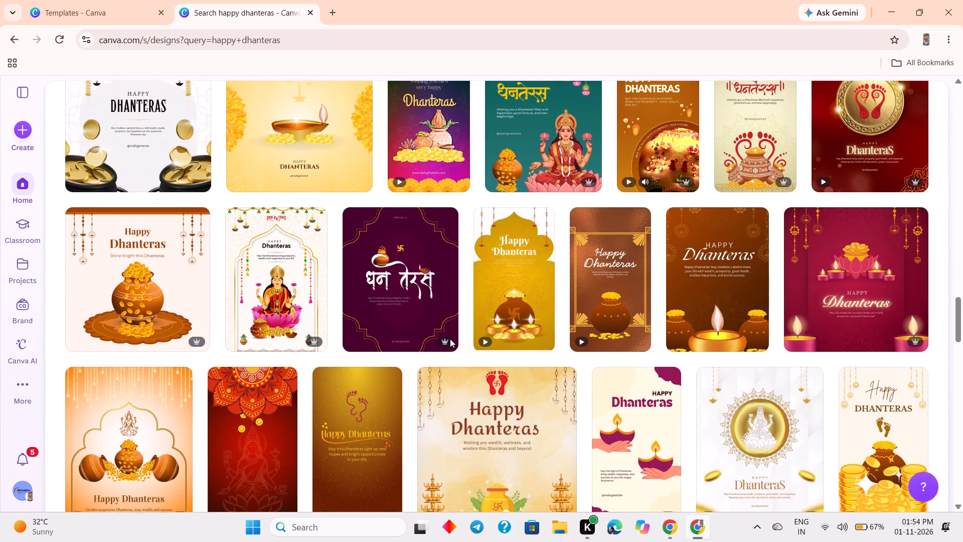
scroll(450, 339, "down", 11)
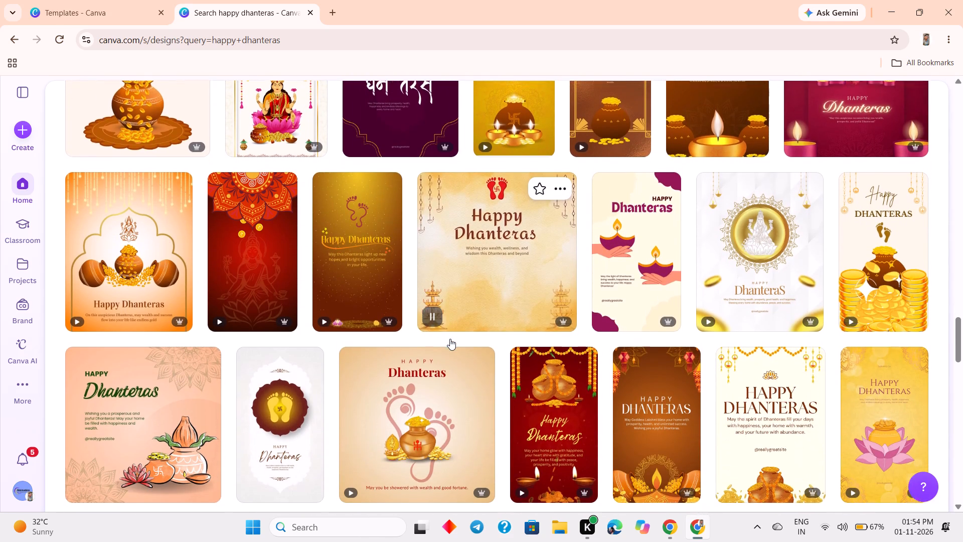
scroll(450, 339, "down", 9)
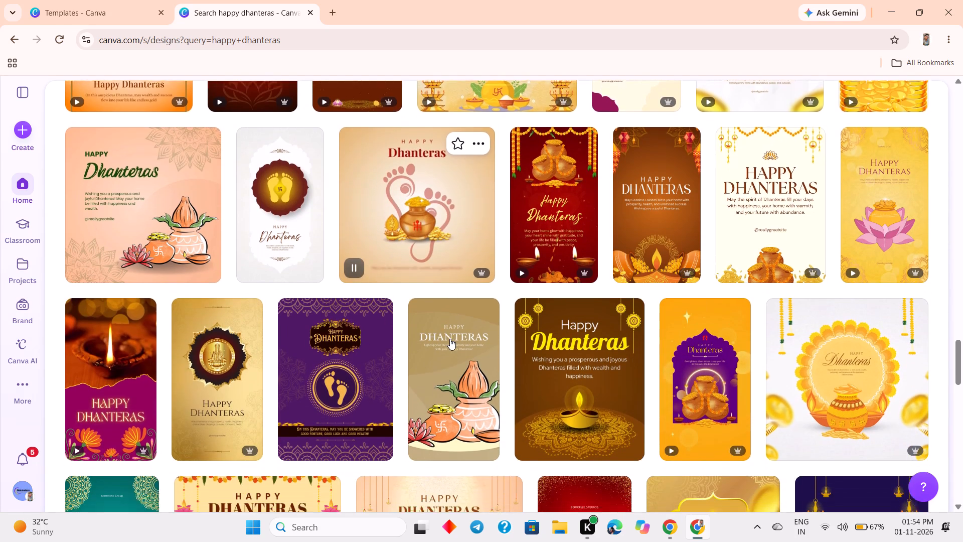
Examine the last rows of Dhanteras templates down to the existing designs in the Designs section.
scroll(450, 339, "down", 9)
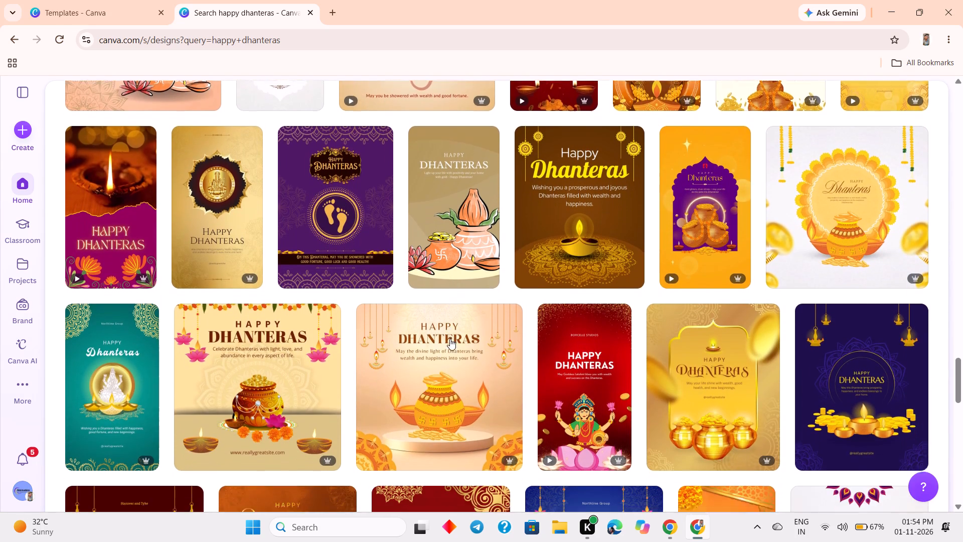
scroll(450, 339, "down", 14)
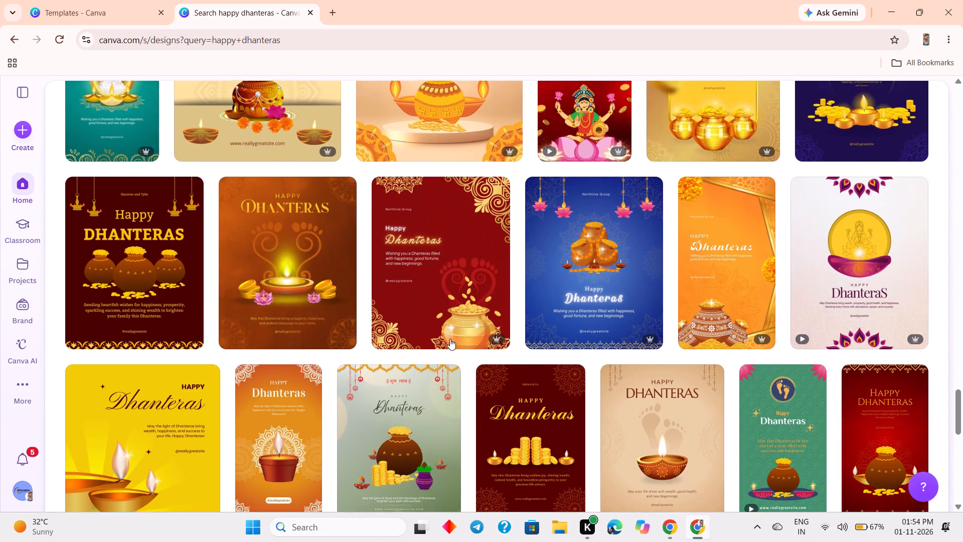
scroll(450, 339, "down", 15)
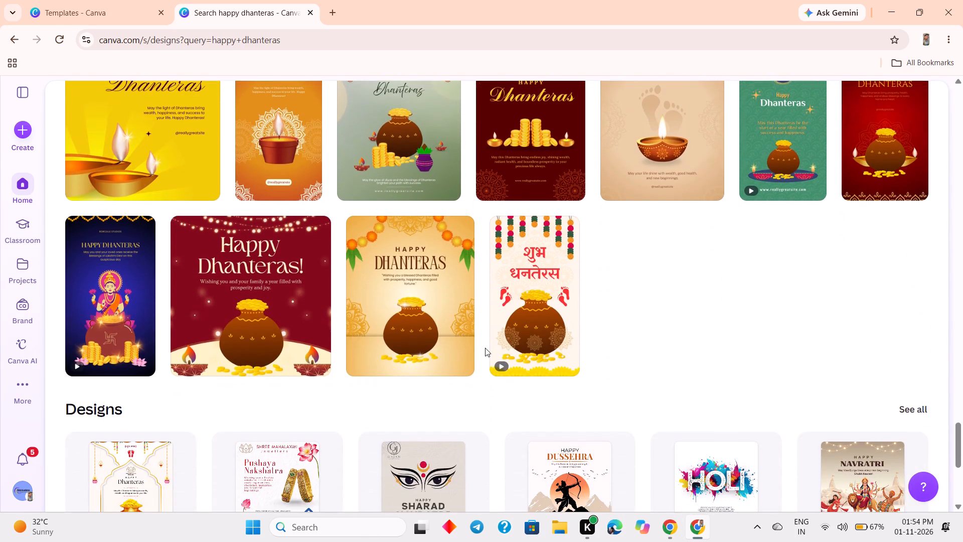
scroll(485, 348, "down", 9)
Recheck the last rows of Dhanteras templates, working back up from the Designs section.
scroll(486, 347, "up", 3)
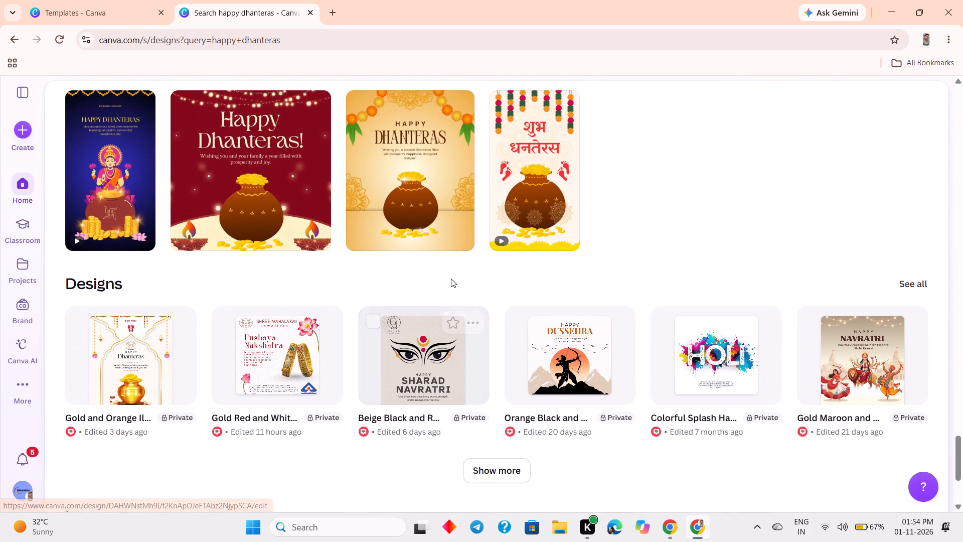
scroll(451, 279, "up", 17)
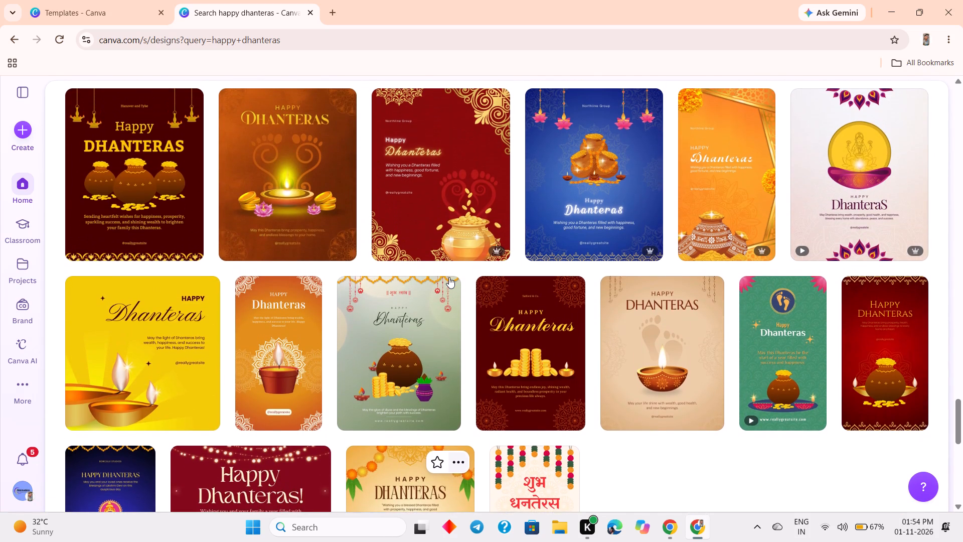
scroll(449, 277, "up", 8)
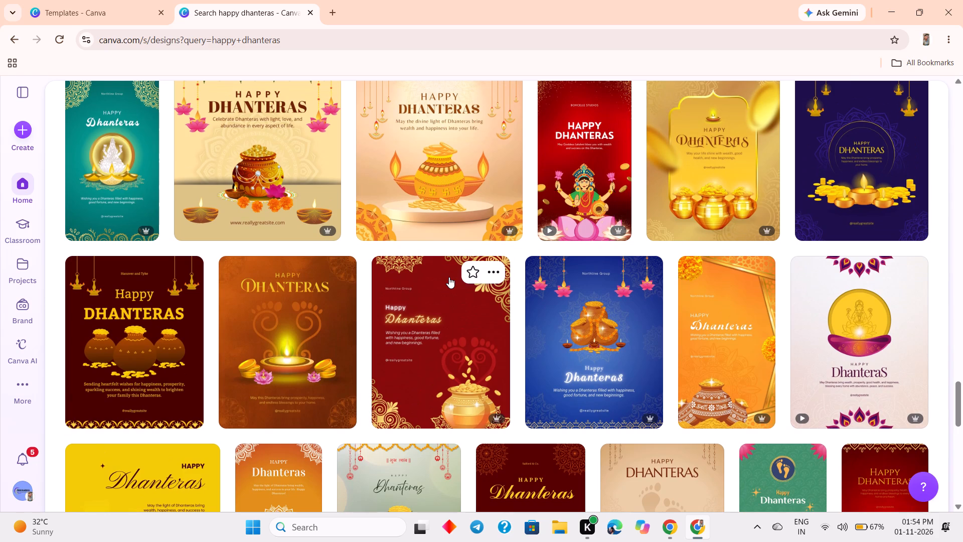
scroll(449, 277, "up", 4)
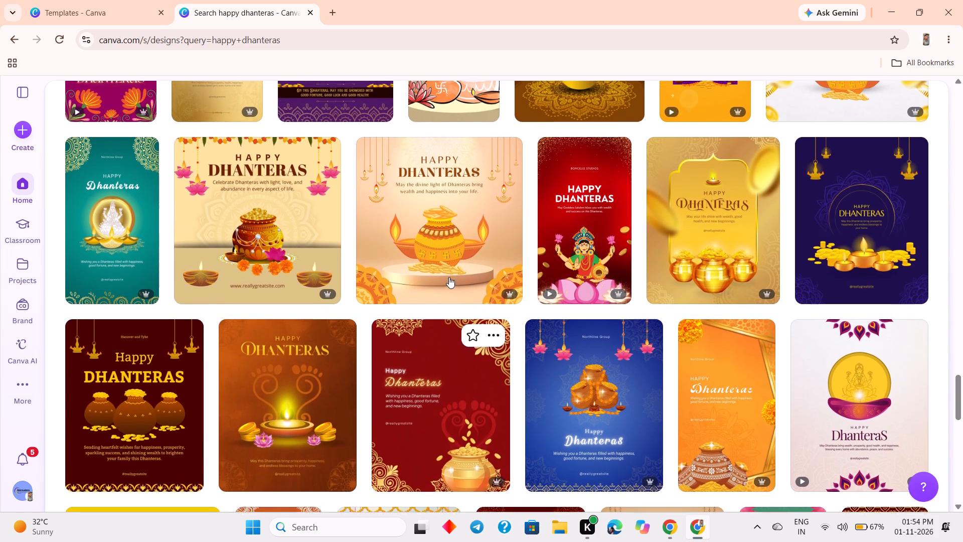
scroll(449, 277, "up", 5)
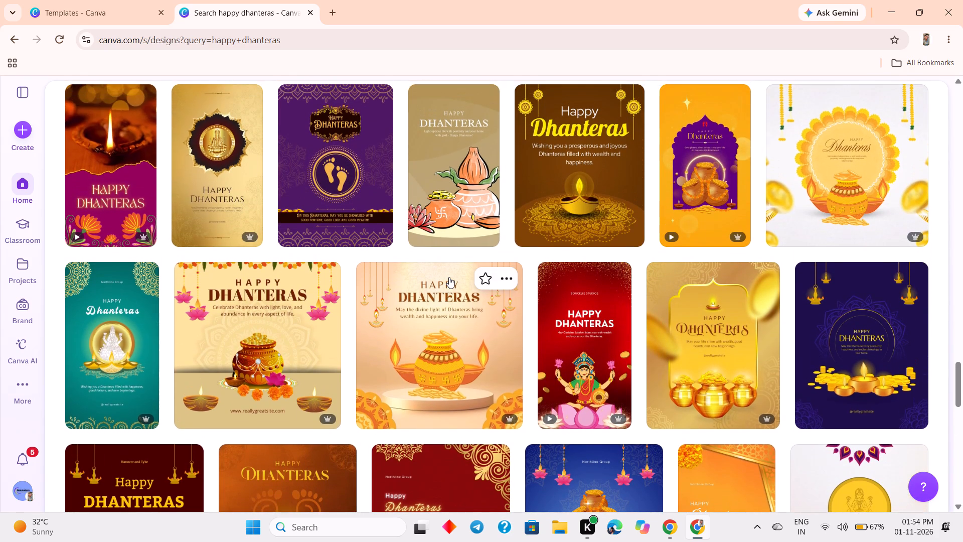
Examine the final rows of Dhanteras templates, from the teal Lakshmi design down to the Hindi-titled pot design.
scroll(442, 271, "down", 2)
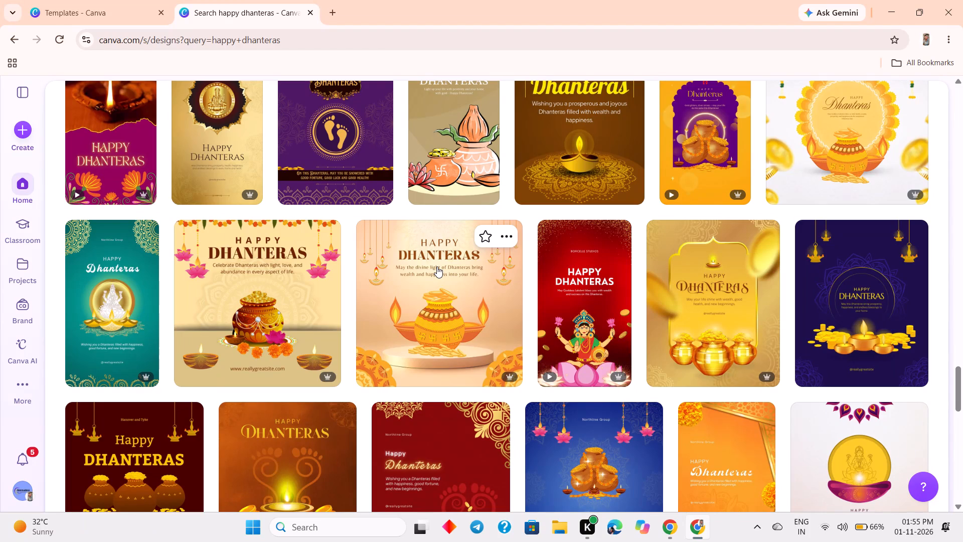
scroll(299, 365, "down", 2)
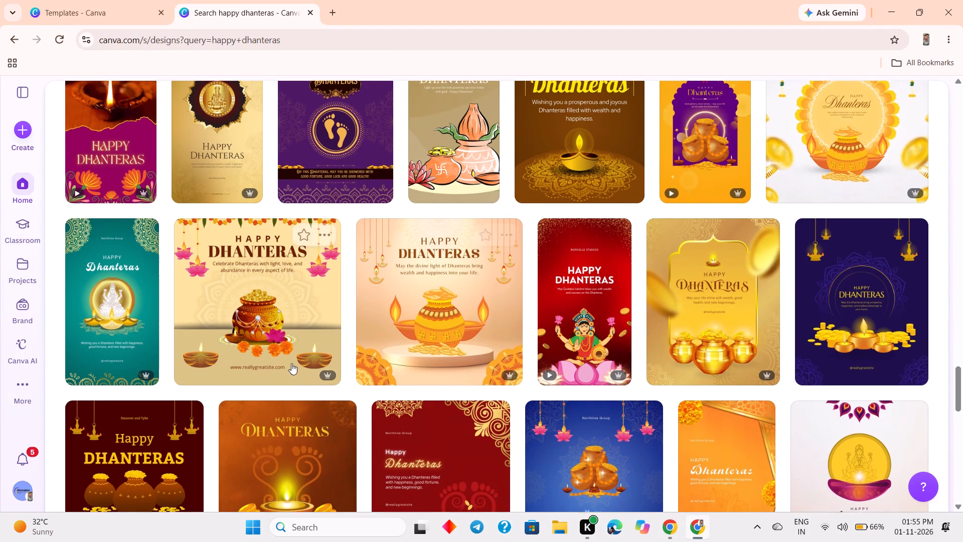
scroll(291, 363, "down", 14)
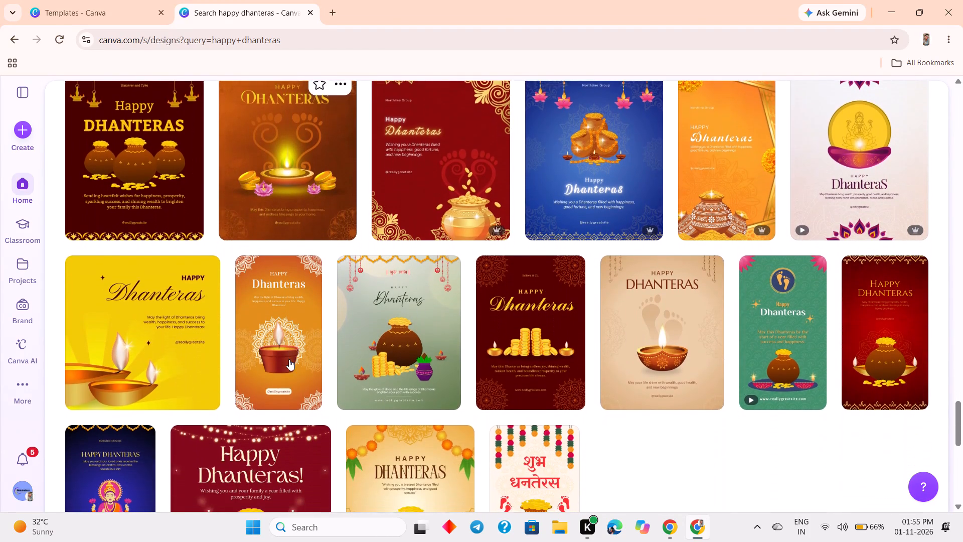
scroll(289, 359, "down", 6)
scroll(289, 360, "up", 2)
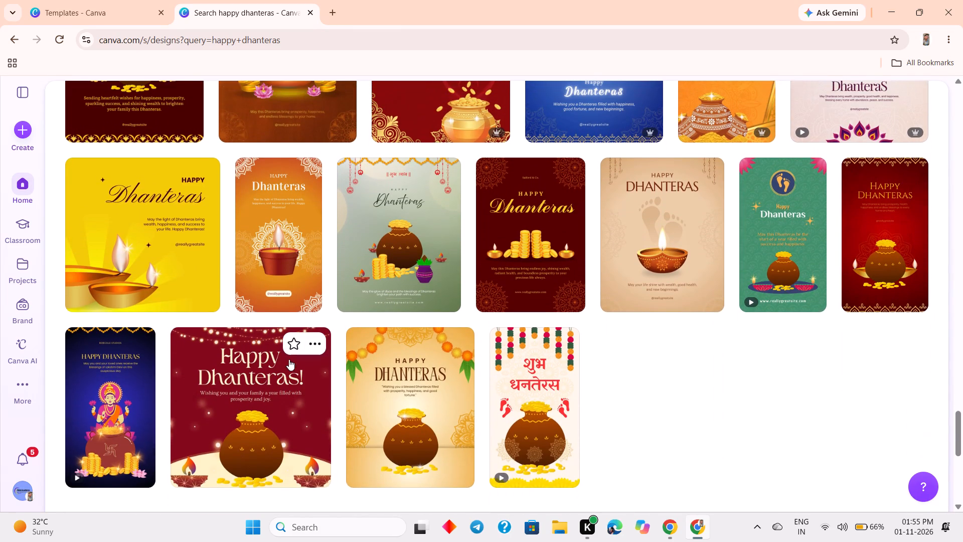
scroll(289, 359, "down", 1)
Review the Dhanteras templates back up from the final rows to the row with the white gold-coin and teal Lakshmi designs.
scroll(289, 359, "up", 8)
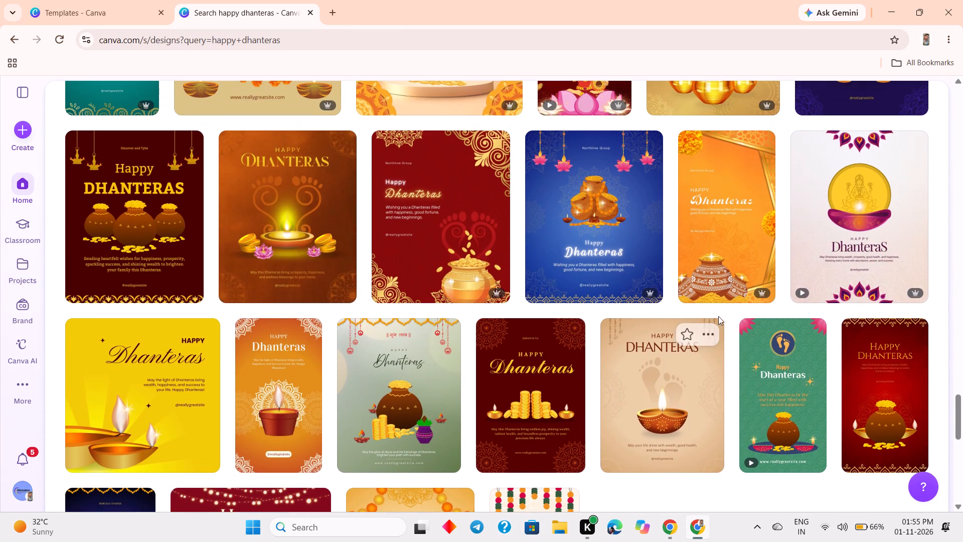
scroll(611, 168, "up", 18)
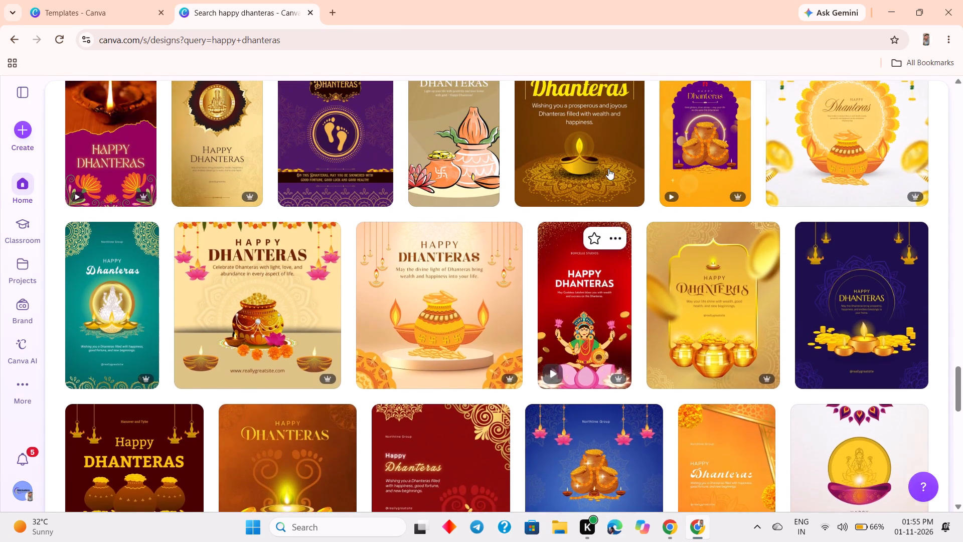
scroll(608, 169, "up", 7)
scroll(608, 169, "up", 20)
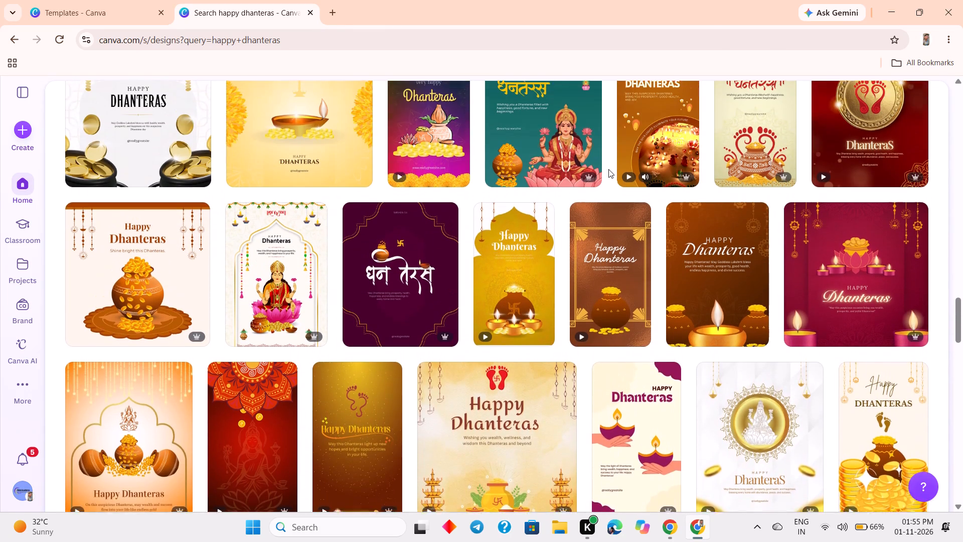
scroll(608, 169, "up", 5)
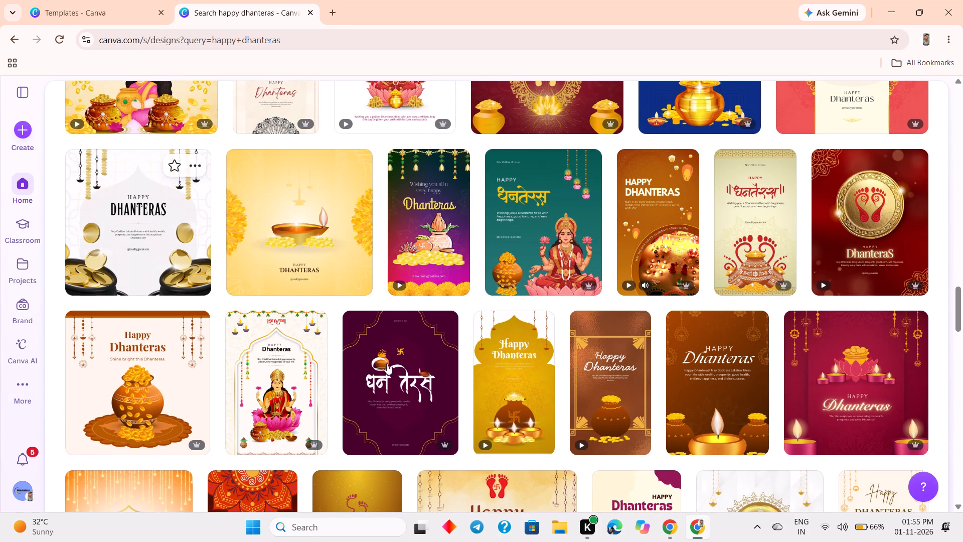
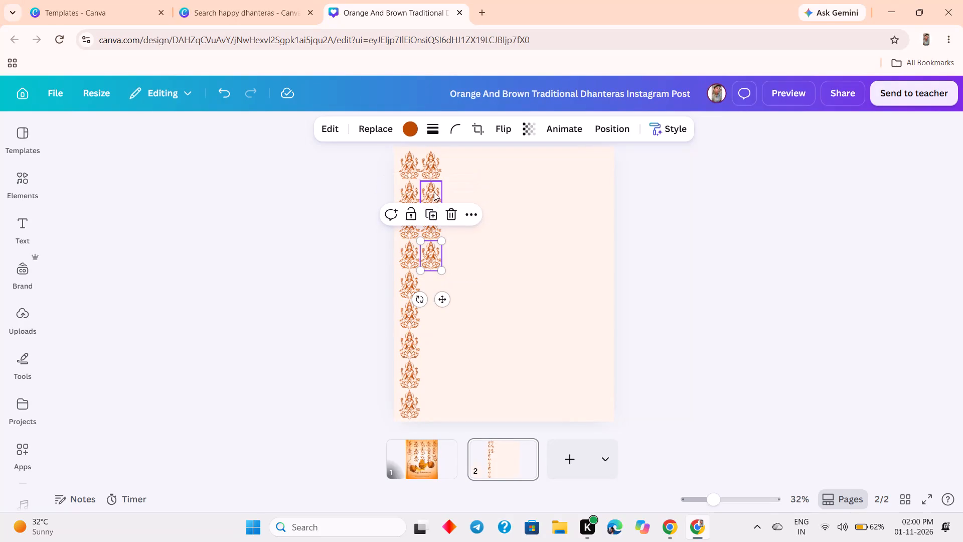
Duplicate the orange Lakshmi figure down the second column on page 2 until the column has nine evenly spaced figures.
left_click(434, 216)
left_click(436, 247)
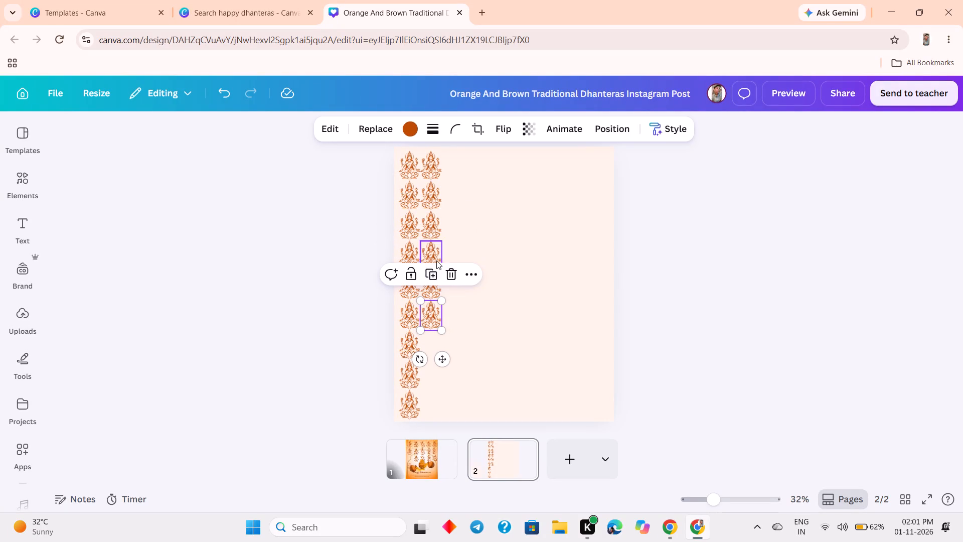
left_click(437, 278)
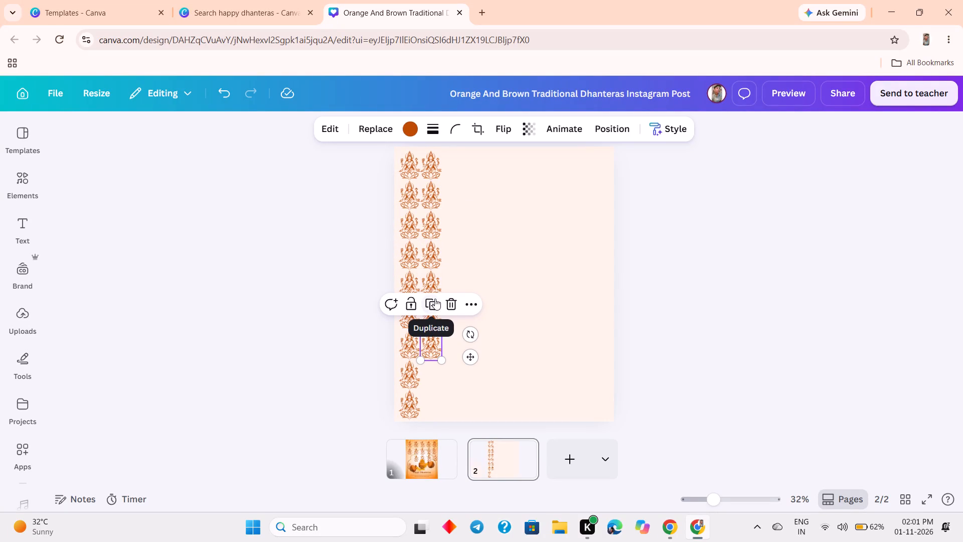
left_click(434, 300)
left_click(435, 332)
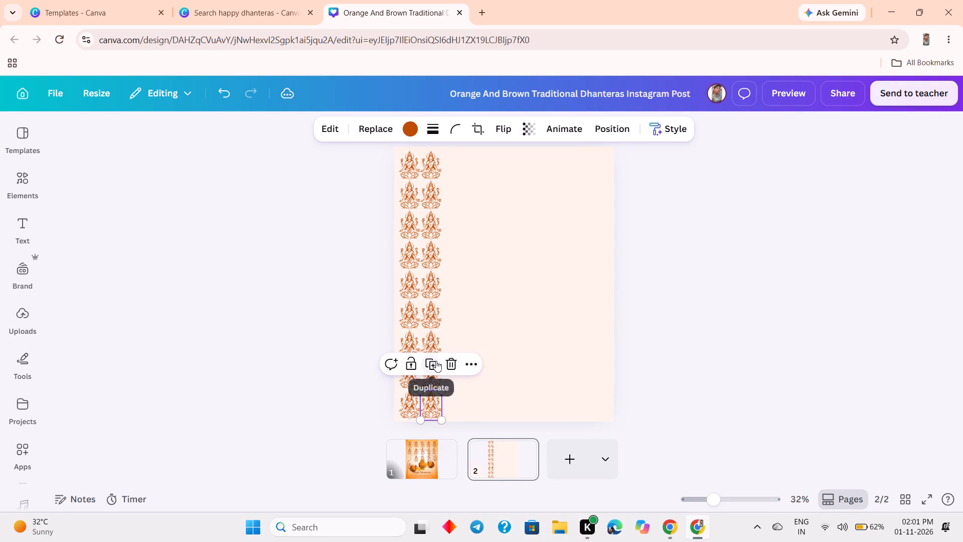
Duplicate the second column's bottom figure and place the copy beside its top figure to start a third column.
left_click(436, 361)
left_click_drag(430, 427, 457, 298)
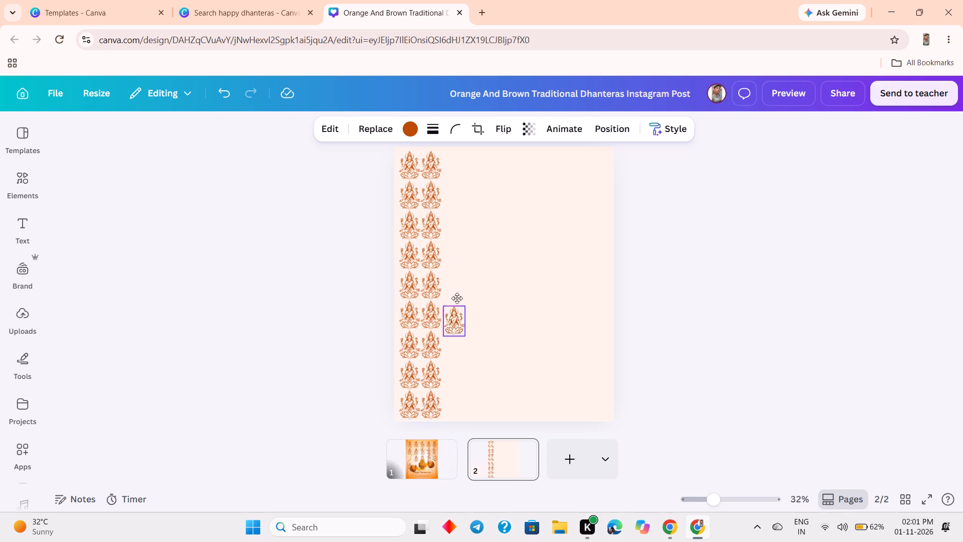
left_click_drag(457, 298, 452, 159)
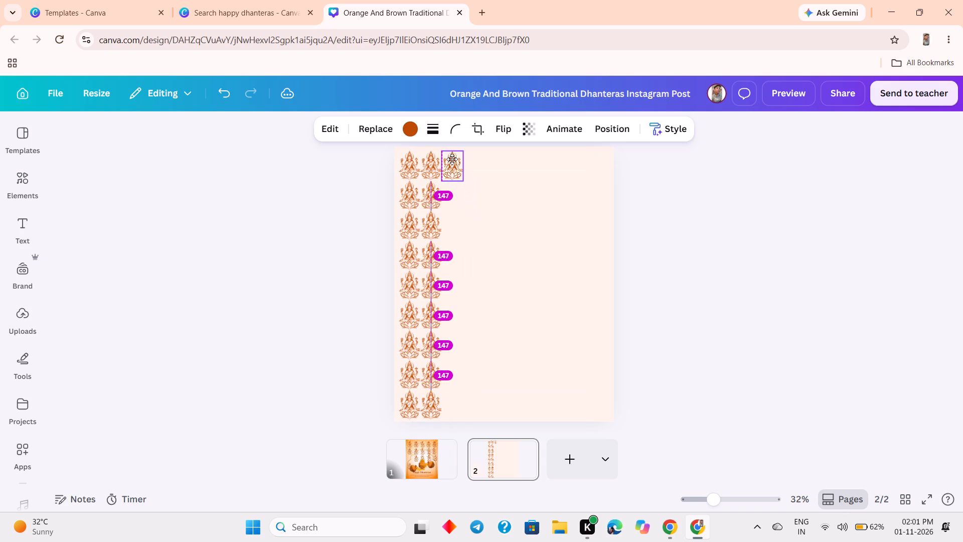
left_click_drag(452, 159, 453, 159)
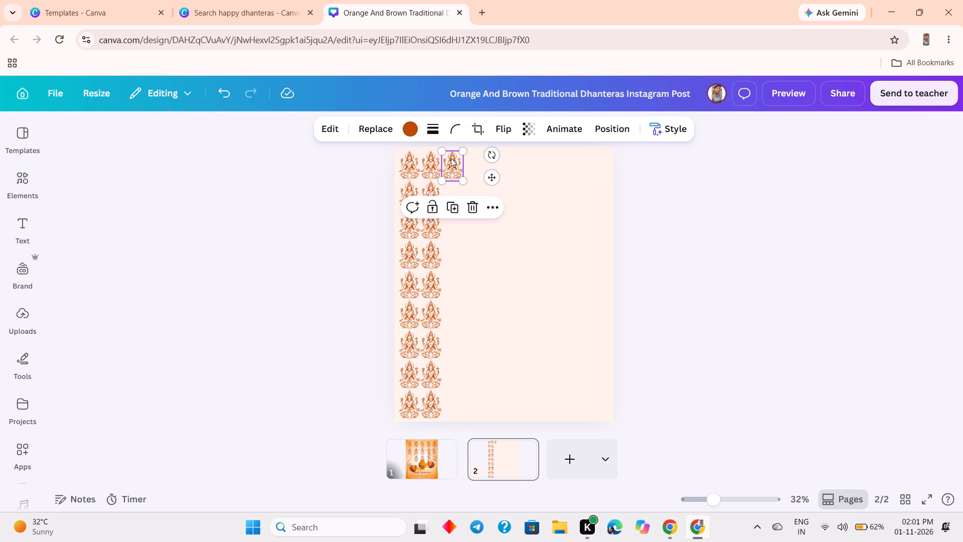
Duplicate the Lakshmi figure down the third column through the fourth row, aligning each copy with the neighbouring rows.
left_click(450, 210)
left_click_drag(458, 159, 454, 180)
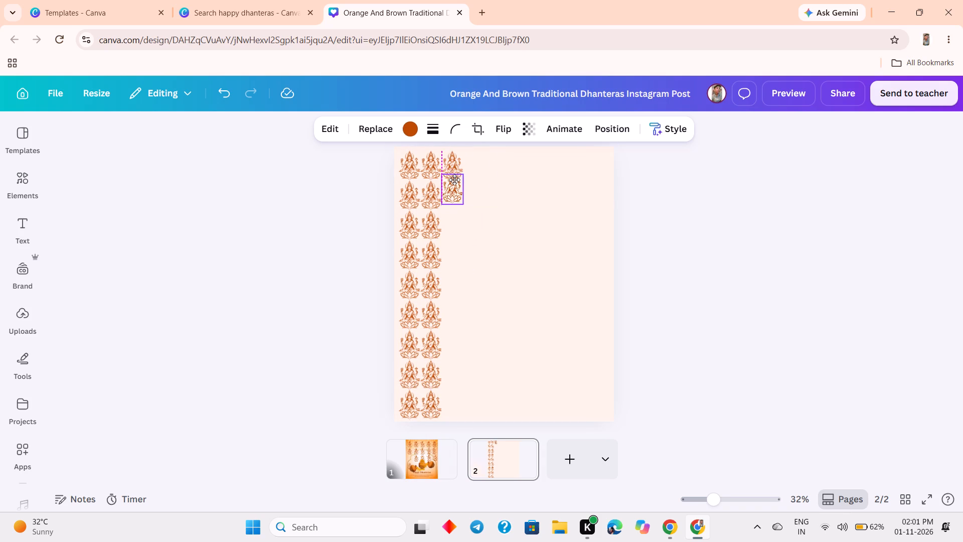
left_click_drag(454, 180, 454, 183)
left_click(457, 235)
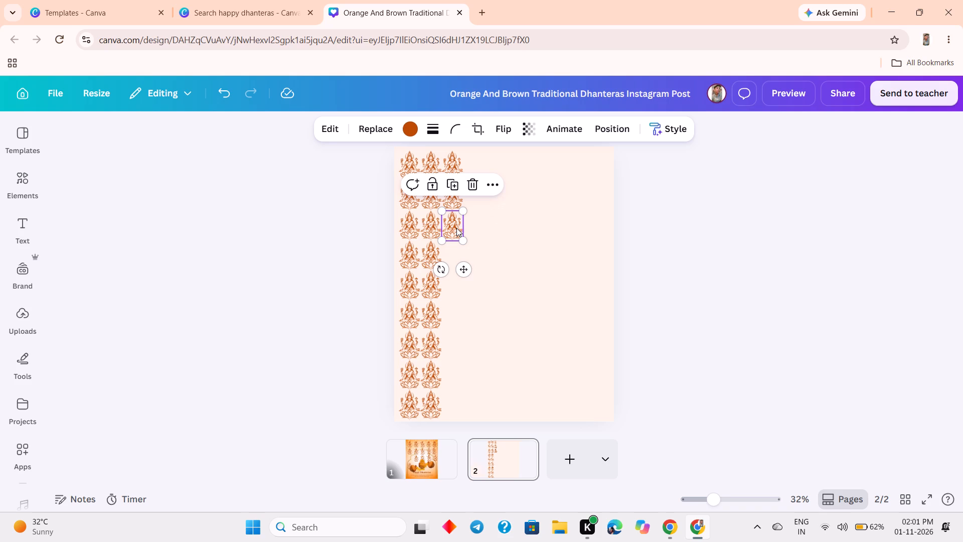
left_click(452, 184)
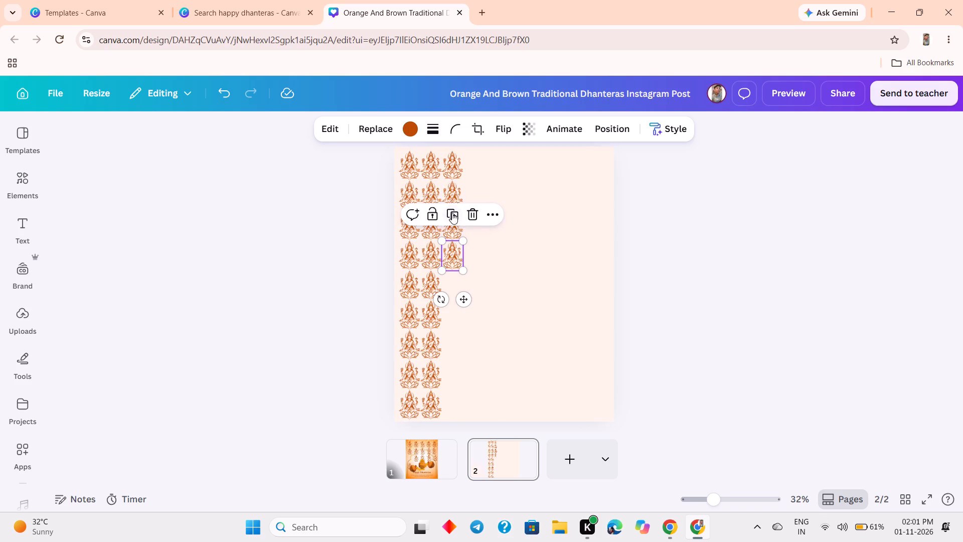
Duplicate the orange Lakshmi figure down page 2's third column, filling rows five to nine and making one spare copy.
left_click(452, 219)
left_click(452, 242)
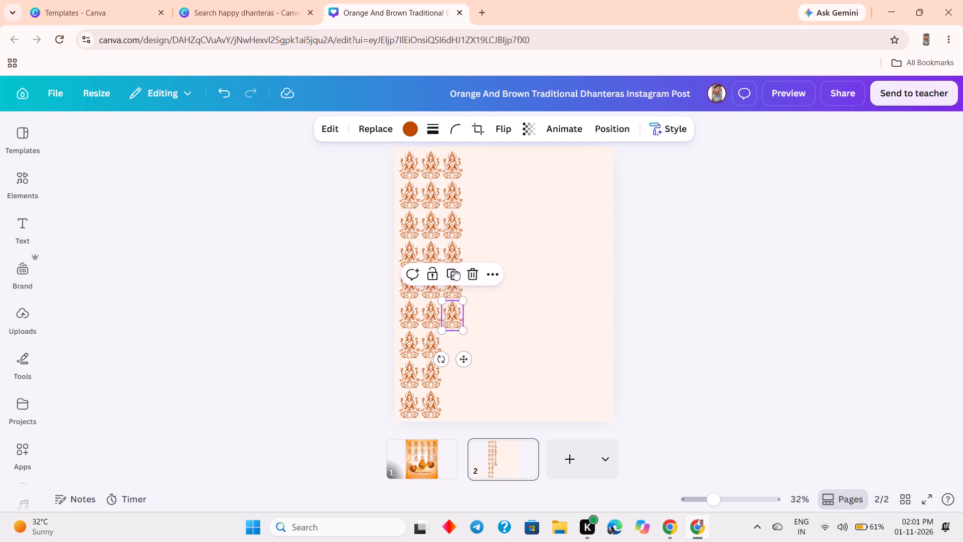
left_click(454, 275)
left_click(456, 303)
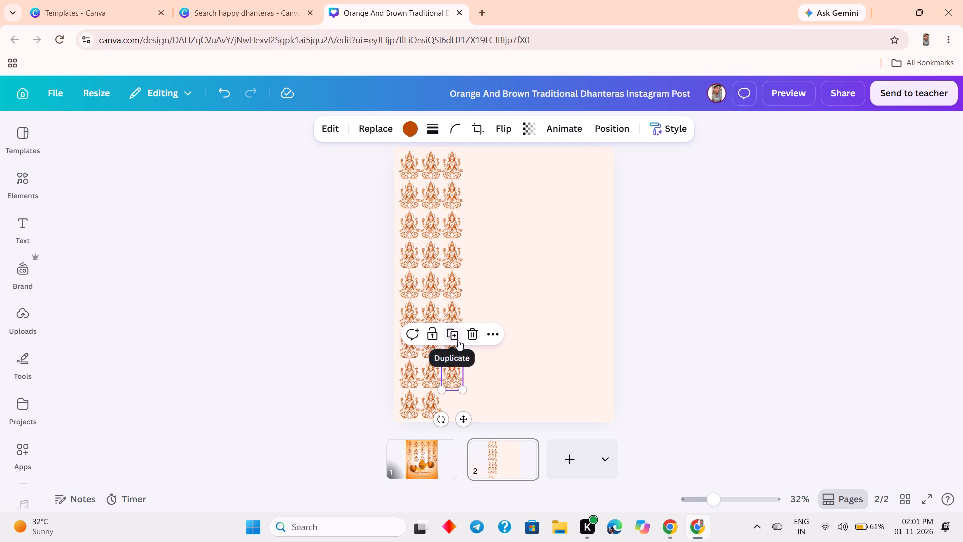
left_click(458, 340)
left_click(450, 369)
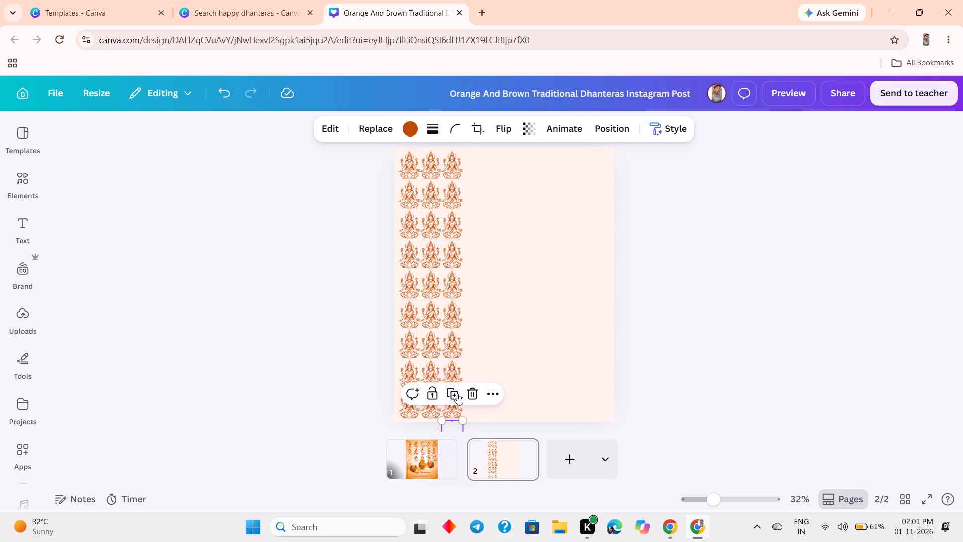
Move the spare Lakshmi figure to the top of a fourth column and duplicate it down through all nine rows, plus one spare.
left_click_drag(452, 425, 488, 158)
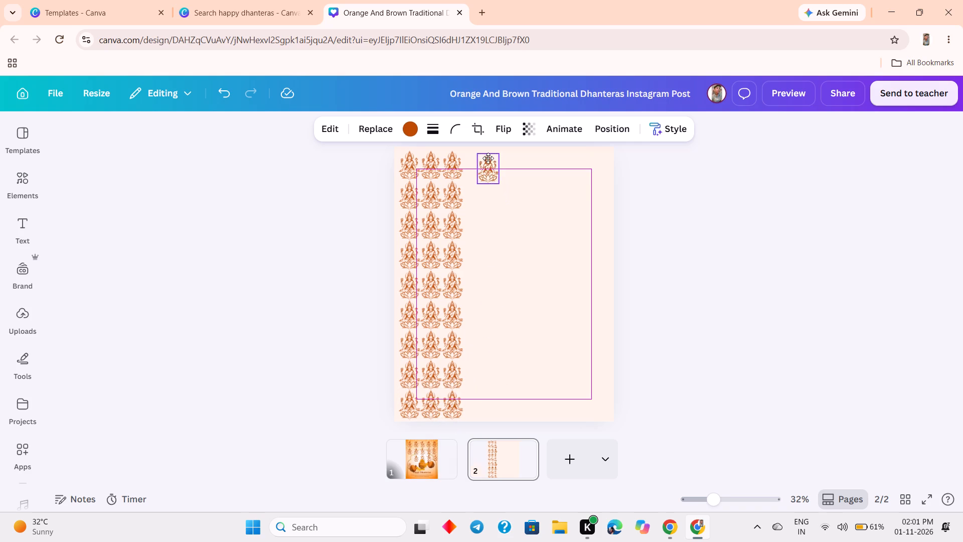
left_click_drag(488, 158, 474, 154)
left_click(474, 208)
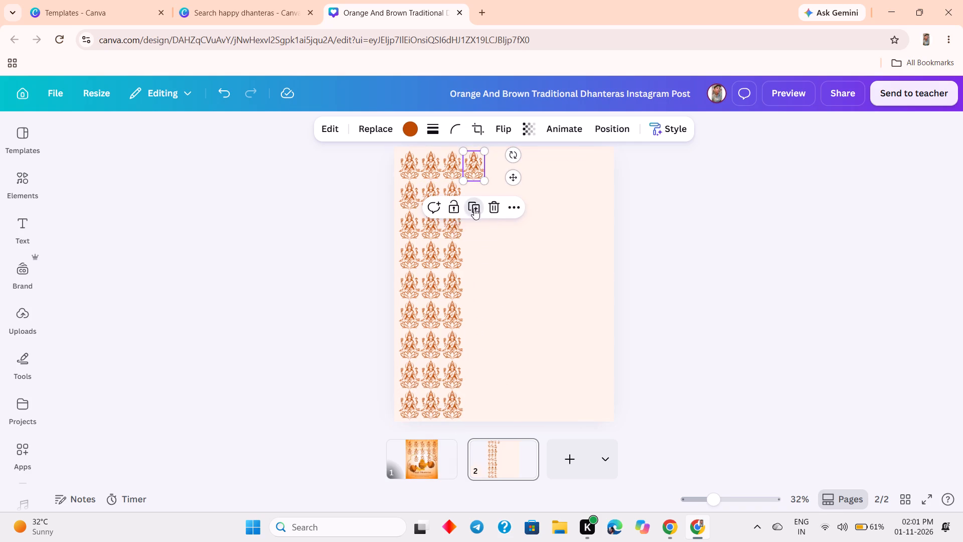
left_click_drag(480, 171, 475, 191)
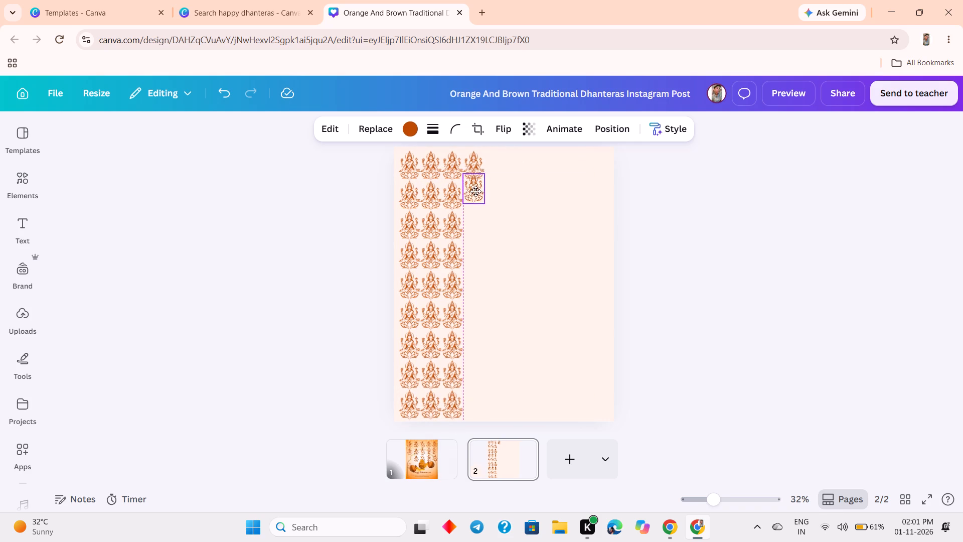
left_click_drag(475, 191, 475, 196)
left_click(481, 237)
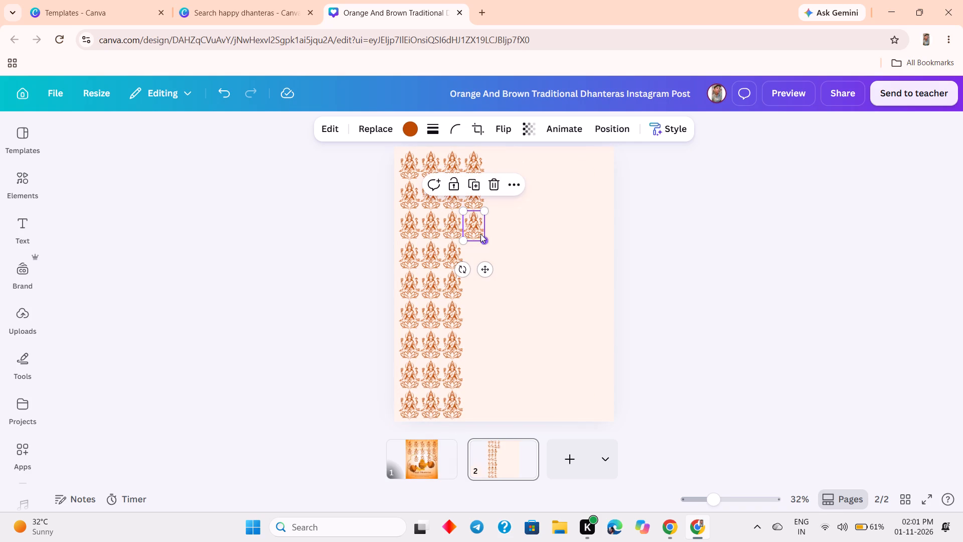
left_click(476, 186)
left_click(477, 212)
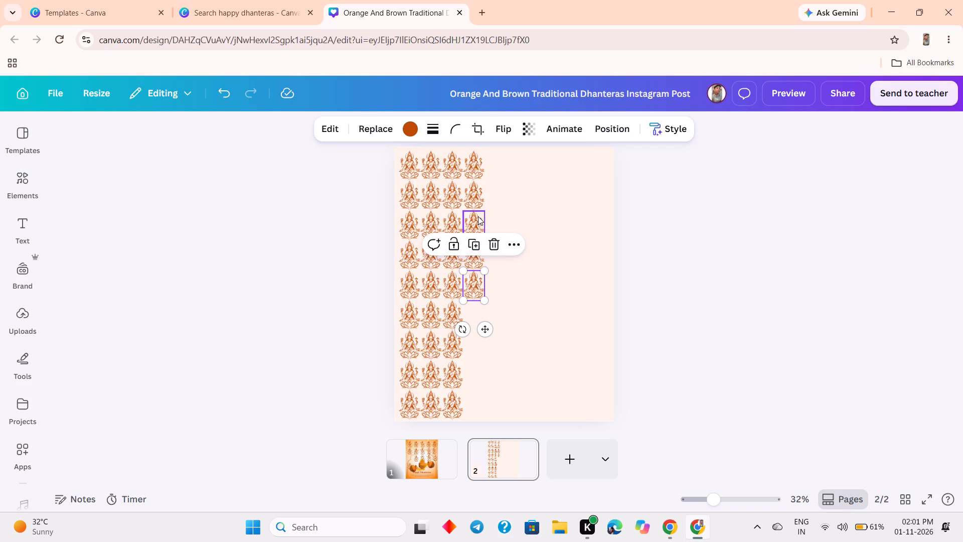
left_click(477, 244)
left_click(474, 274)
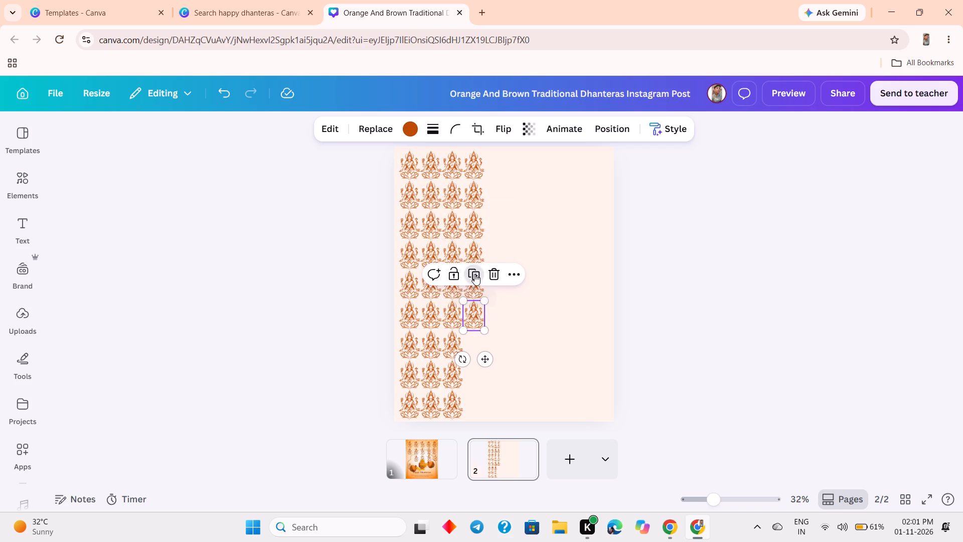
left_click(472, 301)
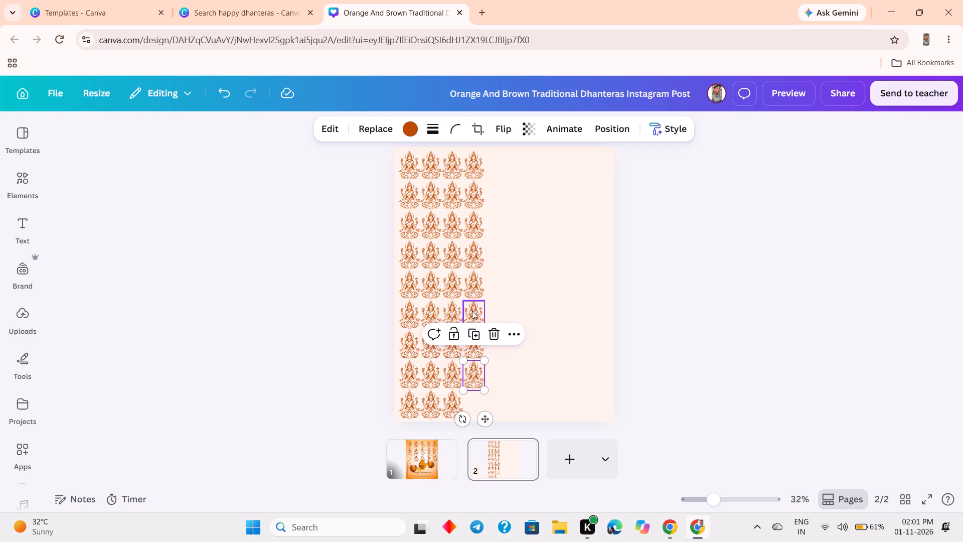
left_click(473, 327)
left_click(473, 362)
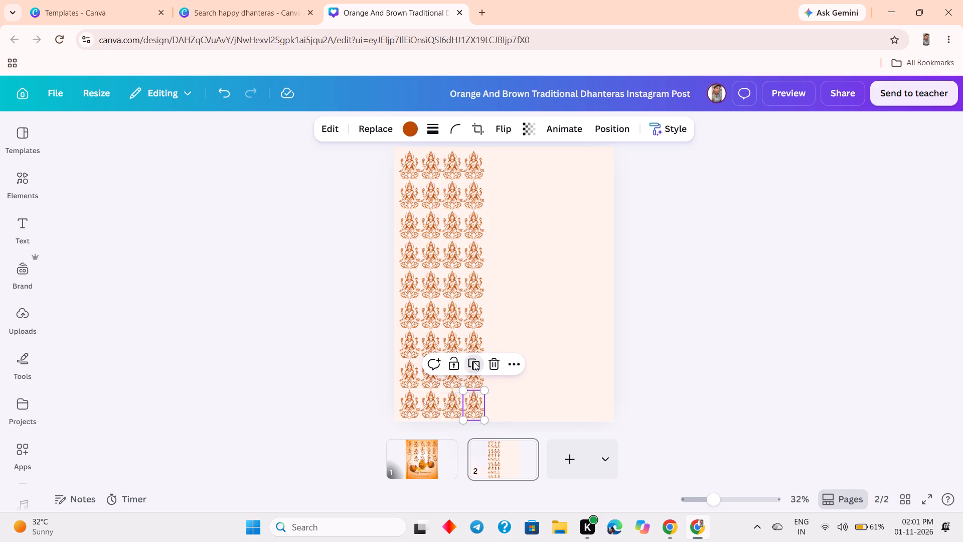
Start a fifth column with the spare Lakshmi figure and place duplicates so its first three rows align with the grid.
left_click_drag(472, 426, 505, 347)
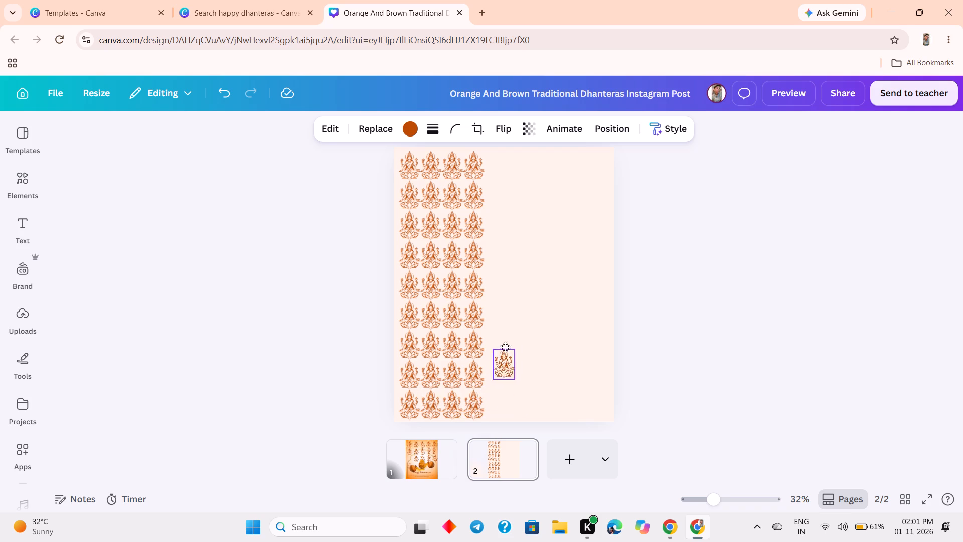
left_click_drag(505, 347, 496, 155)
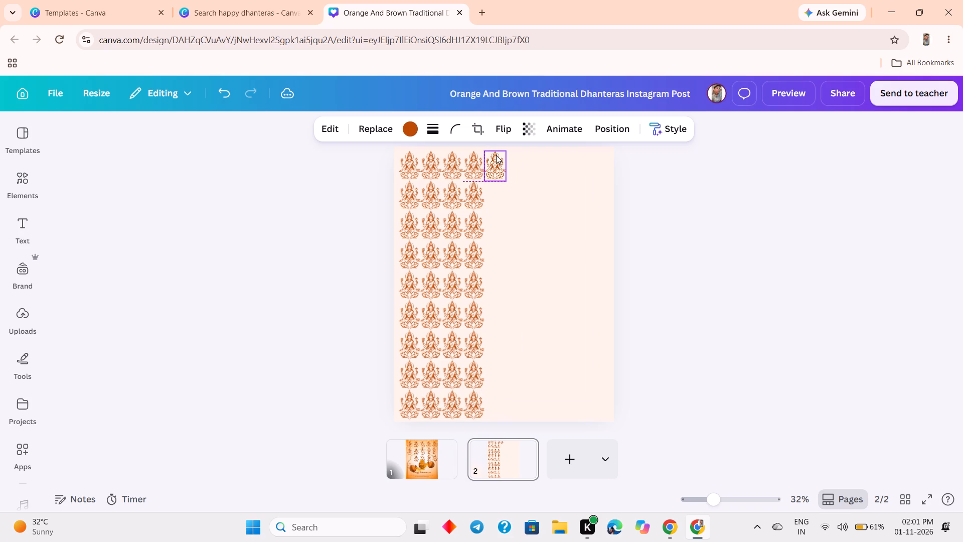
left_click(495, 209)
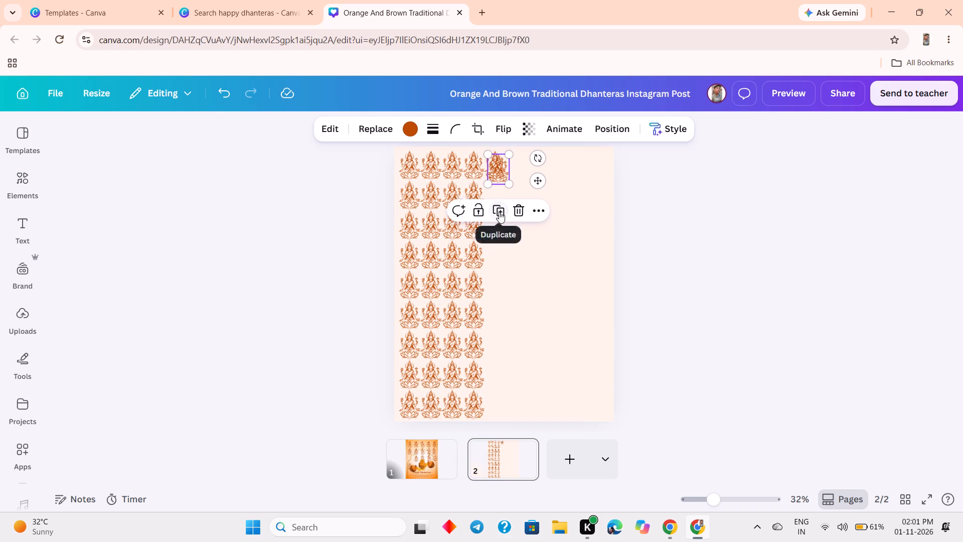
left_click(499, 212)
left_click_drag(506, 181, 501, 194)
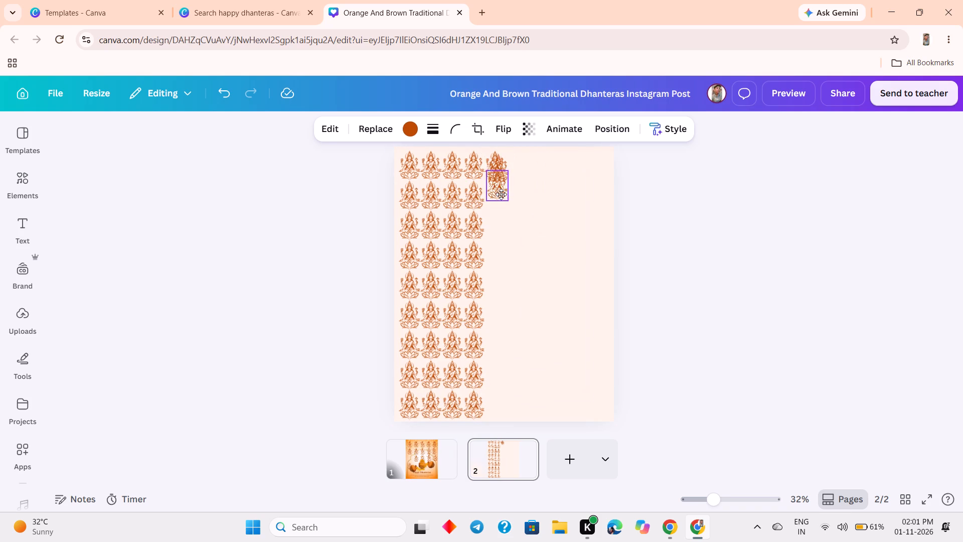
left_click_drag(501, 194, 500, 202)
left_click_drag(499, 170, 499, 210)
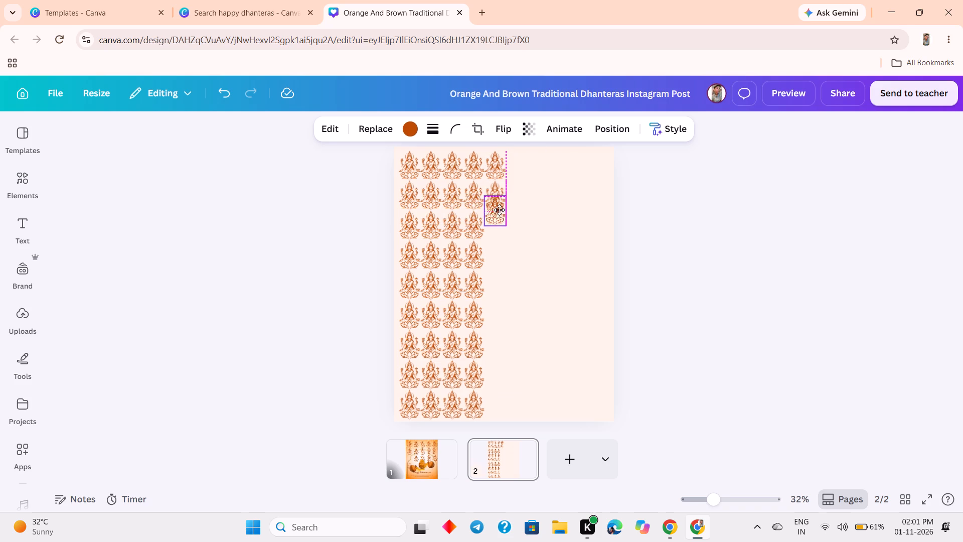
left_click_drag(499, 210, 499, 226)
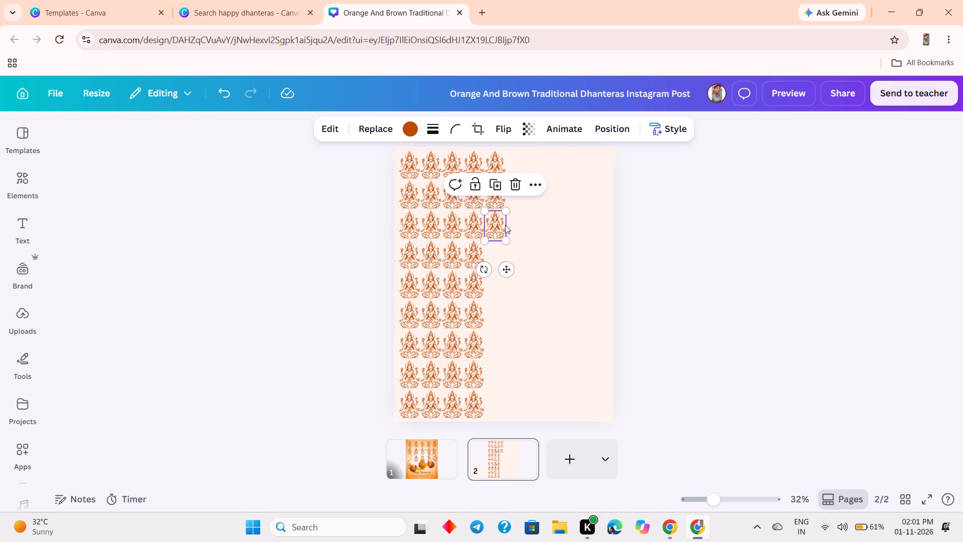
Duplicate the Lakshmi figure down the fifth column to fill rows four to nine, plus one spare copy.
left_click(493, 190)
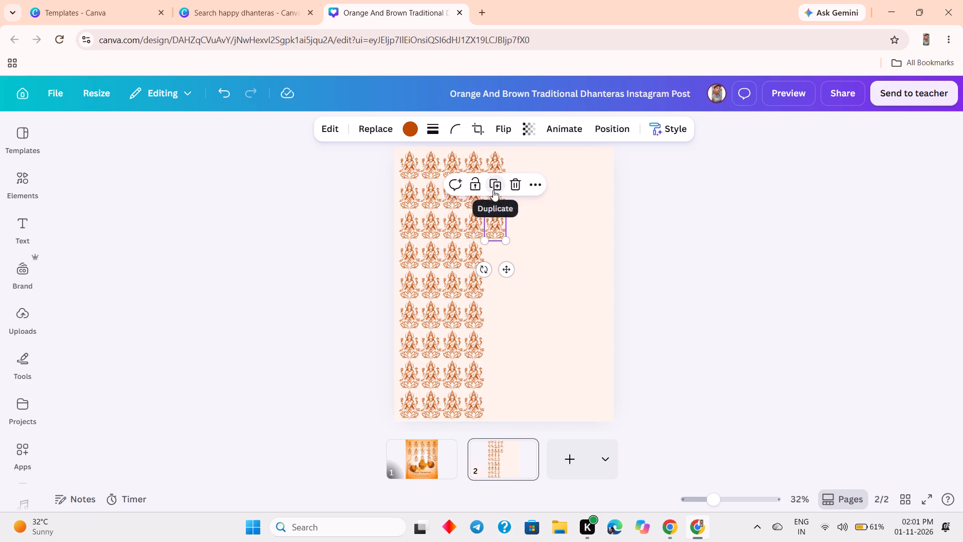
left_click_drag(503, 229, 500, 253)
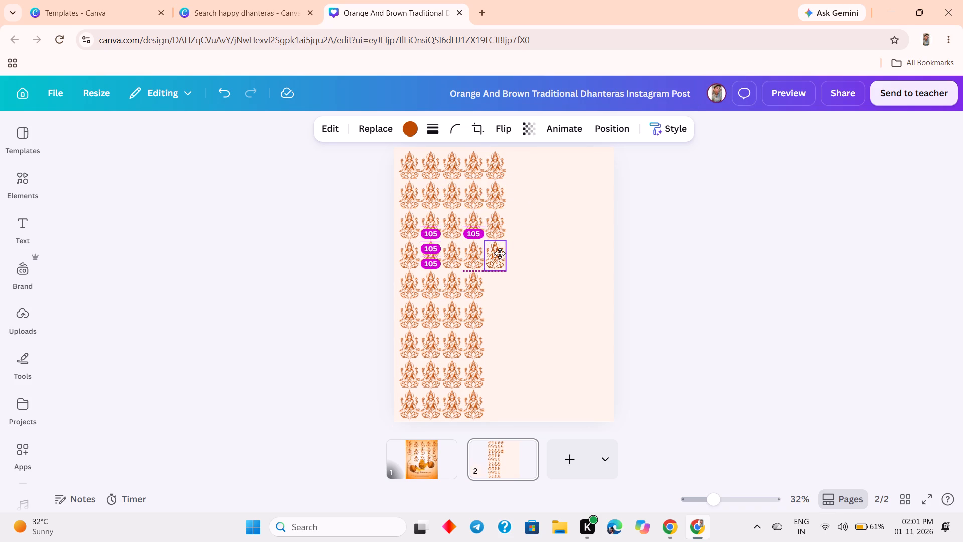
left_click_drag(500, 253, 500, 254)
left_click(499, 214)
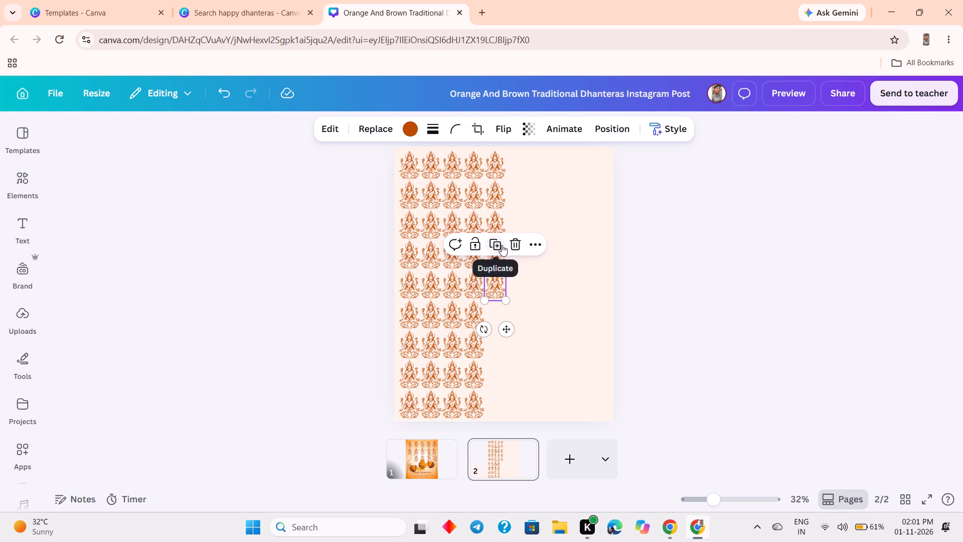
left_click(501, 245)
left_click(499, 279)
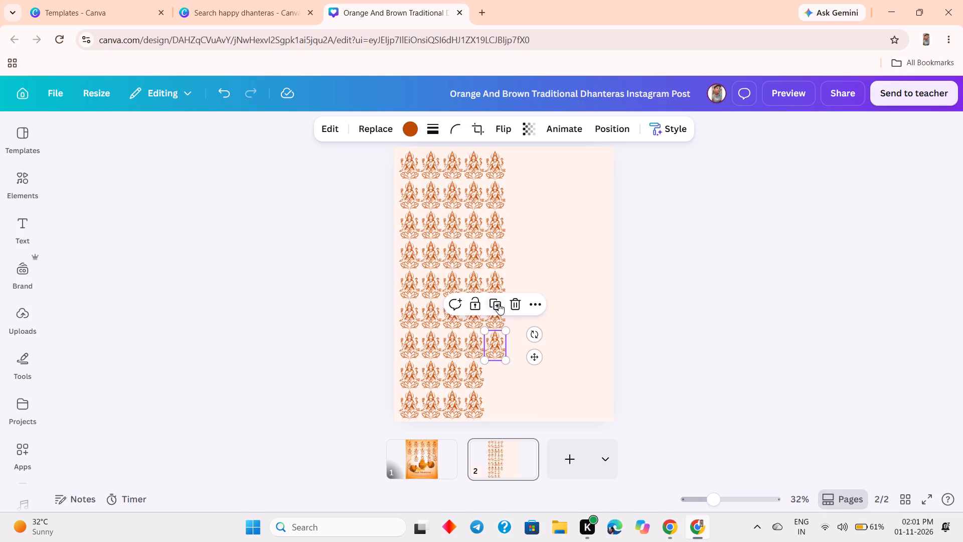
left_click(498, 304)
left_click(500, 331)
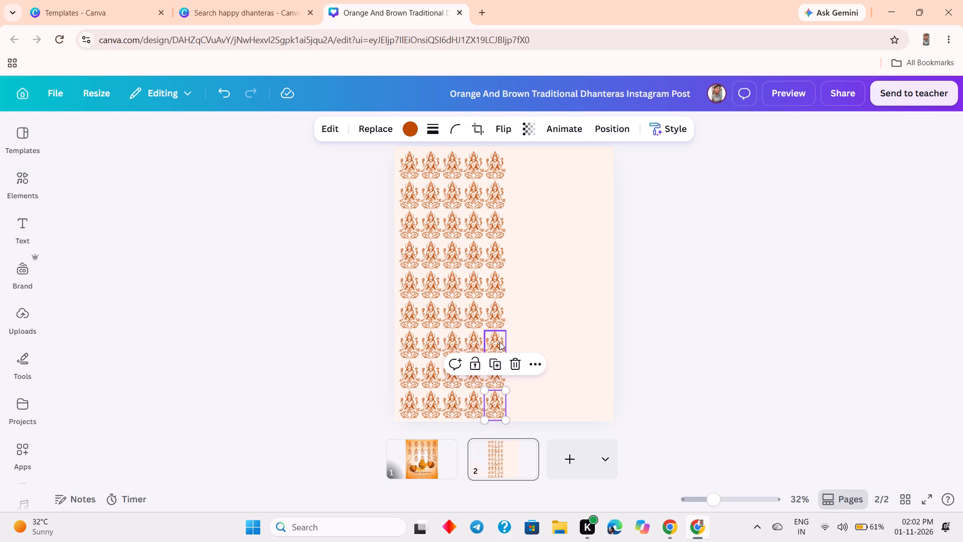
left_click(500, 362)
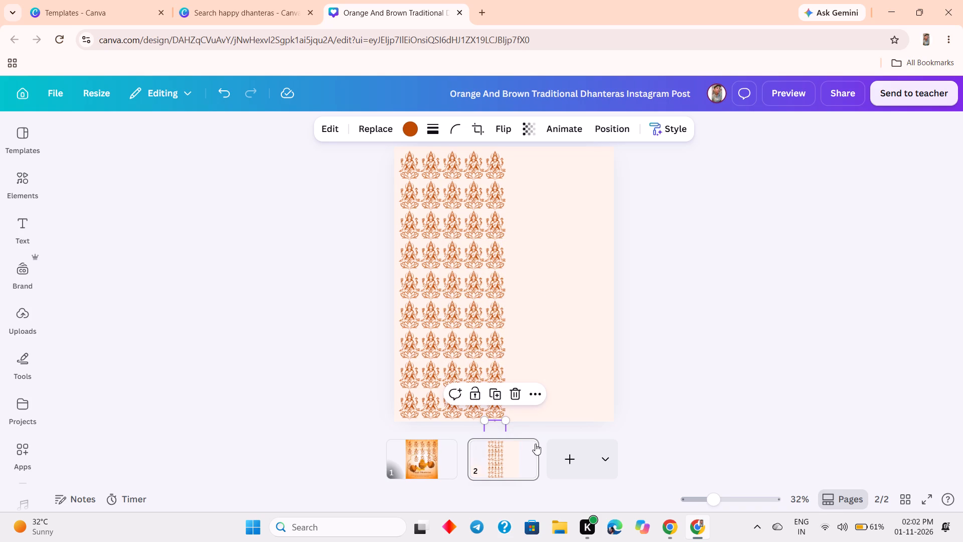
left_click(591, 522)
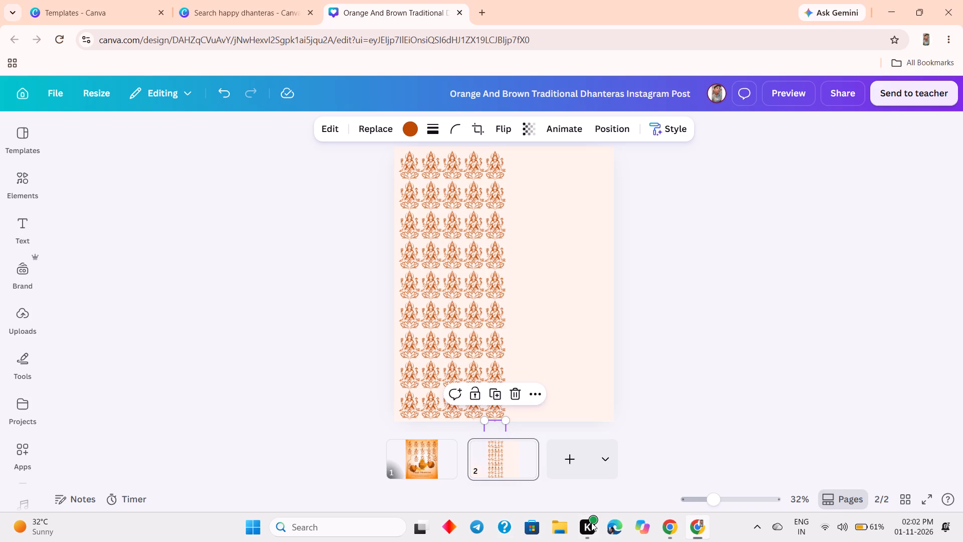
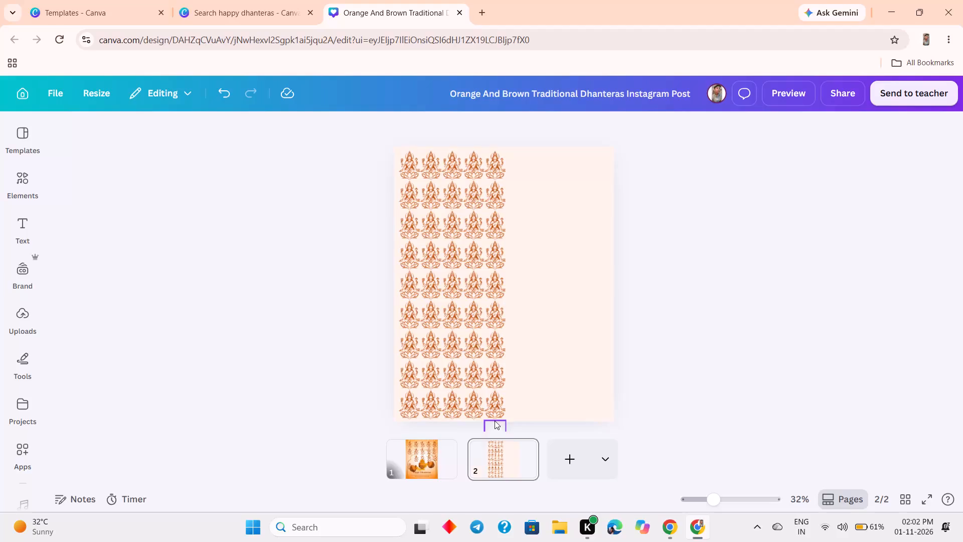
Move the spare Lakshmi figure to the top of a sixth column and place a duplicate in its second row.
left_click(494, 421)
left_click_drag(494, 426, 498, 399)
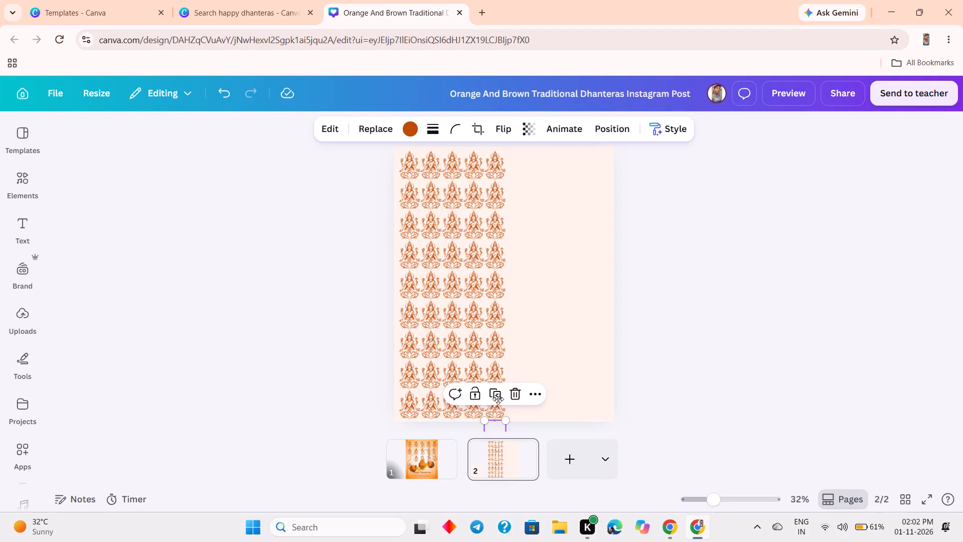
left_click_drag(498, 399, 516, 161)
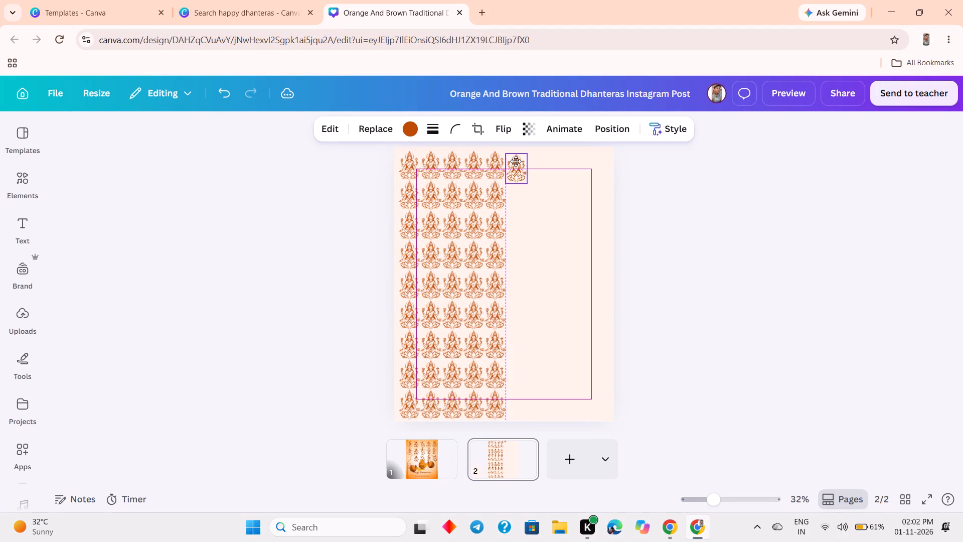
left_click_drag(516, 161, 516, 158)
left_click(519, 215)
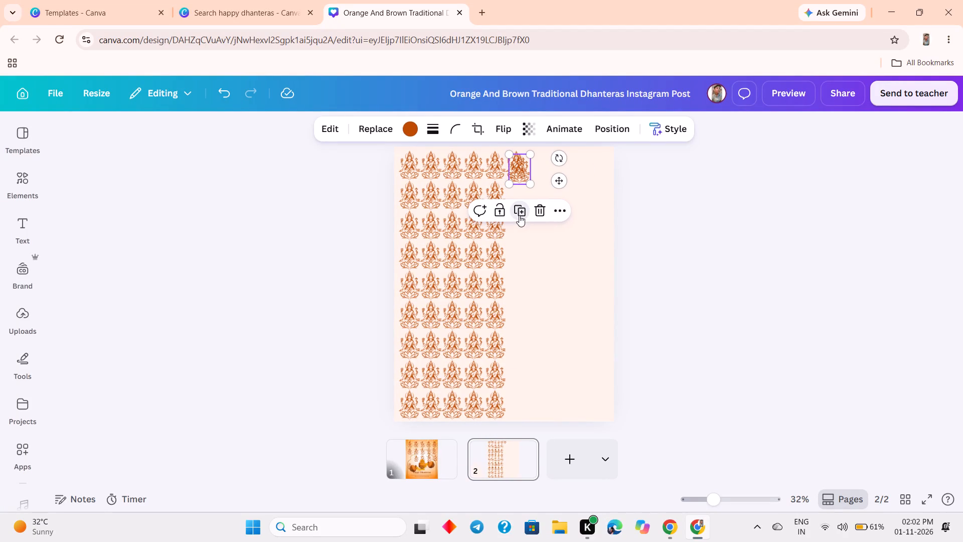
left_click_drag(523, 174, 518, 199)
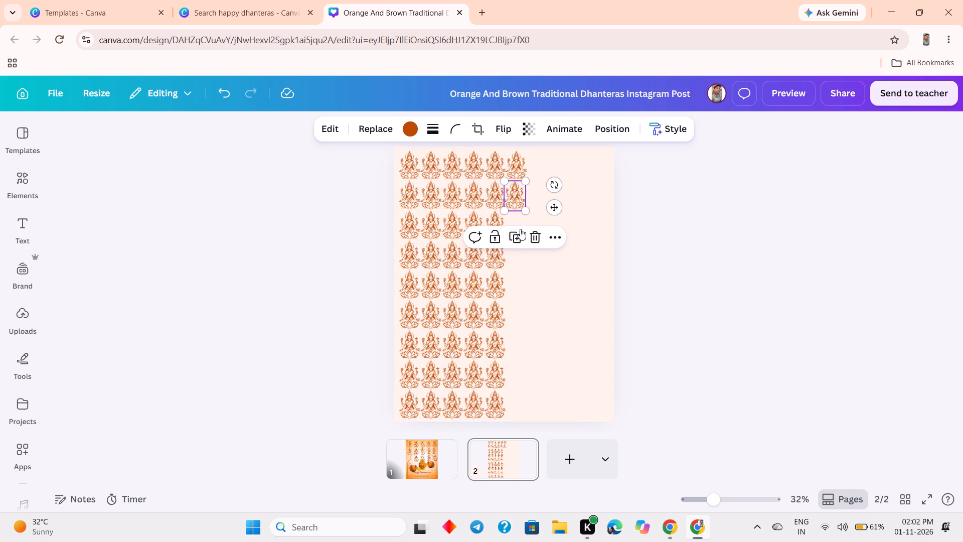
Duplicate the Lakshmi figure down the sixth column to fill rows three to nine, realigning the lowest two, plus one spare copy.
left_click(519, 236)
left_click(515, 184)
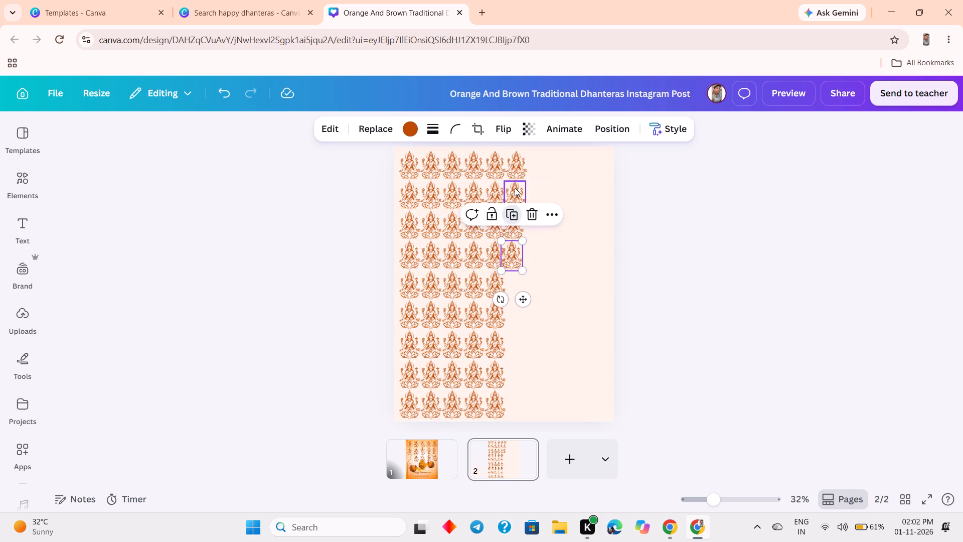
left_click(514, 215)
left_click(516, 242)
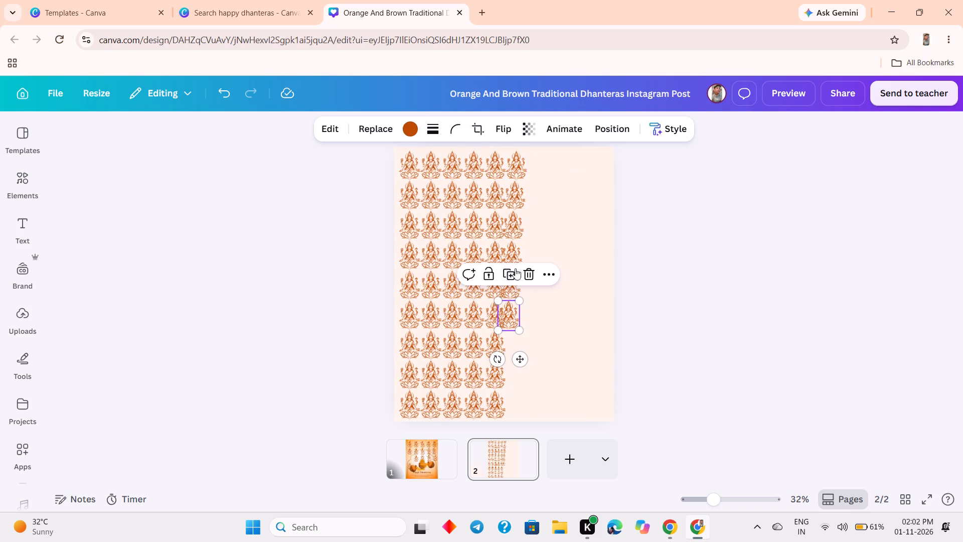
left_click(511, 274)
left_click(505, 303)
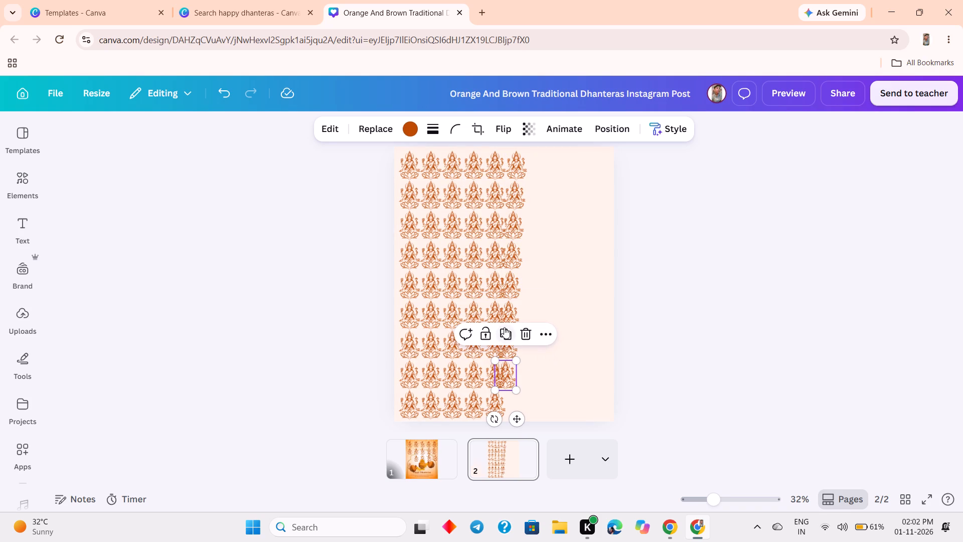
left_click_drag(508, 375, 509, 375)
left_click_drag(509, 375, 516, 375)
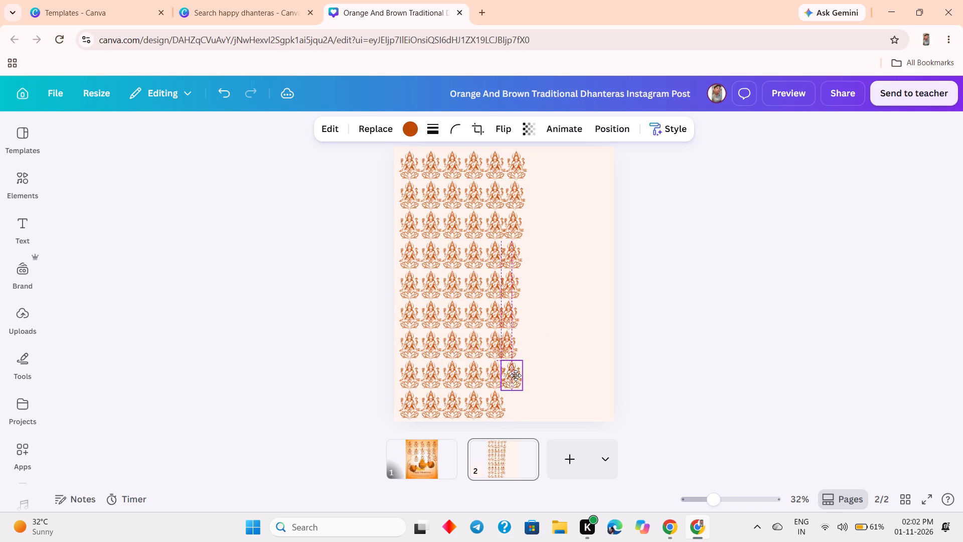
left_click_drag(516, 375, 518, 375)
left_click(512, 328)
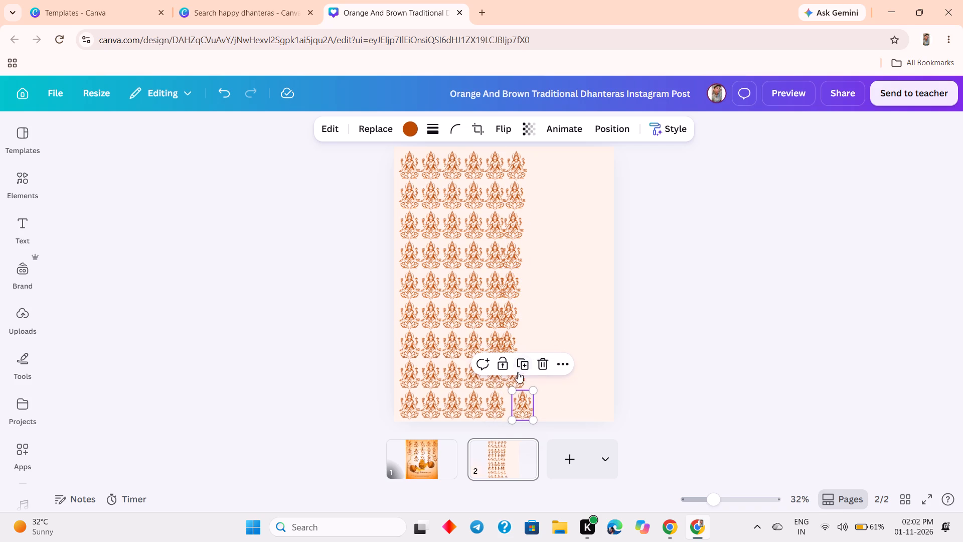
left_click_drag(523, 405, 518, 404)
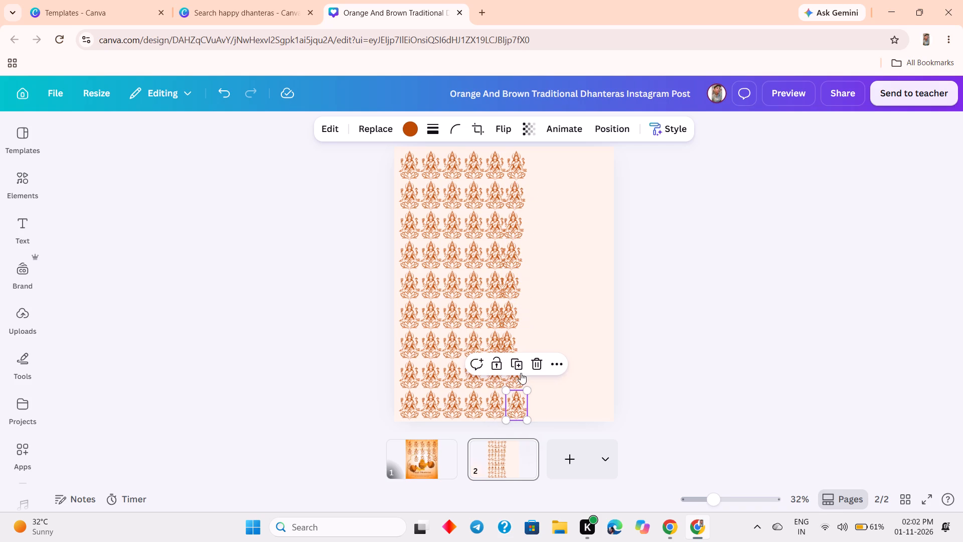
left_click(521, 368)
Move the spare Lakshmi figure to the top of a seventh column and place a duplicate in its second row.
left_click_drag(517, 427, 535, 325)
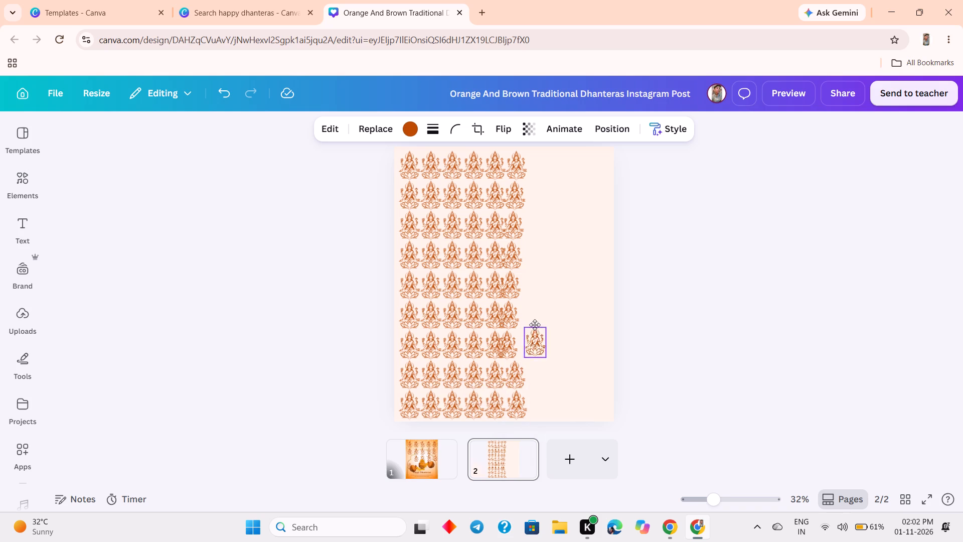
left_click_drag(535, 325, 538, 159)
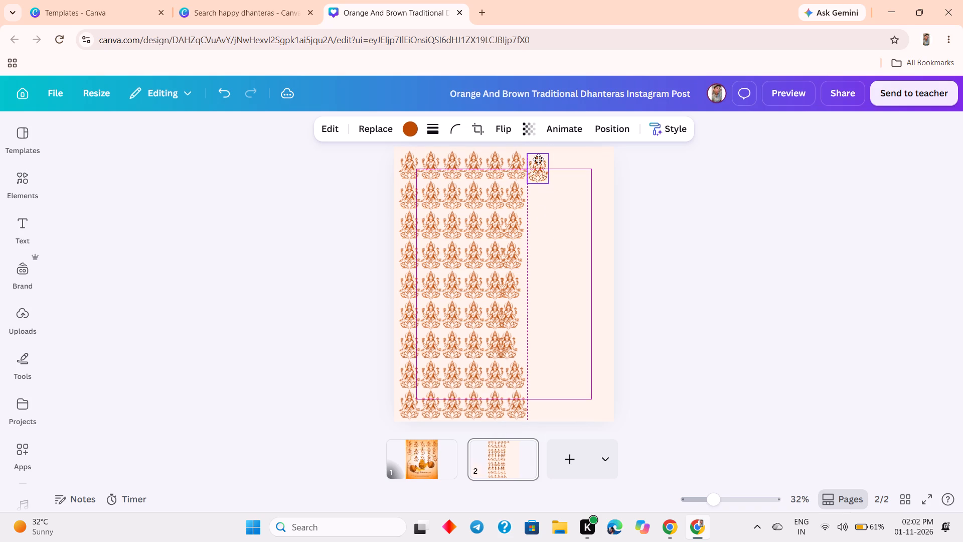
left_click_drag(538, 159, 538, 157)
left_click(534, 206)
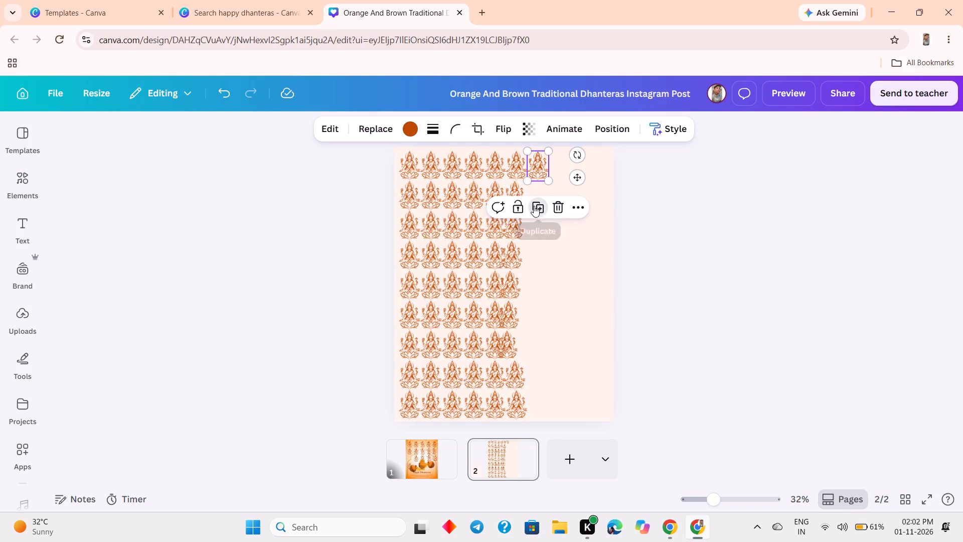
left_click_drag(543, 171, 538, 196)
Duplicate the Lakshmi figure down the seventh column to fill rows three to nine, realigning the bottom one, plus one spare copy.
left_click(533, 235)
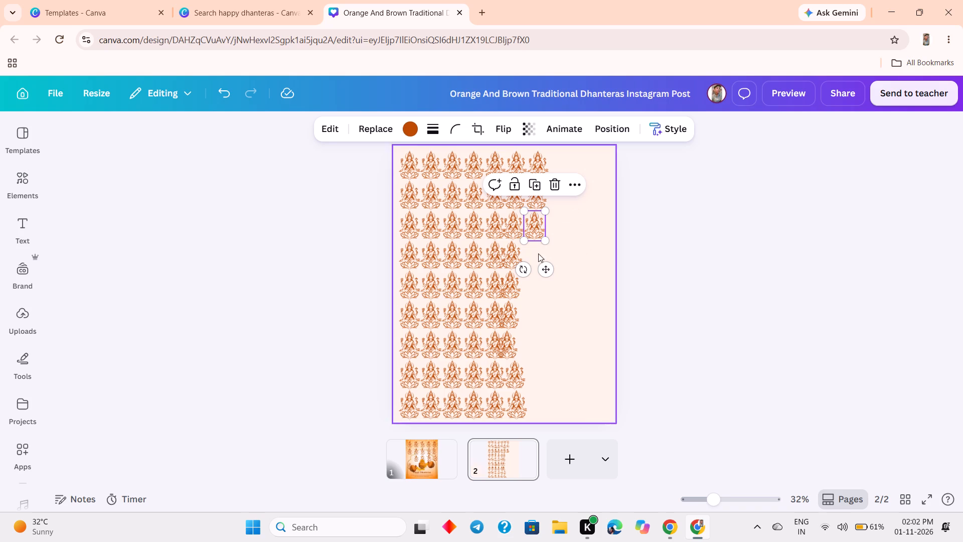
left_click(537, 186)
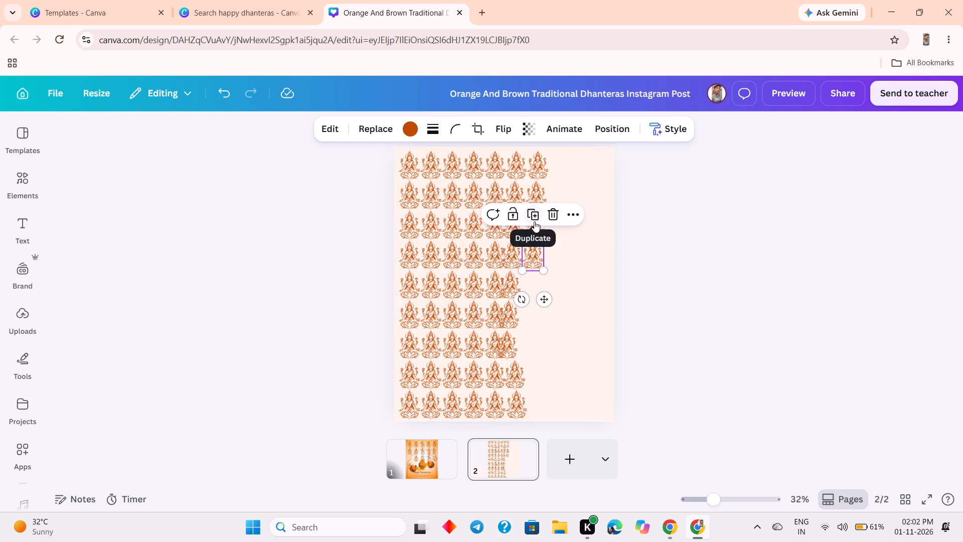
left_click(534, 220)
left_click(534, 242)
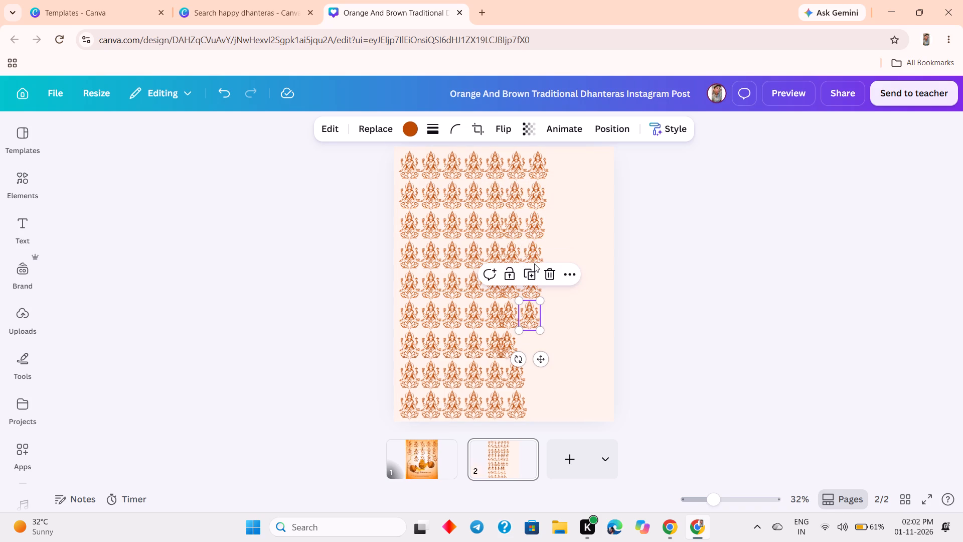
left_click(533, 269)
left_click(529, 305)
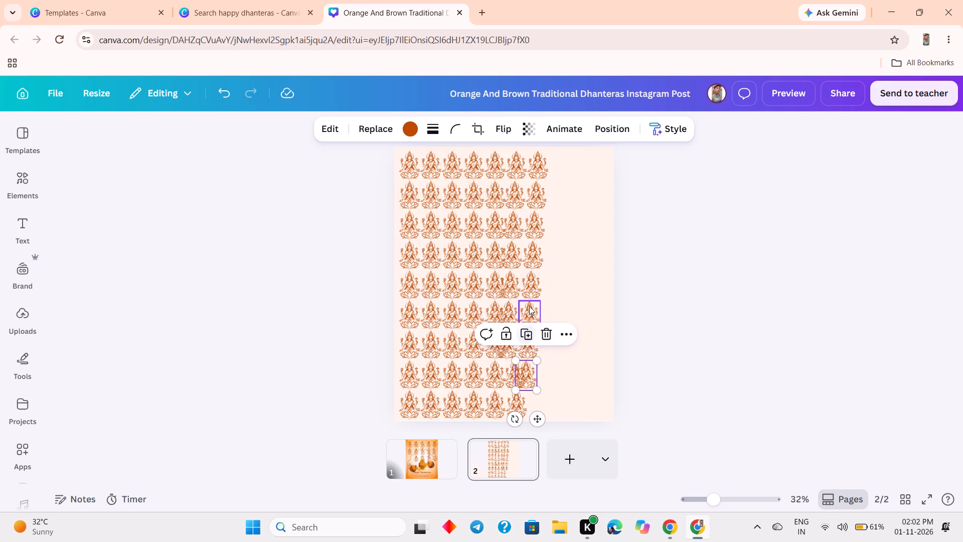
left_click(528, 334)
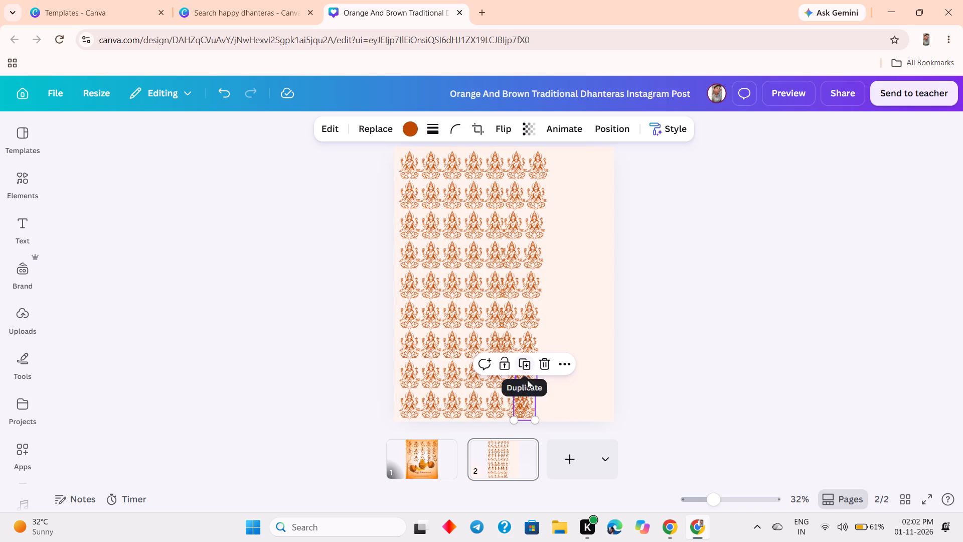
left_click_drag(524, 400, 531, 400)
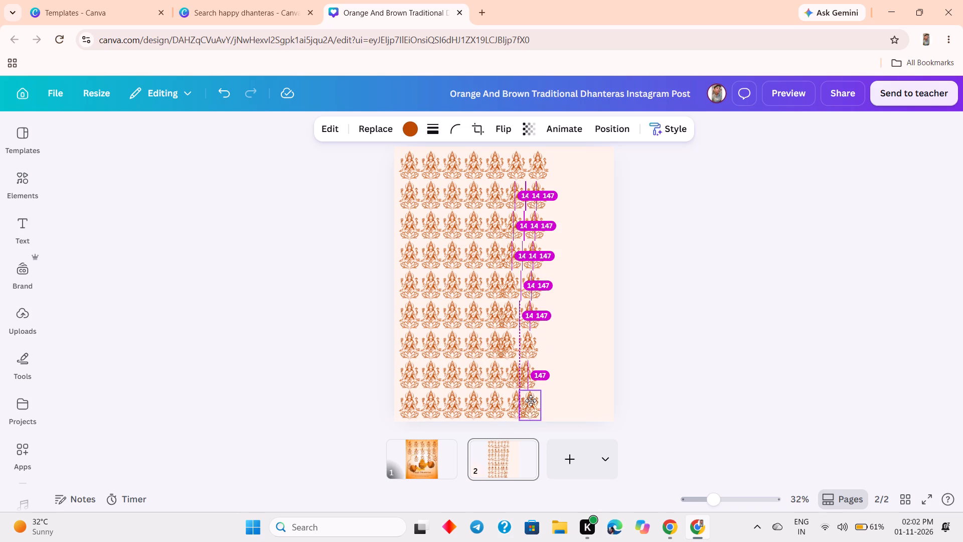
left_click_drag(531, 400, 539, 400)
left_click(541, 363)
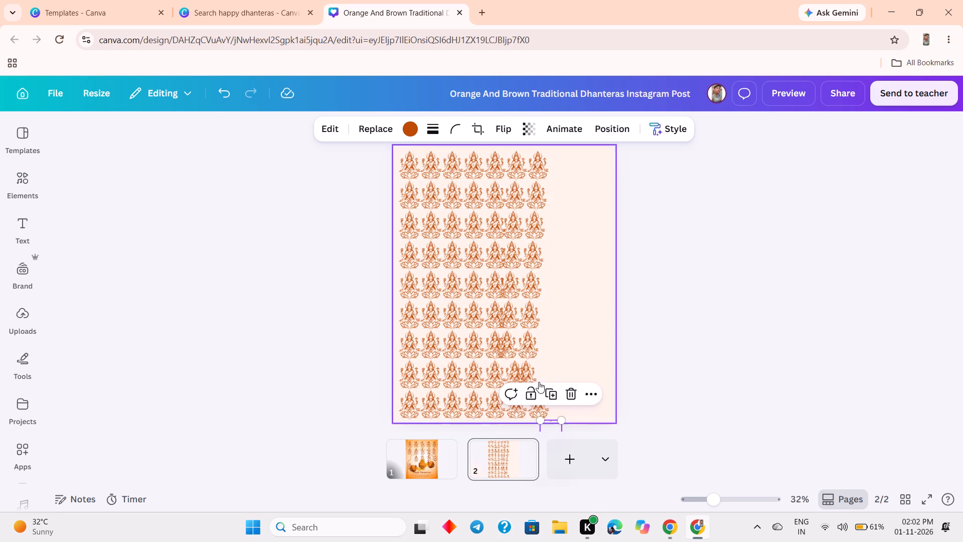
Move the spare Lakshmi figure to the top of an eighth column and duplicate it straight down through all nine rows.
left_click_drag(549, 426, 556, 174)
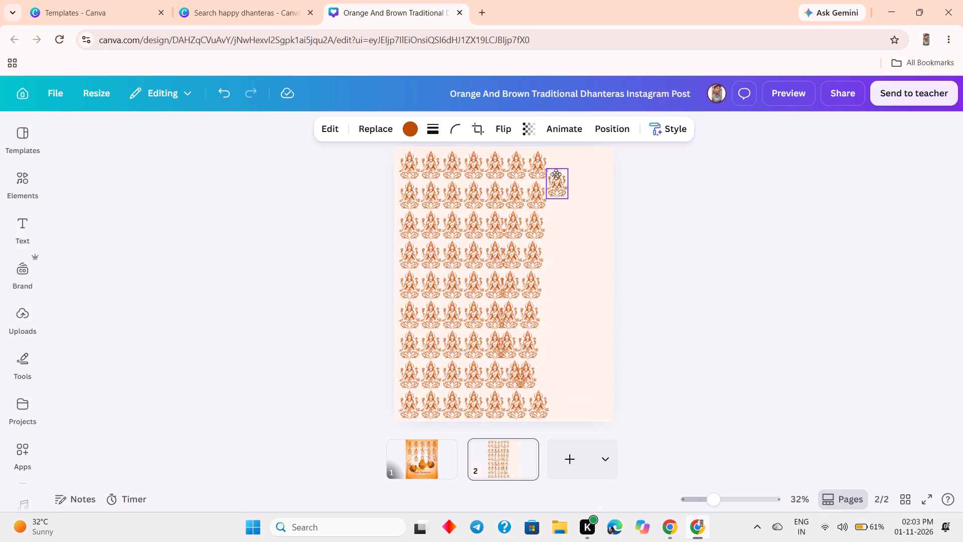
left_click_drag(556, 174, 557, 157)
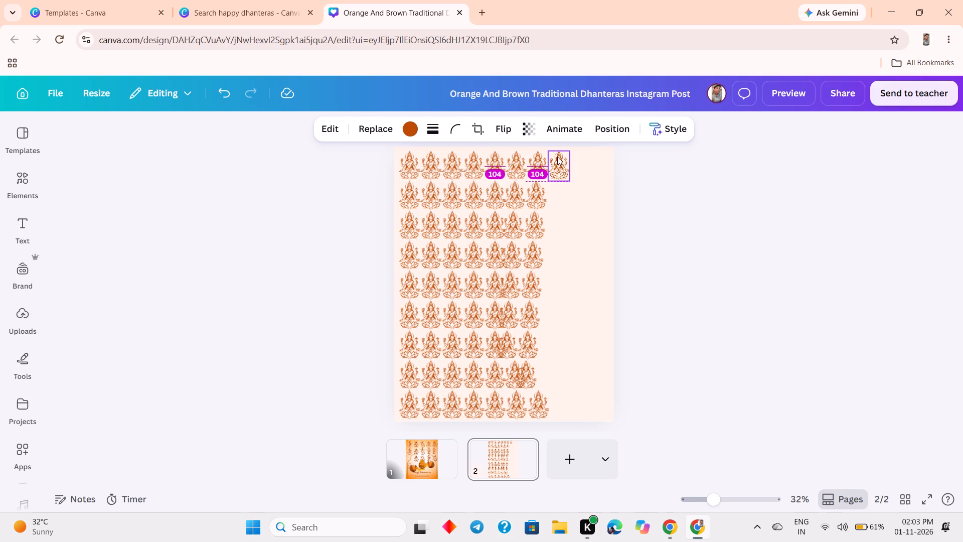
left_click(556, 212)
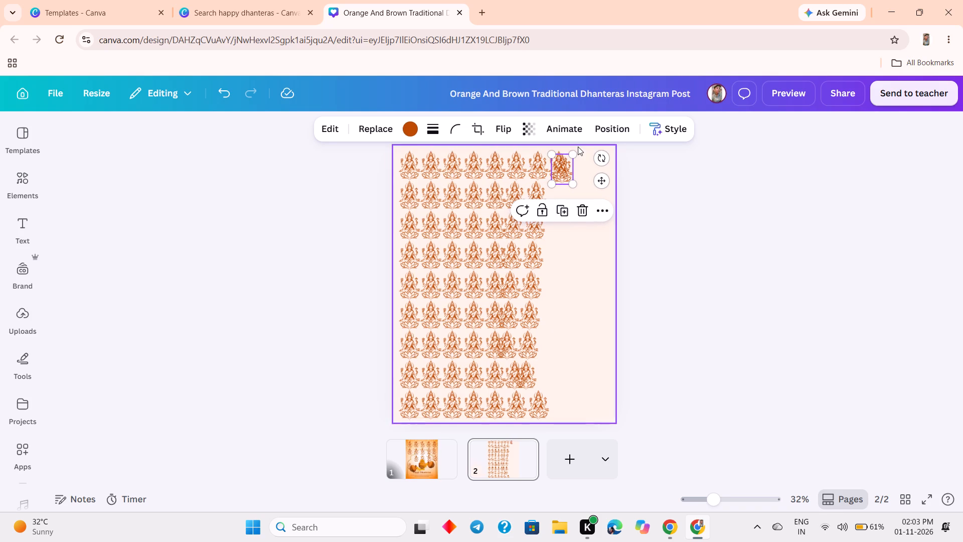
left_click_drag(559, 175, 556, 201)
left_click(559, 236)
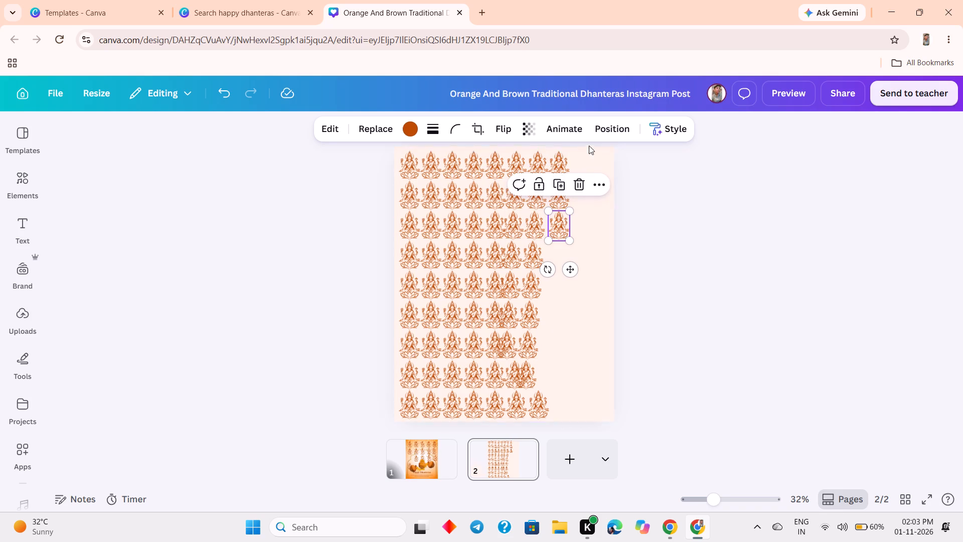
left_click(559, 188)
left_click(559, 218)
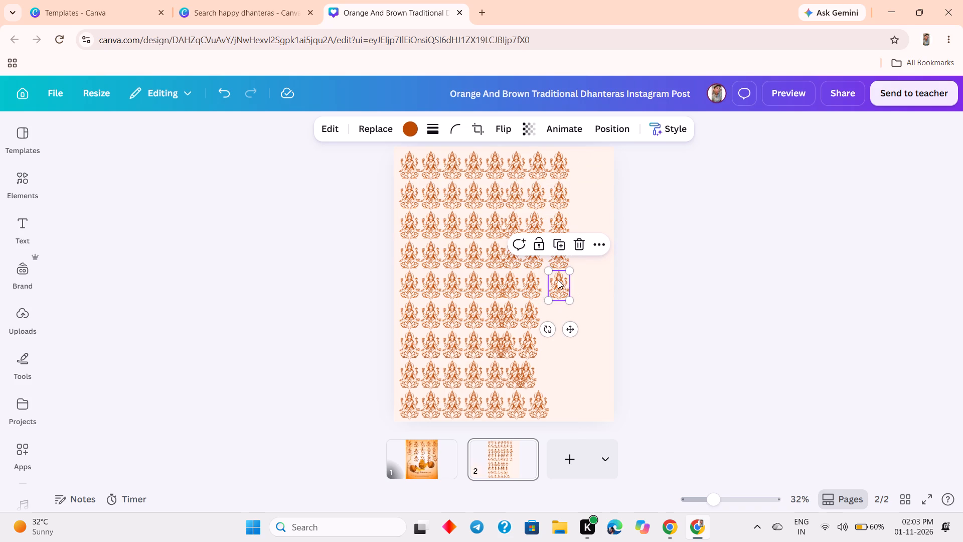
left_click(560, 246)
left_click(561, 273)
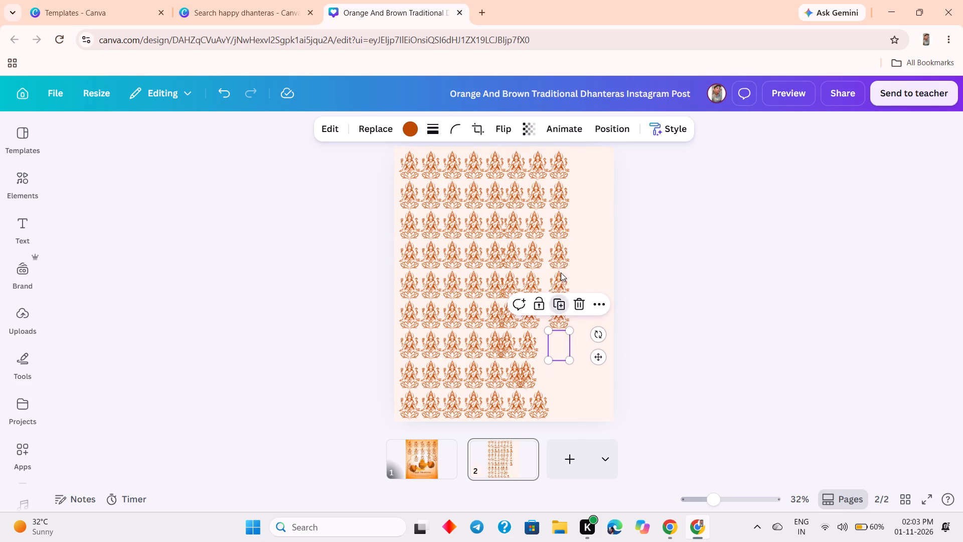
left_click(562, 310)
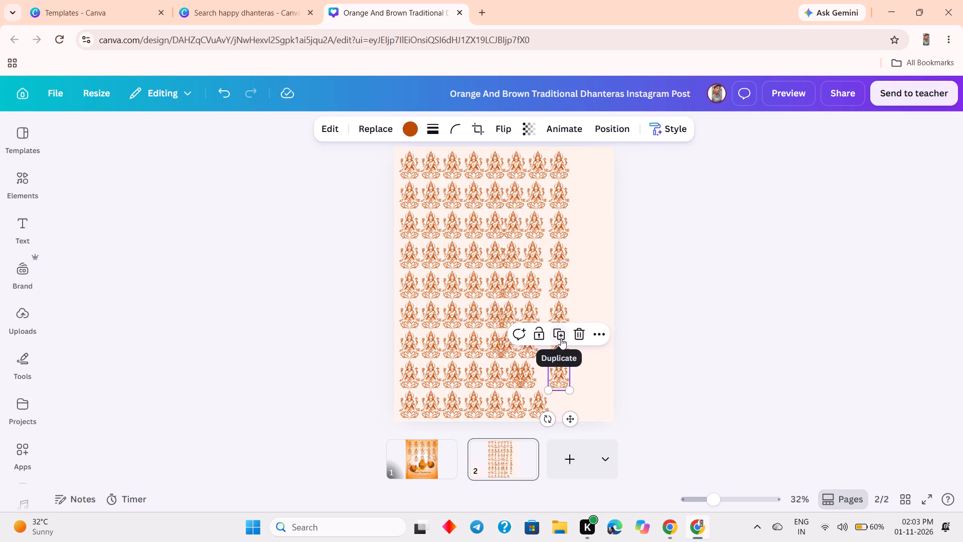
left_click(561, 338)
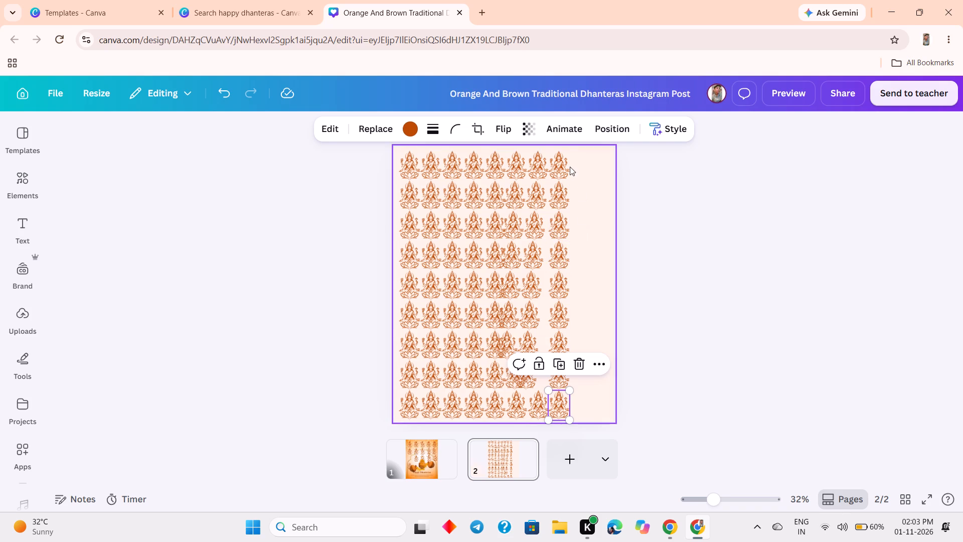
Duplicate the top Lakshmi figure of the eighth column and move the copy beside it to start a ninth column.
left_click(561, 166)
left_click(557, 211)
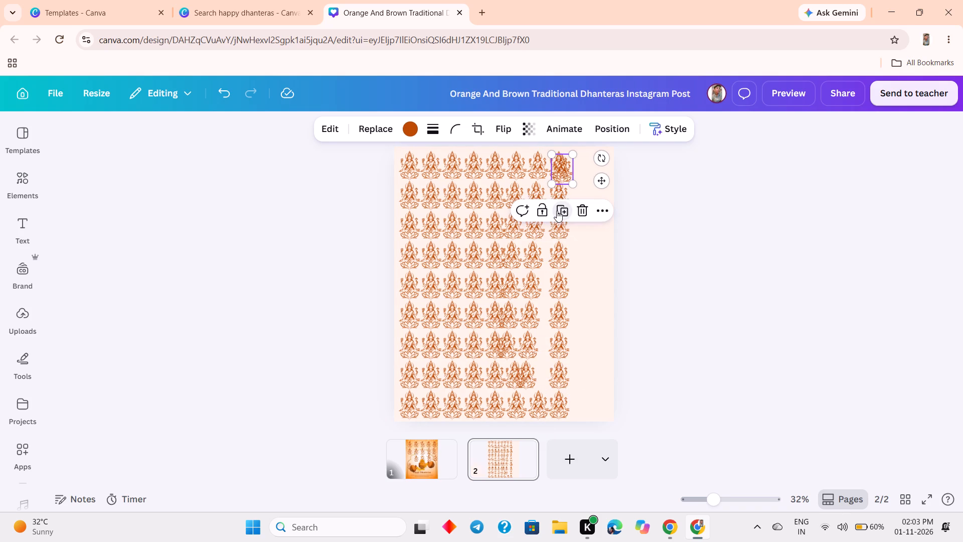
left_click_drag(563, 175, 577, 173)
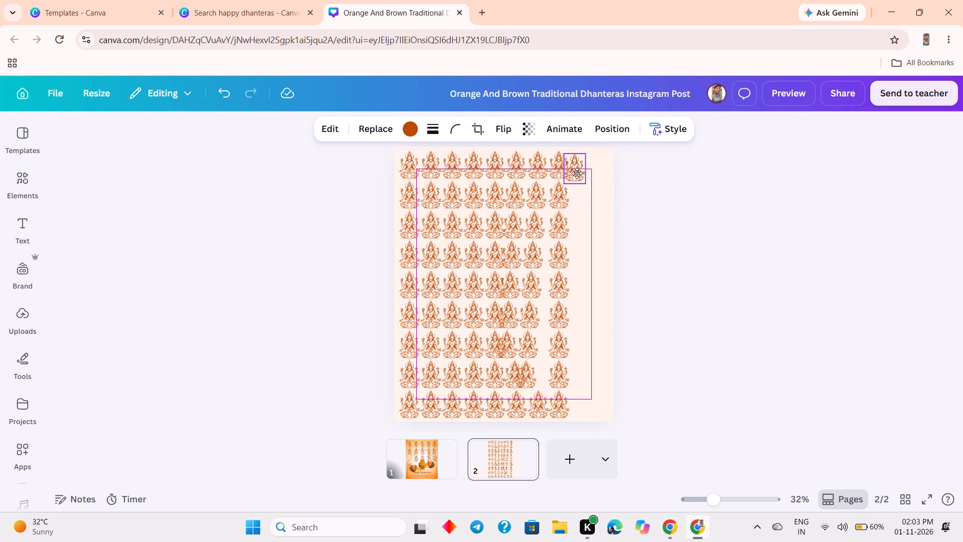
Align the ninth column's top Lakshmi figure with its row, then place duplicates atop a tenth column and in the ninth column's second row.
left_click_drag(577, 173, 582, 171)
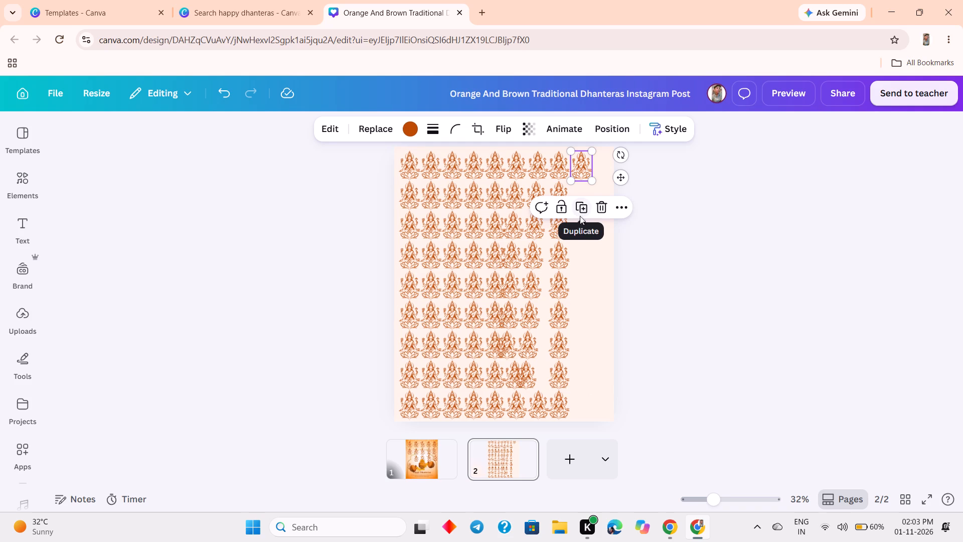
left_click(580, 209)
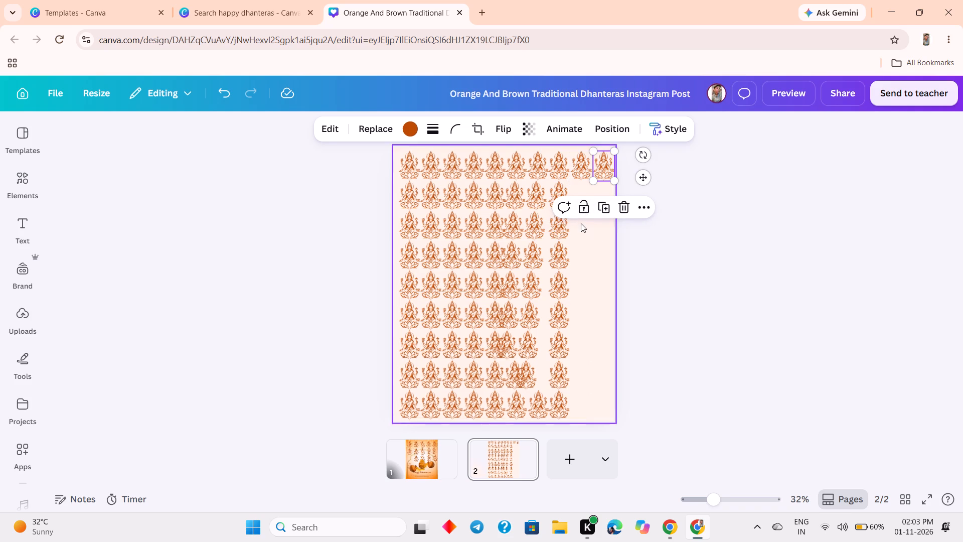
left_click(604, 208)
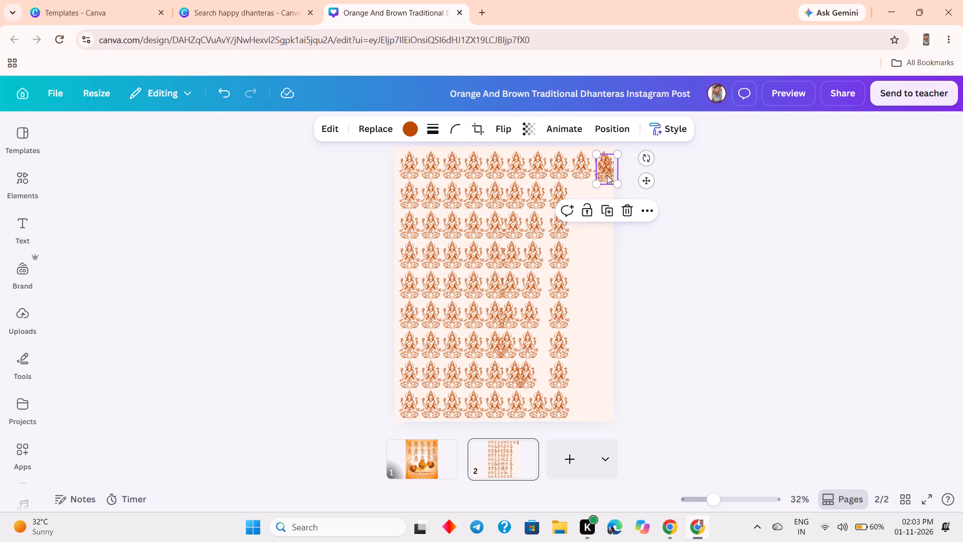
left_click_drag(606, 174, 581, 200)
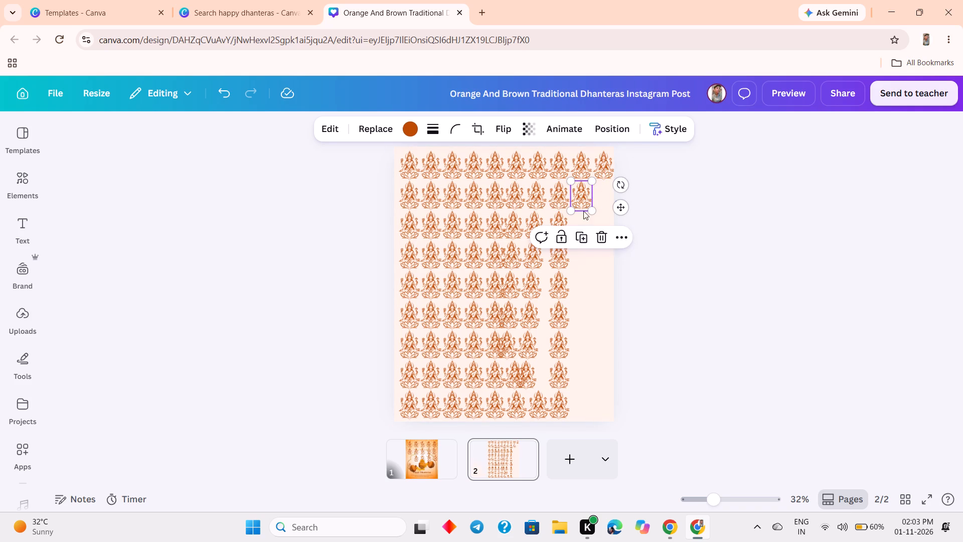
Duplicate the Lakshmi figure down the ninth column to fill rows three to nine, aligning the third-row copy beneath the second.
left_click(578, 235)
left_click_drag(550, 226, 551, 227)
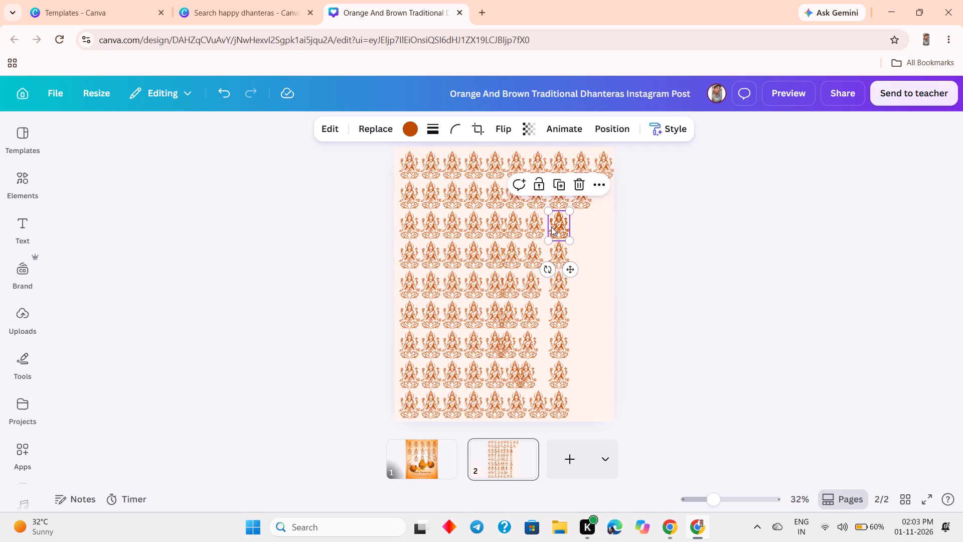
left_click_drag(551, 227, 572, 226)
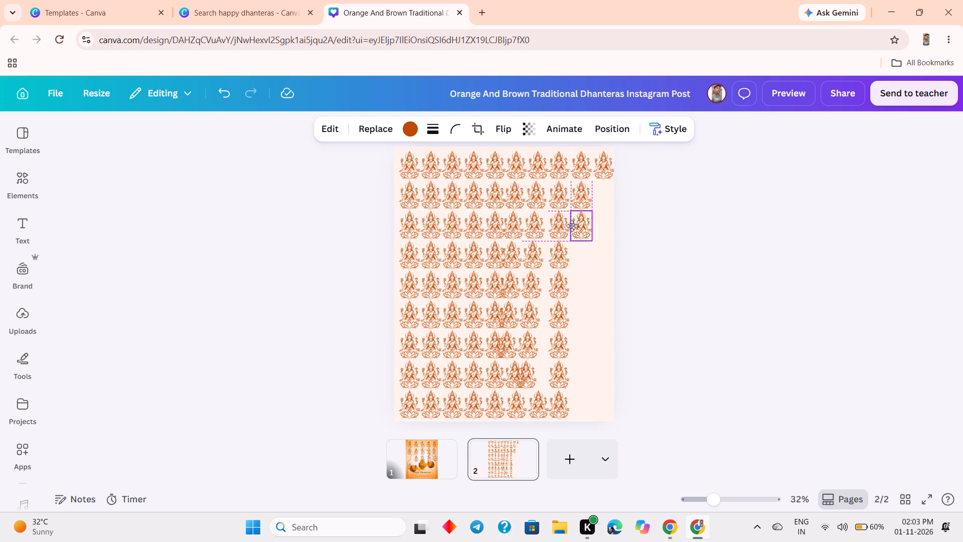
left_click_drag(572, 226, 572, 226)
left_click(581, 188)
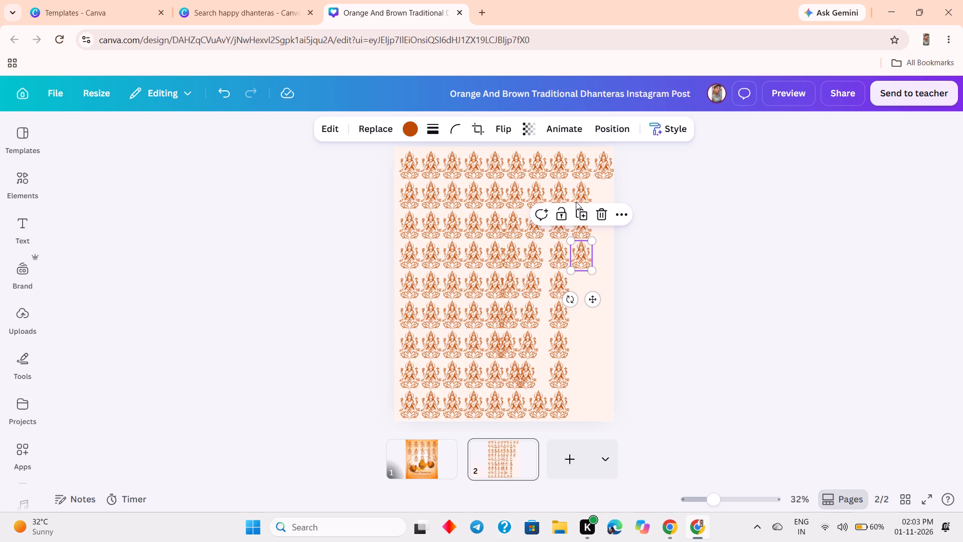
left_click(578, 211)
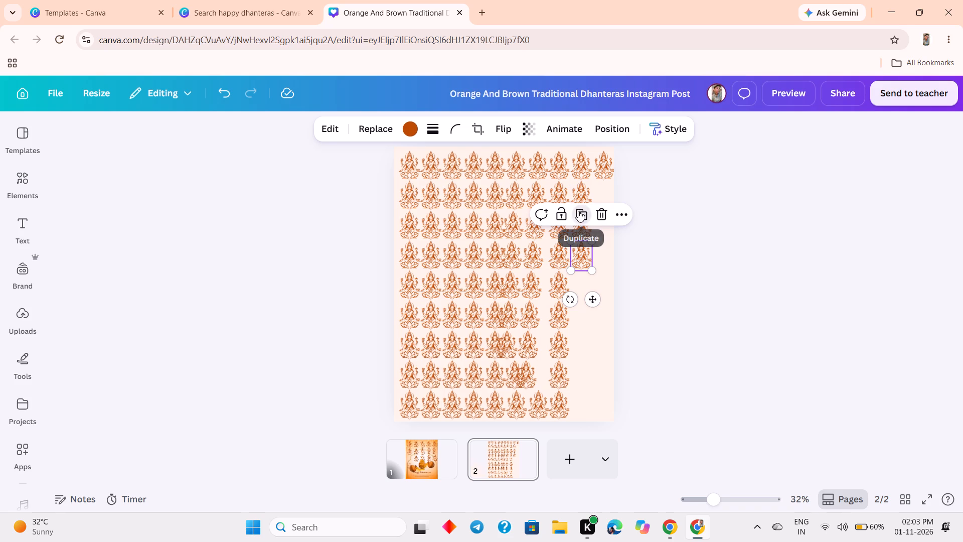
left_click(583, 241)
left_click(581, 275)
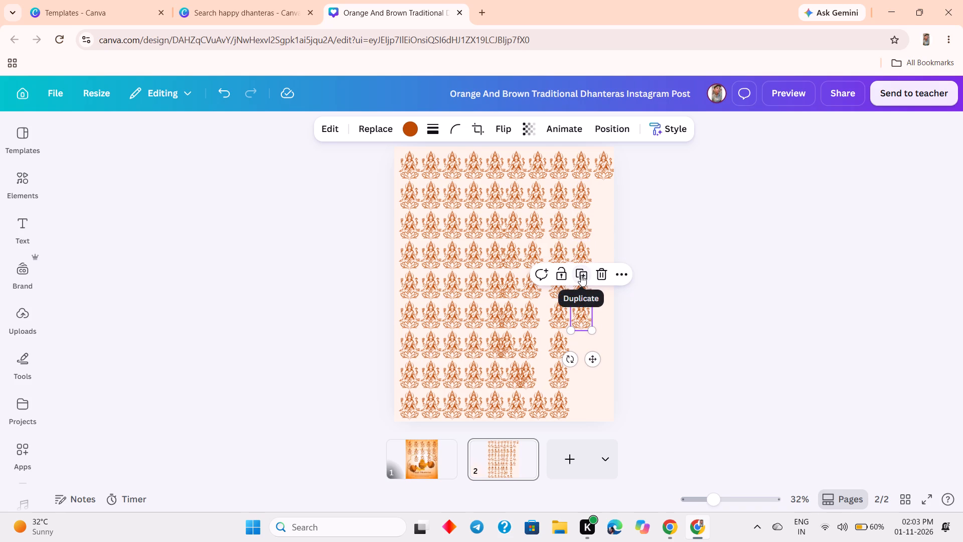
left_click(583, 303)
left_click(581, 329)
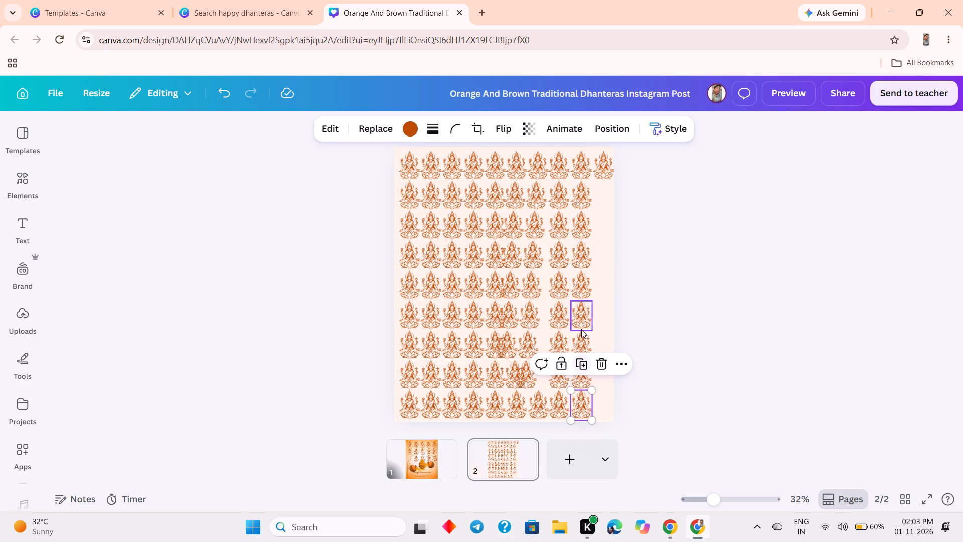
Duplicate the ninth column's bottom Lakshmi figure, move the copy to the tenth column's second row, and place another copy in the third row.
left_click(578, 360)
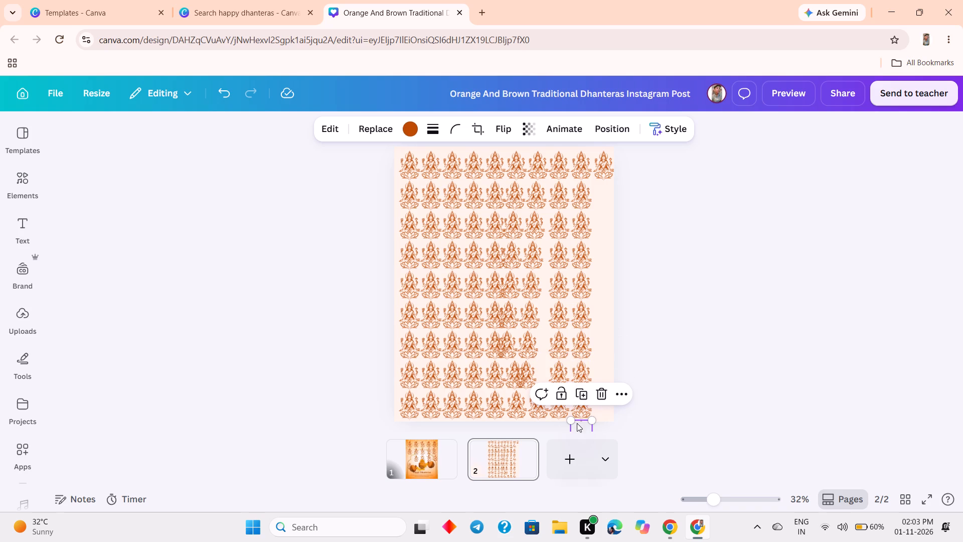
left_click_drag(577, 423, 599, 187)
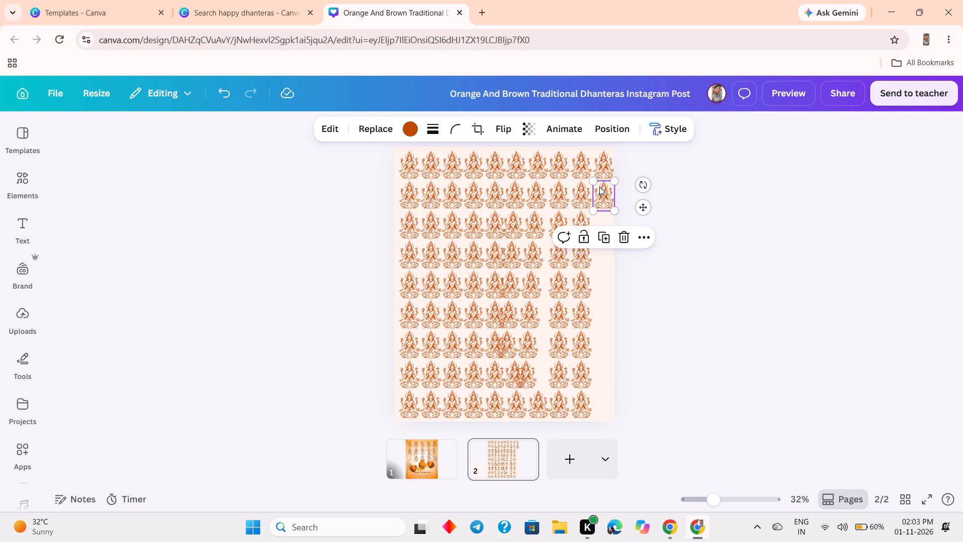
left_click(600, 236)
left_click_drag(607, 201, 607, 202)
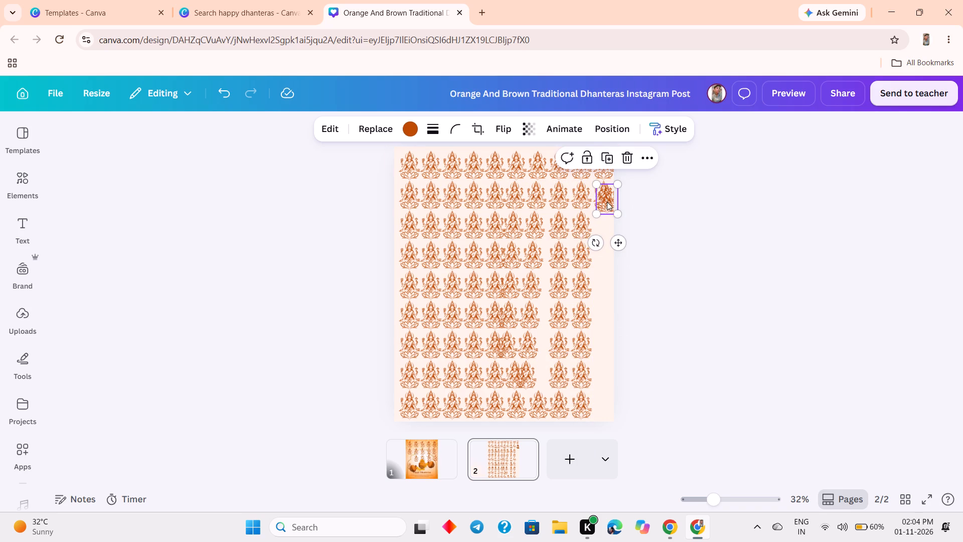
left_click_drag(607, 202, 602, 225)
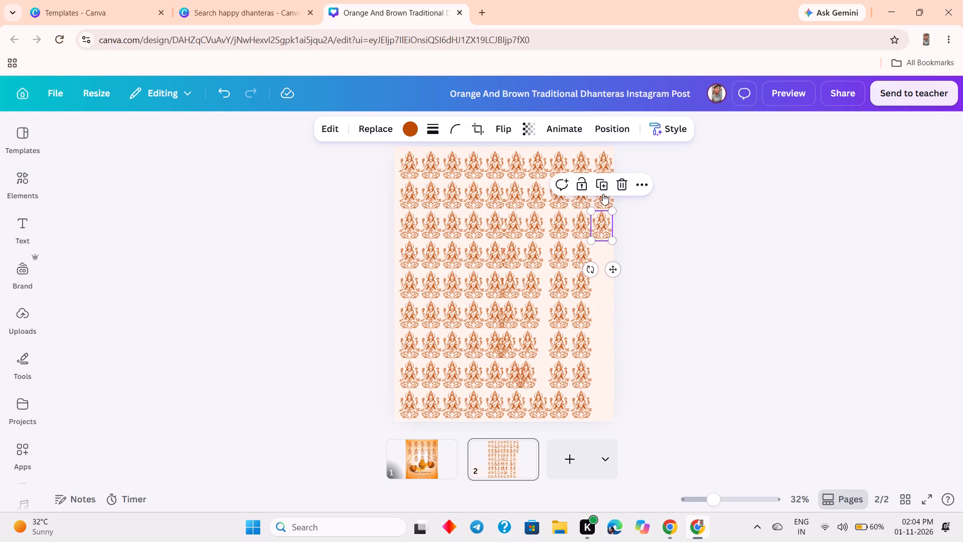
Duplicate the Lakshmi figure down the tenth column to fill rows four to nine, nudge the bottom copy outward toward the page edge, and deselect.
left_click(604, 189)
left_click(602, 217)
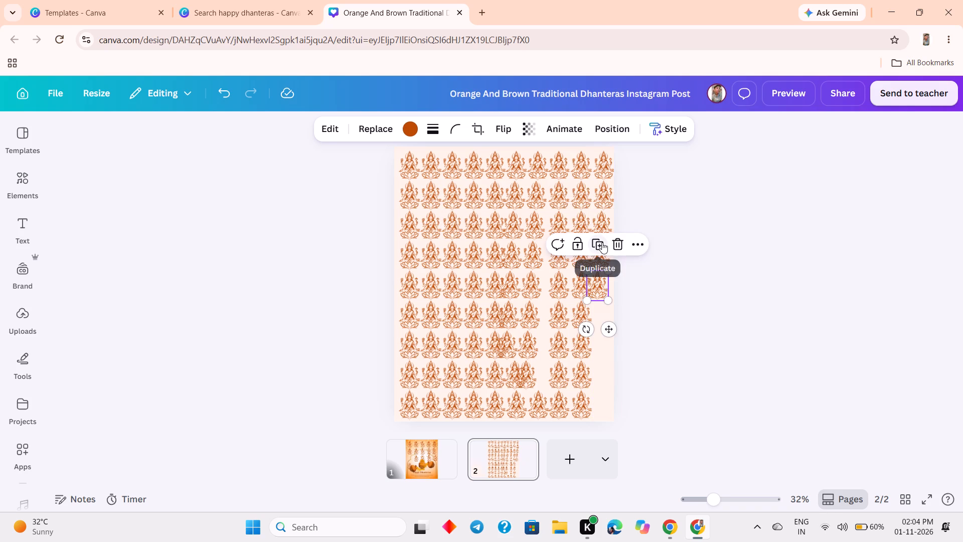
left_click(602, 243)
left_click(601, 273)
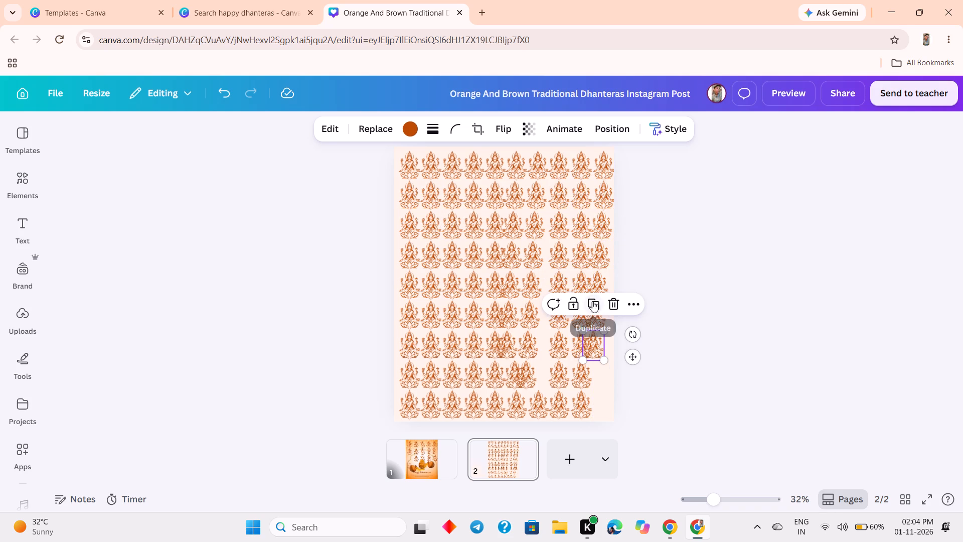
left_click(592, 301)
left_click(592, 329)
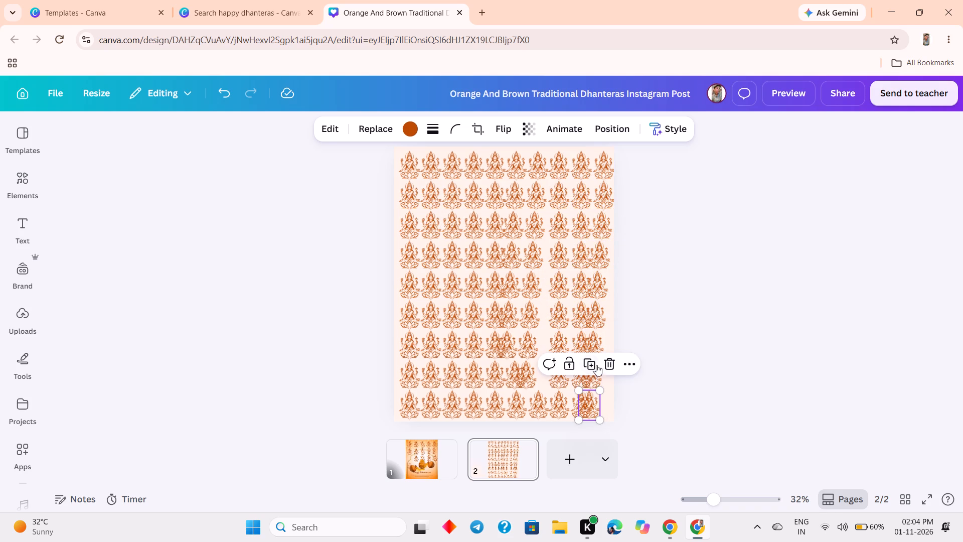
left_click_drag(593, 400, 596, 400)
left_click_drag(596, 400, 602, 399)
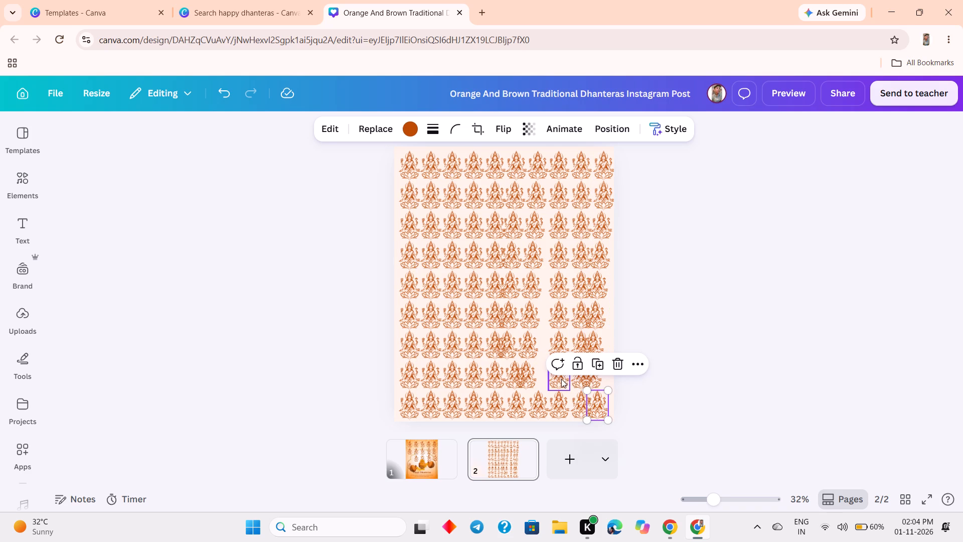
left_click(380, 224)
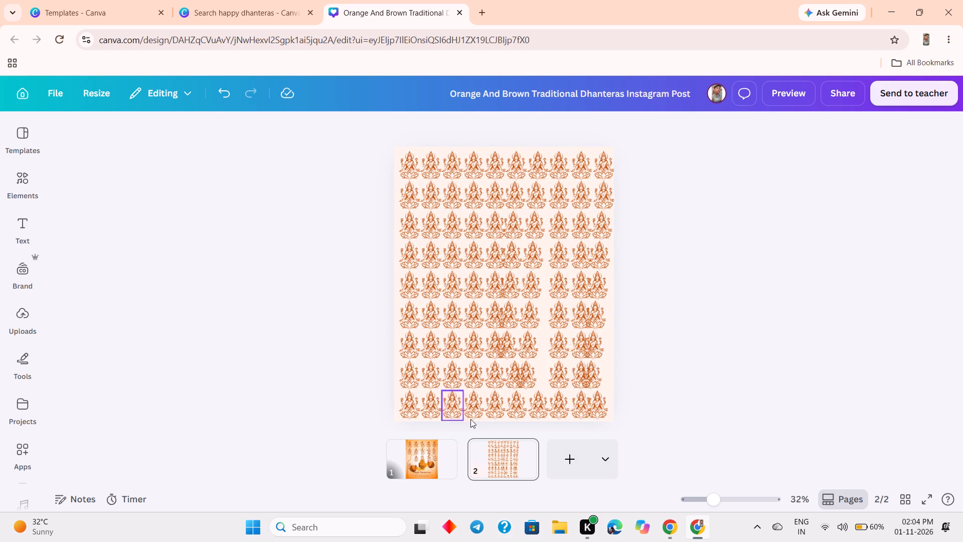
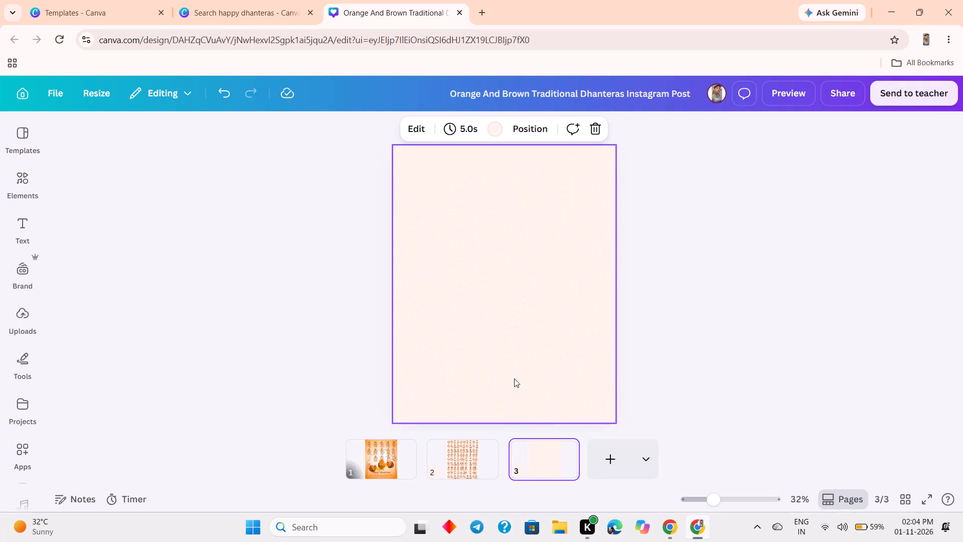
Move the tipped pot with spilling gold coins from the first page's lower left onto blank page 3.
left_click(468, 459)
left_click(386, 461)
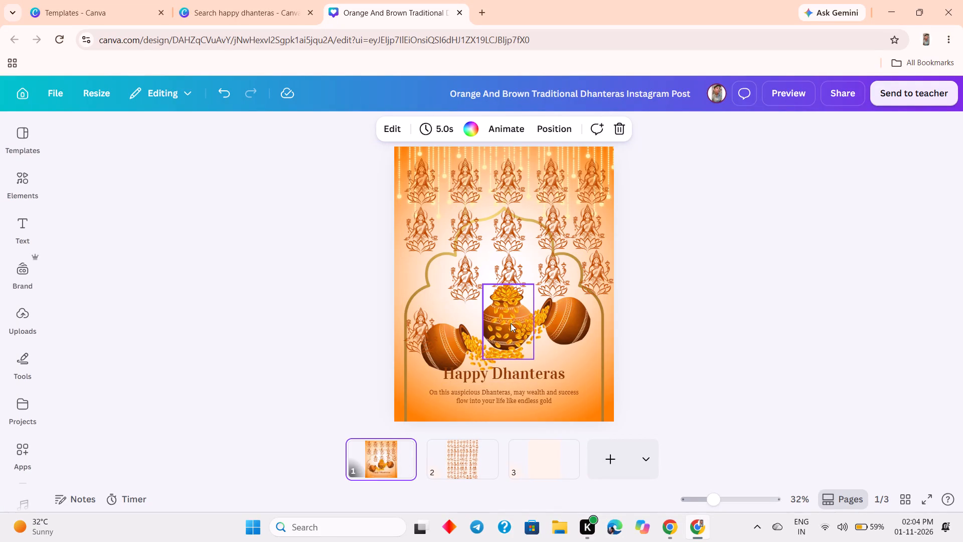
left_click(449, 344)
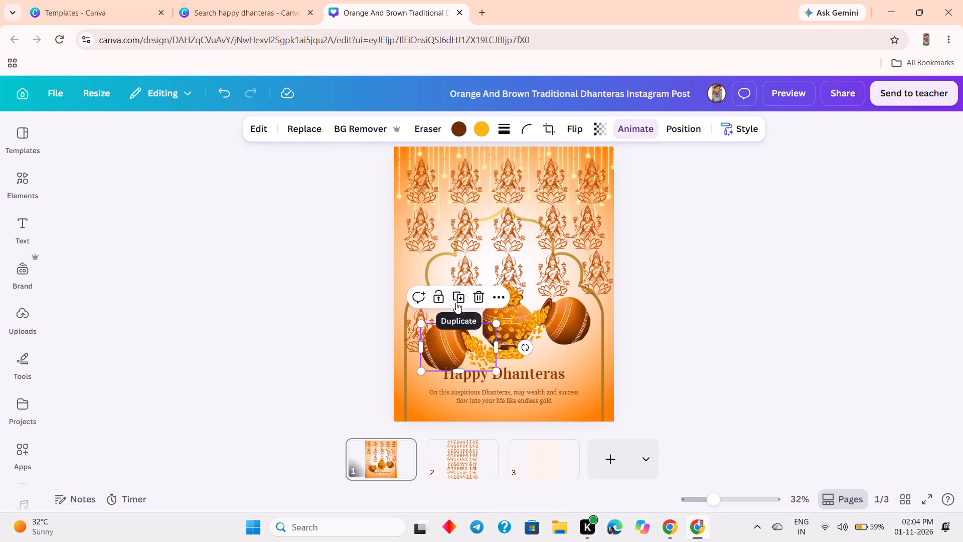
left_click_drag(442, 346, 558, 463)
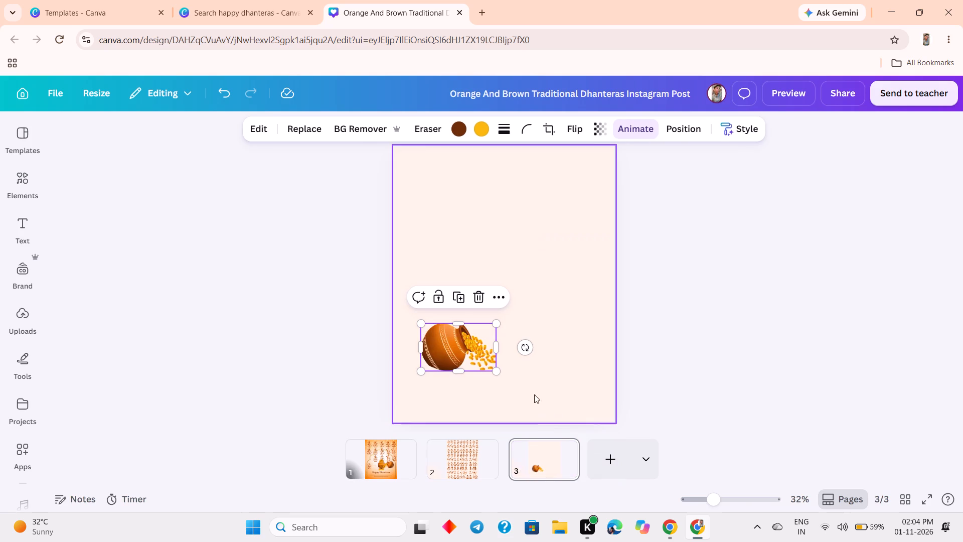
Turn the coin pot upright, shrink it to about half size, and fit it into page 3's top-left corner.
left_click_drag(522, 351, 505, 308)
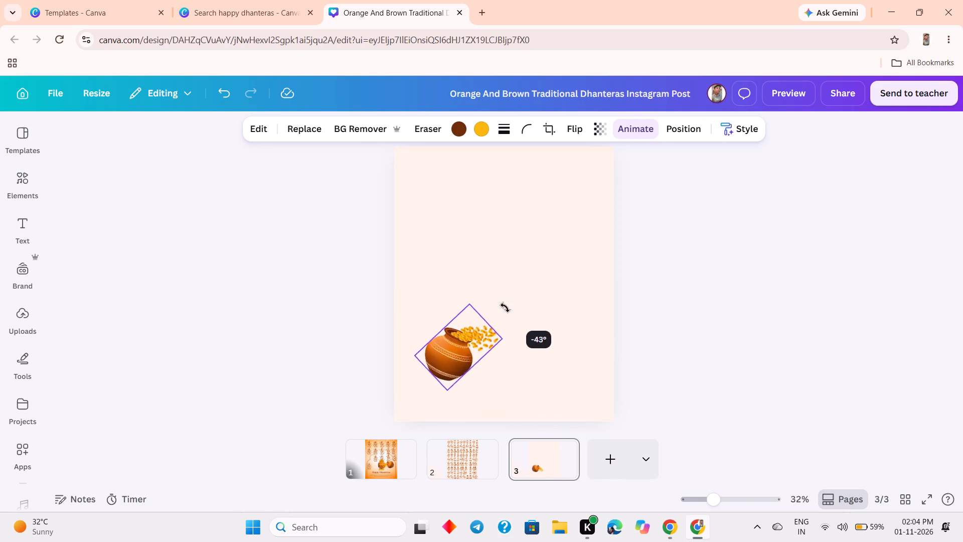
left_click_drag(505, 308, 475, 316)
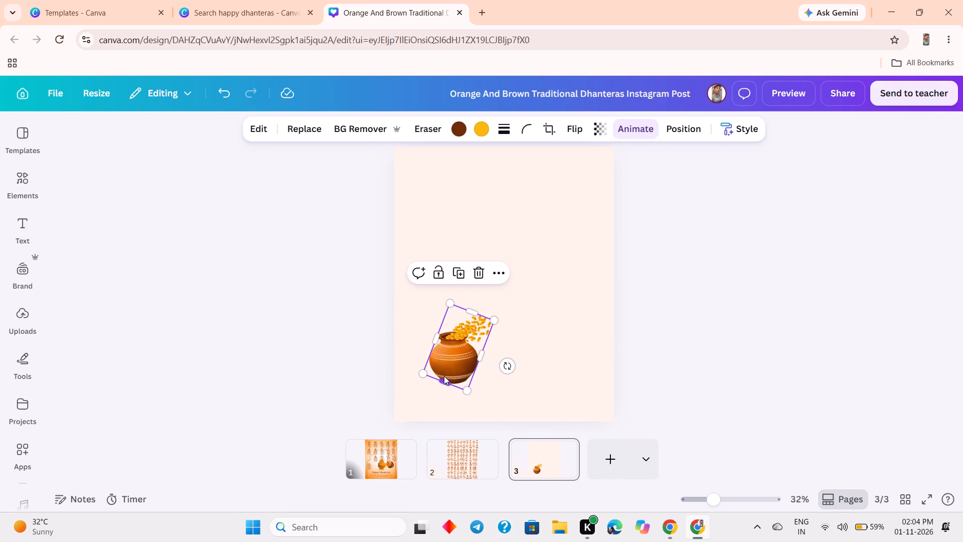
left_click_drag(446, 371, 429, 251)
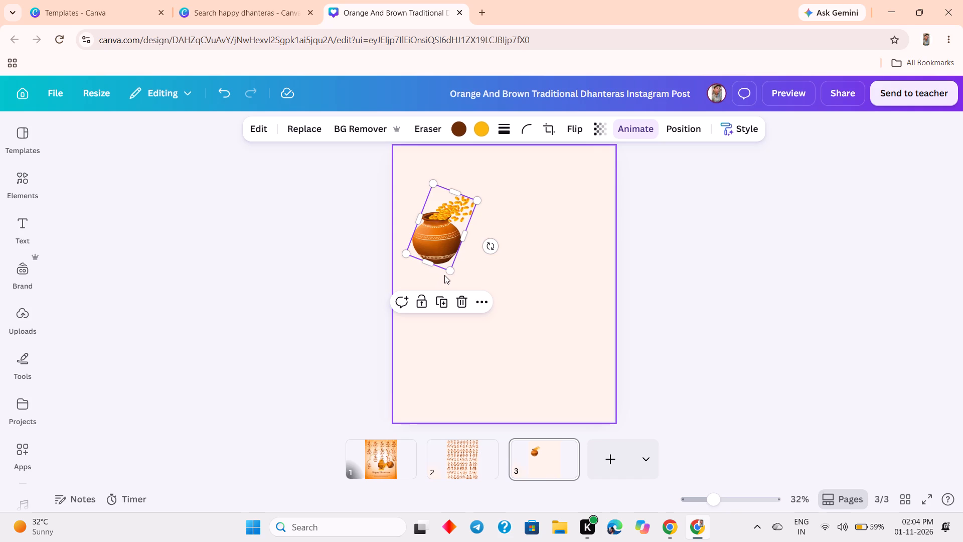
left_click_drag(447, 270, 427, 227)
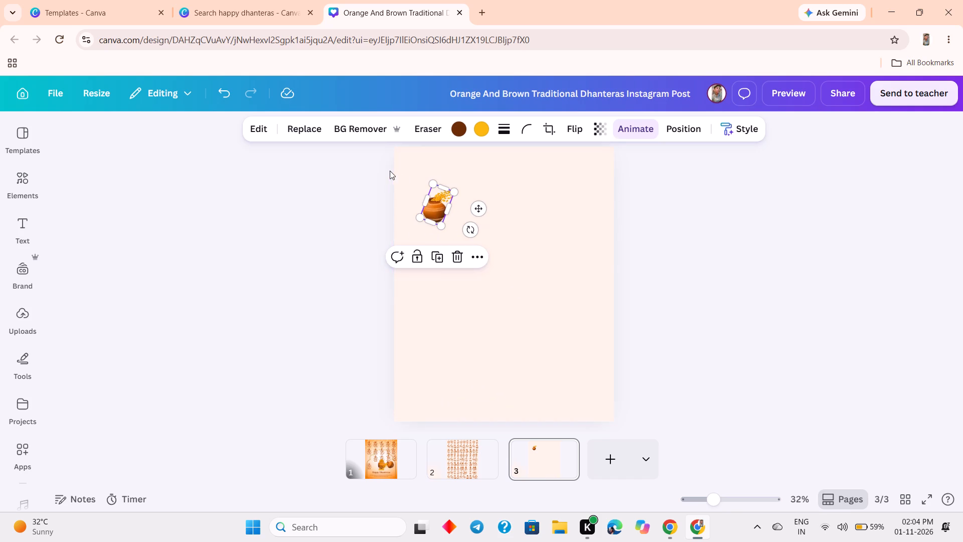
left_click_drag(441, 206, 417, 180)
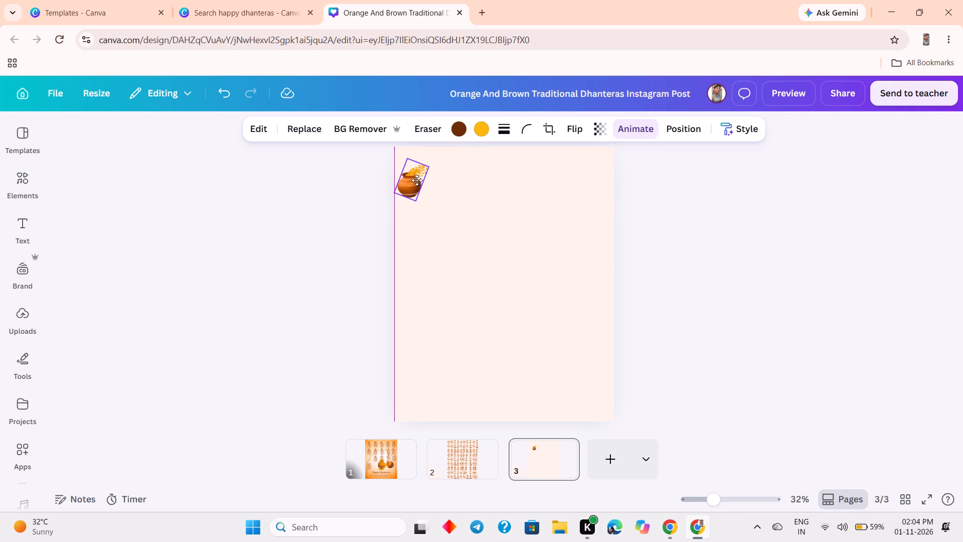
left_click_drag(417, 180, 414, 171)
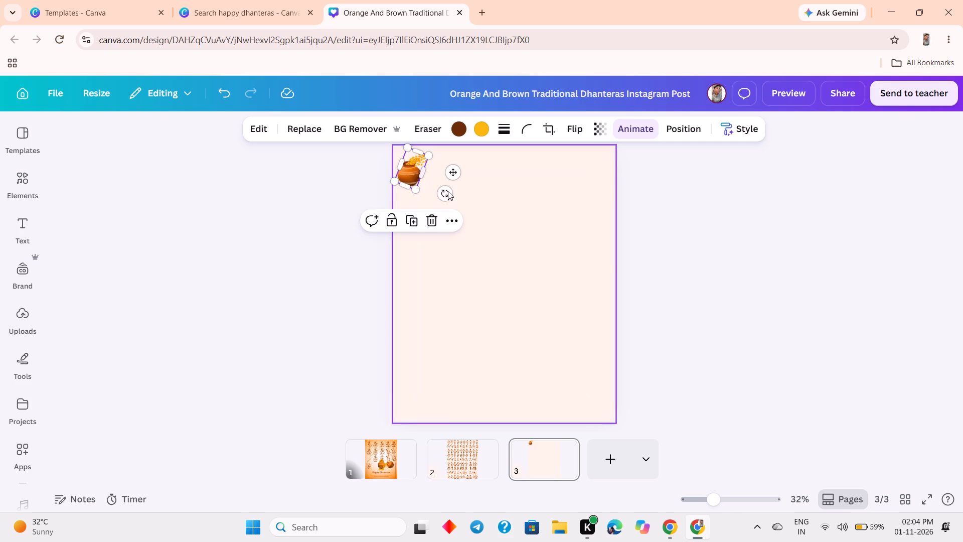
Duplicate the coin pot straight down the page edge to form an eight-row first column, with one extra copy past the bottom edge.
left_click(470, 201)
left_click(408, 176)
left_click(413, 219)
left_click_drag(416, 180, 417, 200)
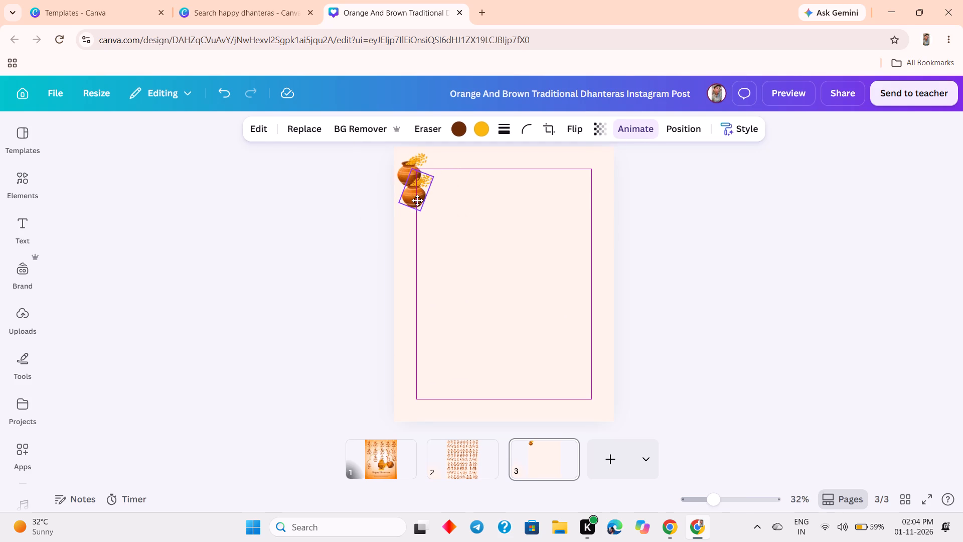
left_click_drag(417, 200, 417, 207)
left_click(418, 247)
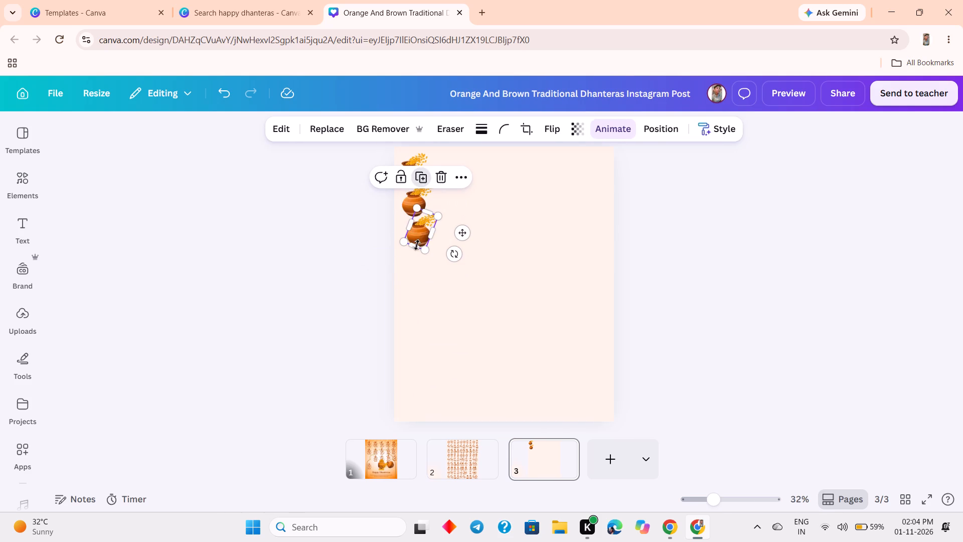
left_click(422, 232)
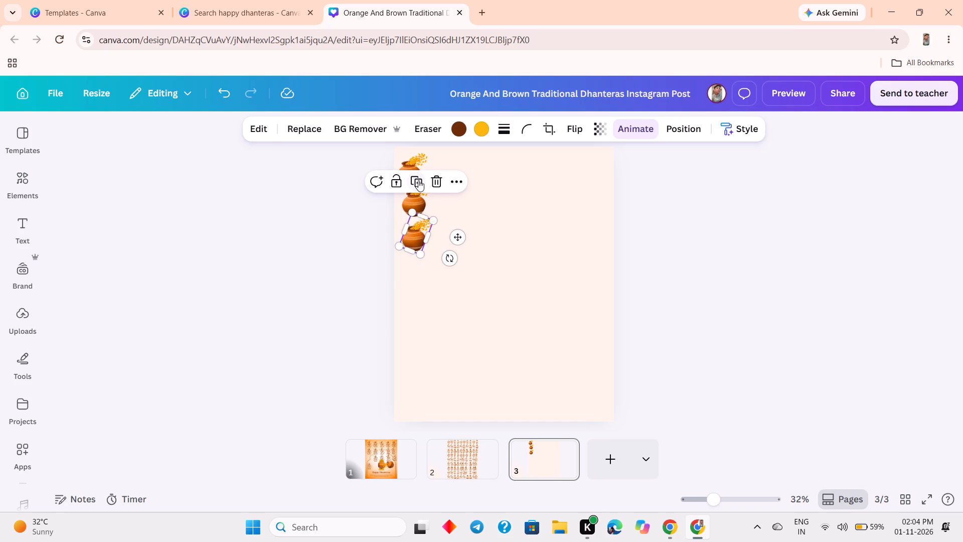
left_click(418, 180)
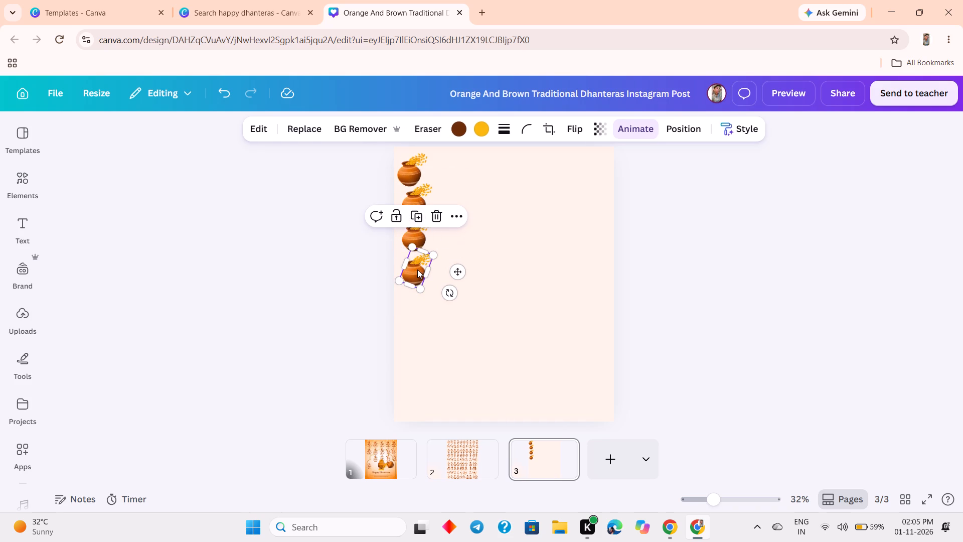
left_click(412, 217)
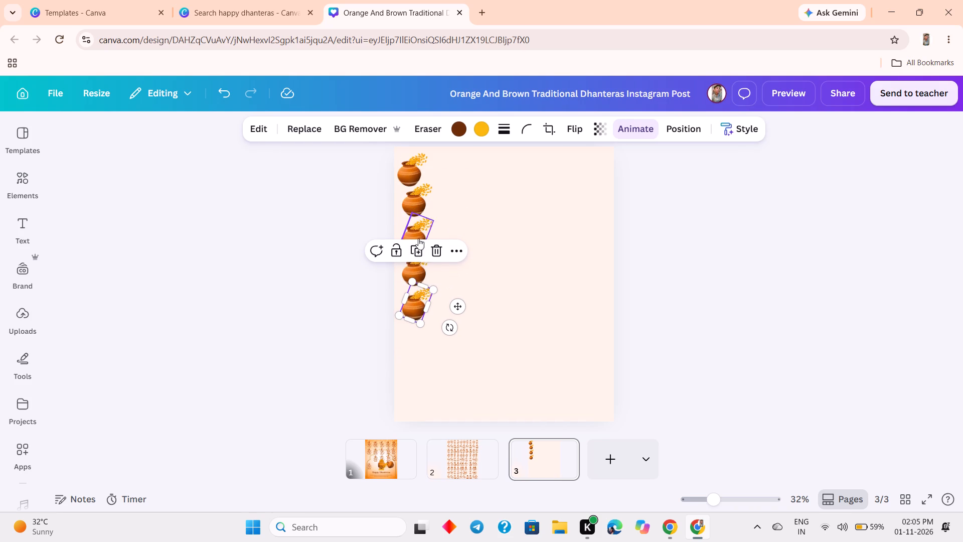
left_click(418, 251)
left_click(419, 281)
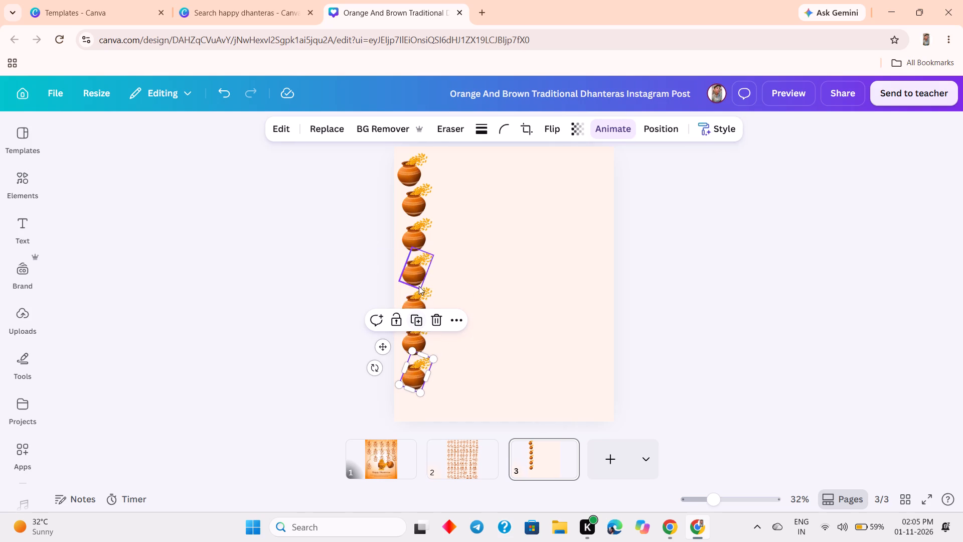
left_click(416, 320)
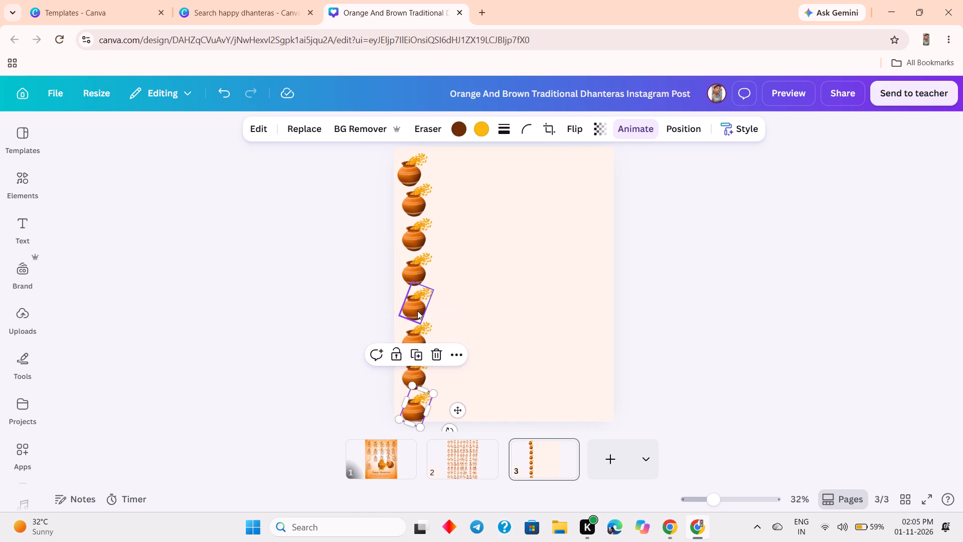
left_click(419, 354)
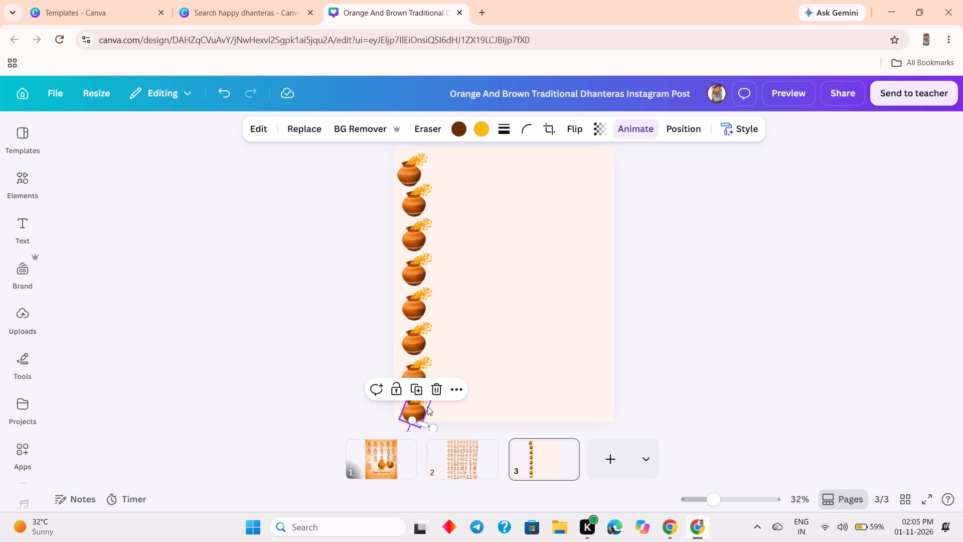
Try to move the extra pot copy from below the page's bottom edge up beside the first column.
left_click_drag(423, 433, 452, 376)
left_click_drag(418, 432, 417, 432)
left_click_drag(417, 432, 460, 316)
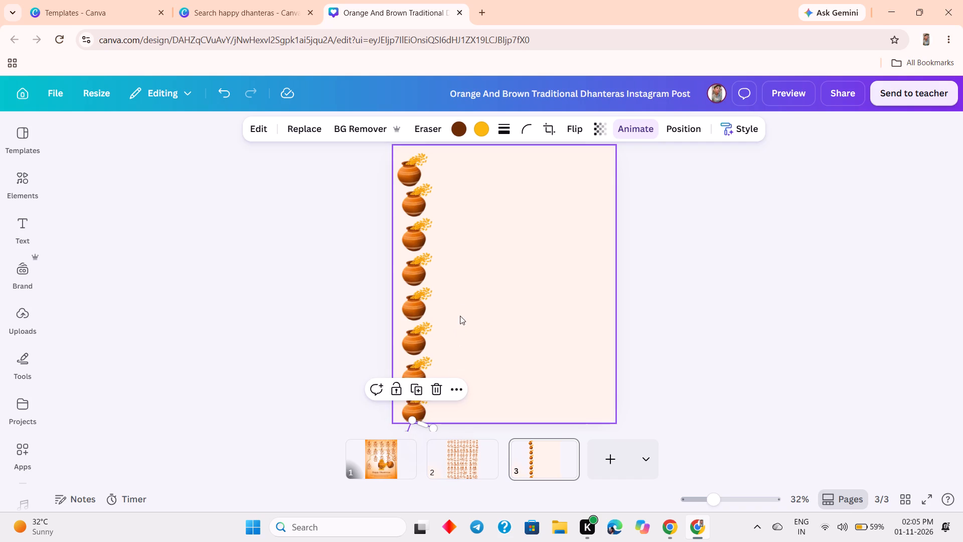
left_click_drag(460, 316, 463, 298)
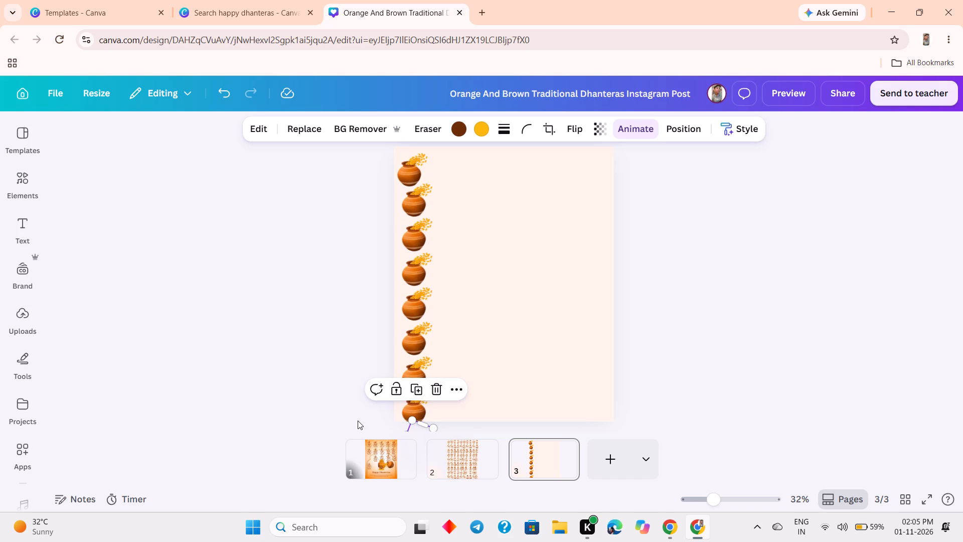
Select the coin pot in the fifth row of the first column.
left_click(414, 305)
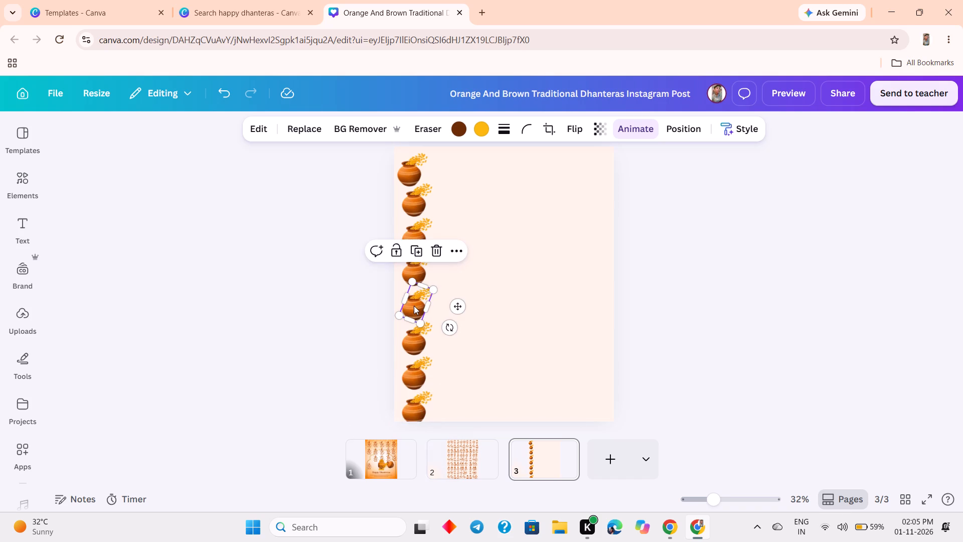
left_click(414, 308)
Duplicate the fifth-row coin pot, place the copy at the top beside the first column, and repeat it downward into an eight-row second column.
left_click(410, 252)
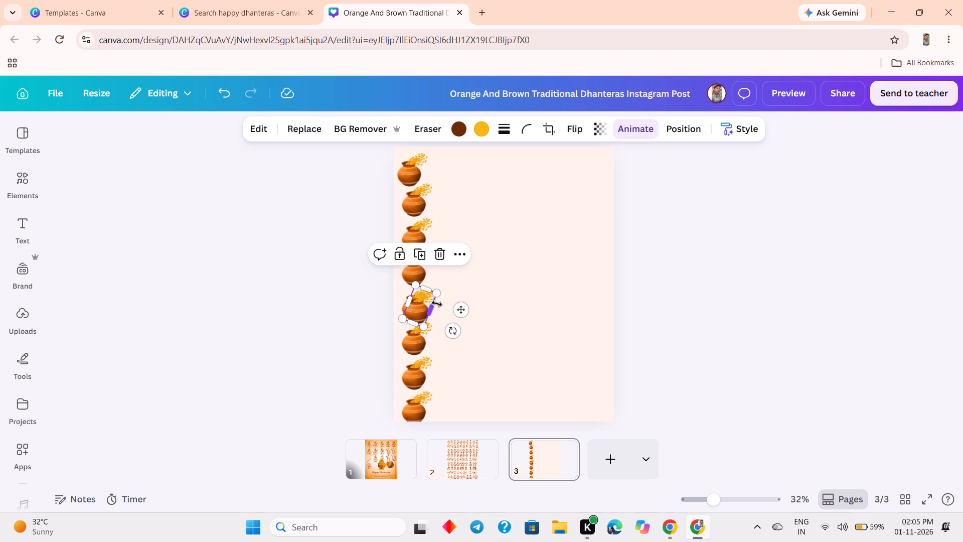
left_click_drag(417, 302, 441, 174)
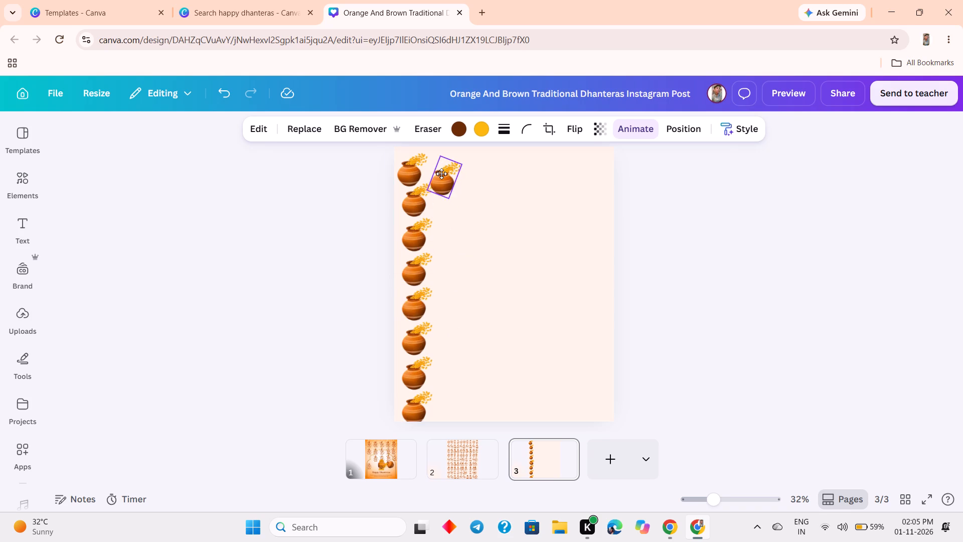
left_click_drag(441, 174, 444, 168)
left_click(448, 219)
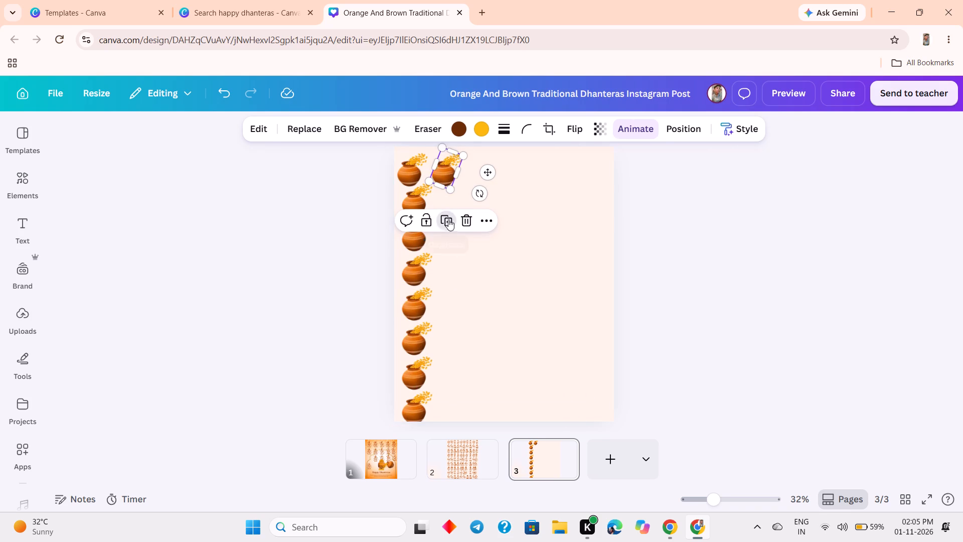
left_click_drag(451, 172, 446, 203)
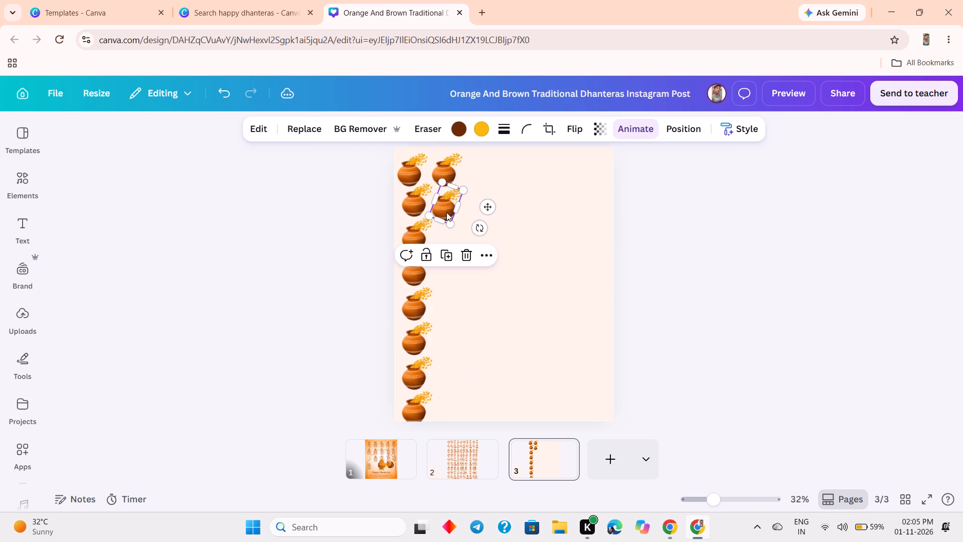
left_click(447, 255)
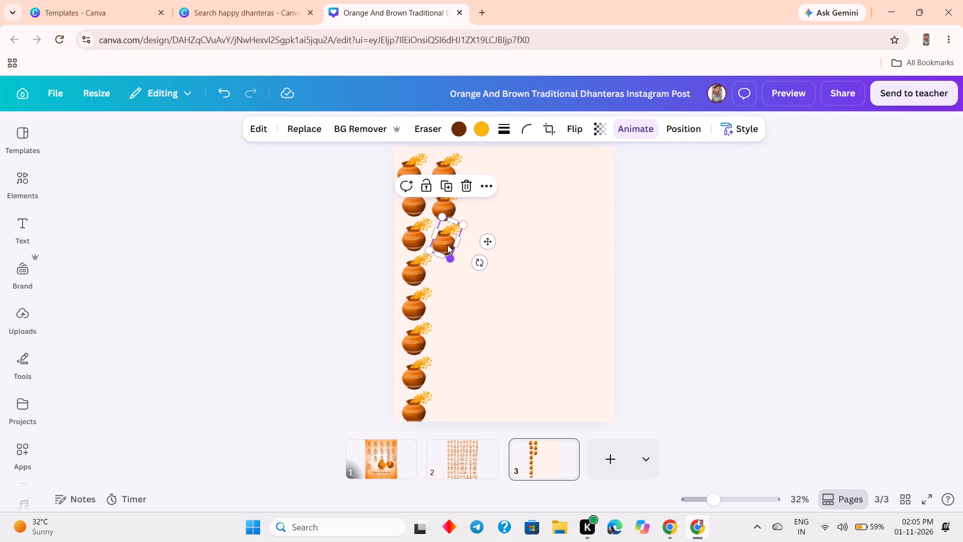
left_click(446, 188)
left_click(447, 226)
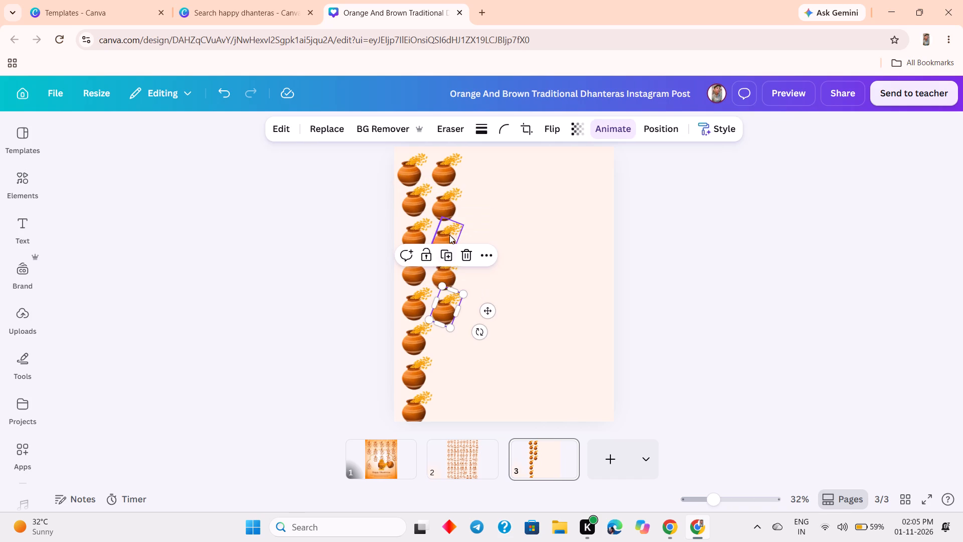
left_click(445, 258)
left_click(449, 290)
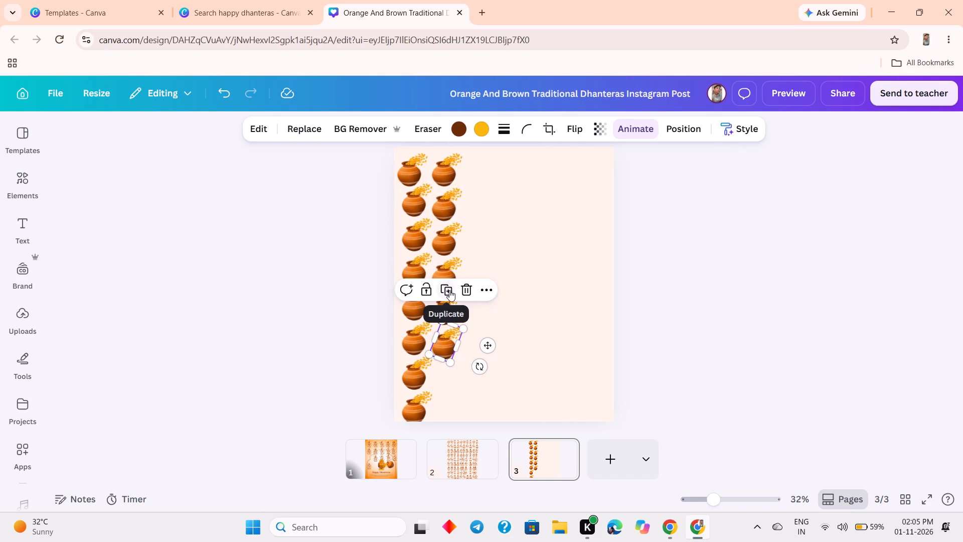
left_click(447, 324)
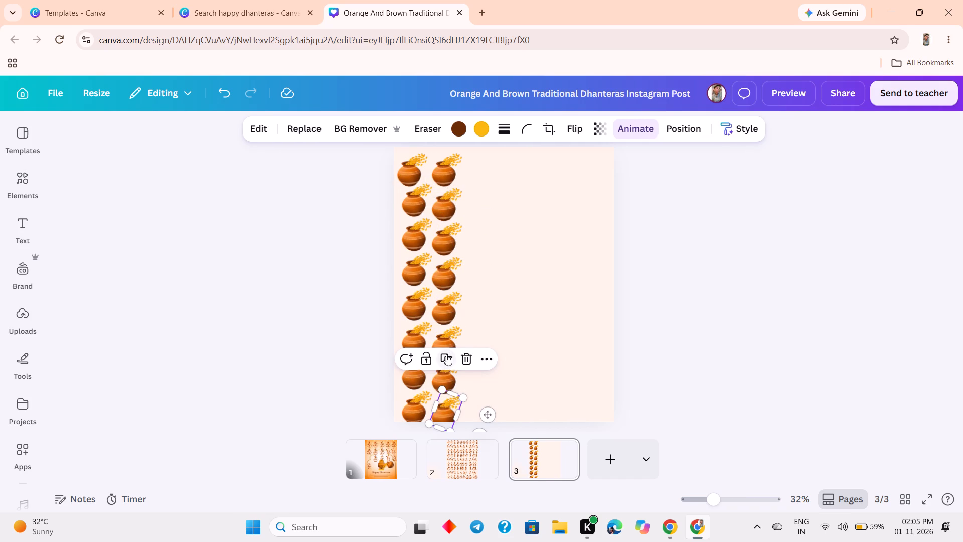
Start a third column by duplicating the coin pot into its first and second rows, close beside the second column.
left_click(446, 355)
left_click_drag(450, 411, 456, 229)
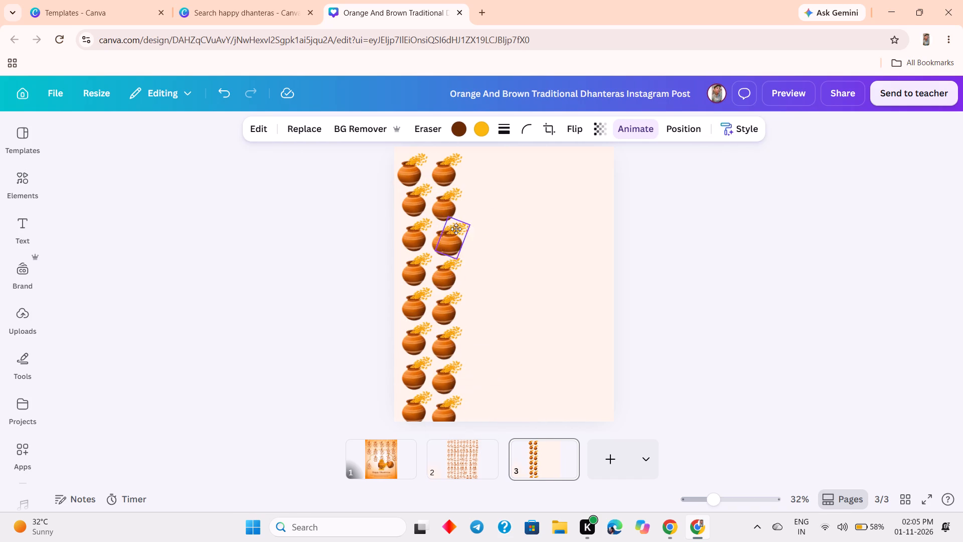
left_click_drag(456, 229, 475, 168)
left_click(477, 218)
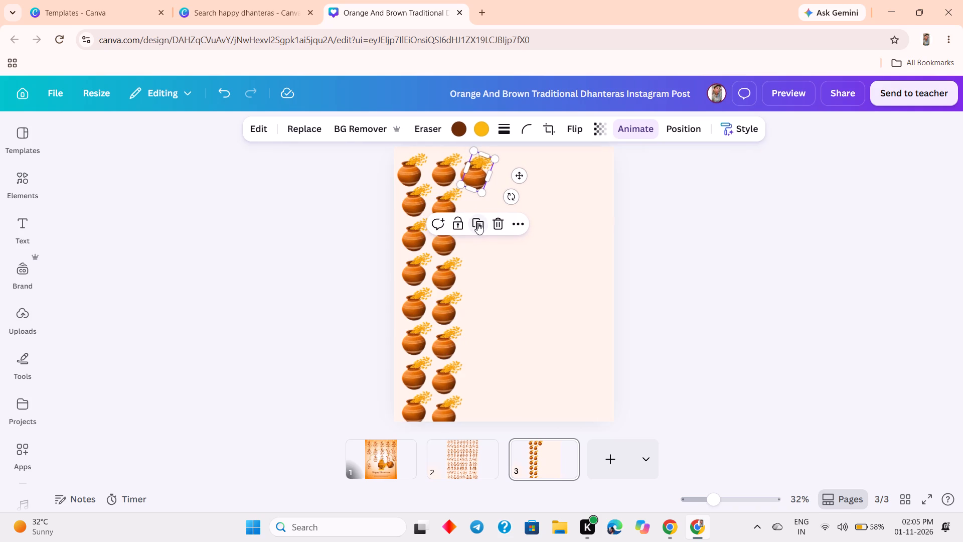
left_click_drag(471, 167, 471, 182)
left_click_drag(475, 173, 476, 183)
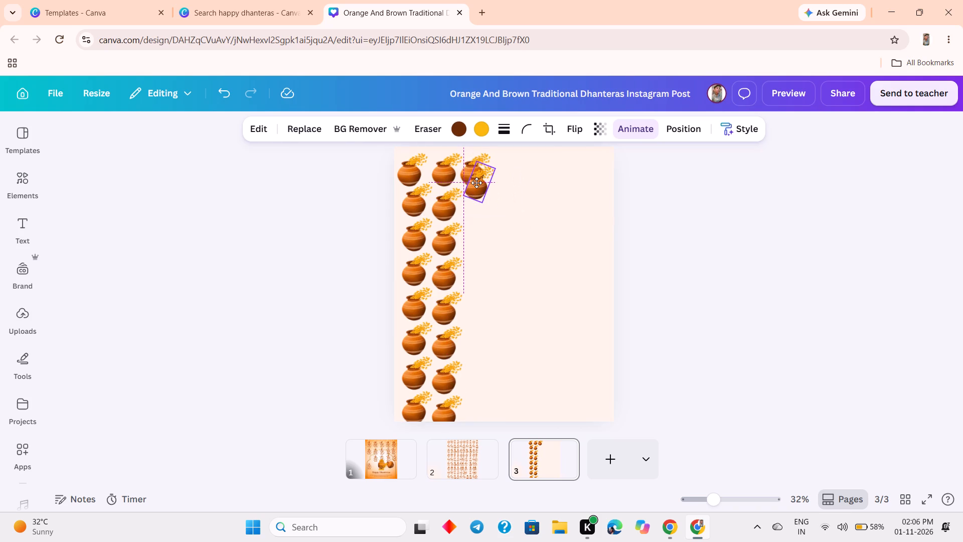
left_click_drag(476, 183, 477, 202)
left_click(472, 198)
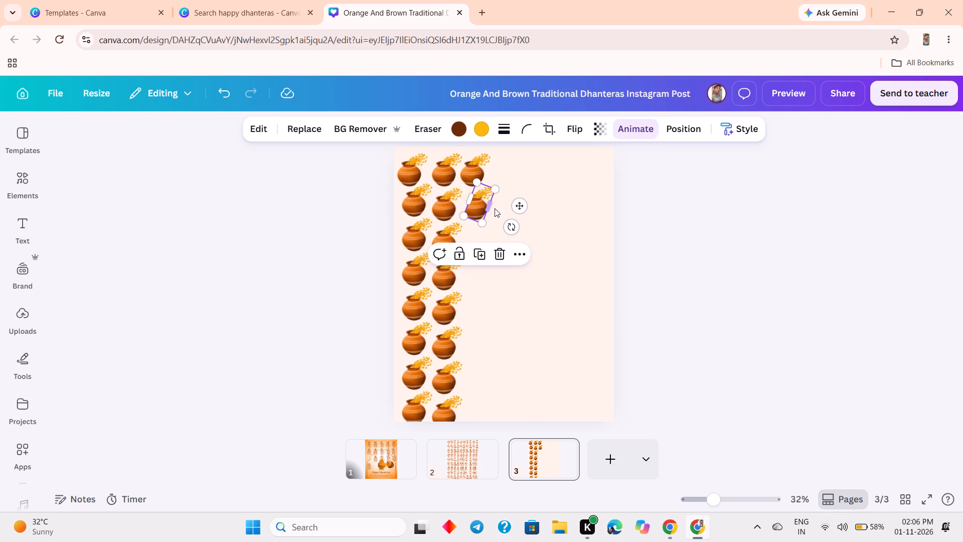
Duplicate the third column's top coin pot and position copies down the column in rows three, four and five.
left_click(533, 220)
left_click(483, 211)
left_click(465, 180)
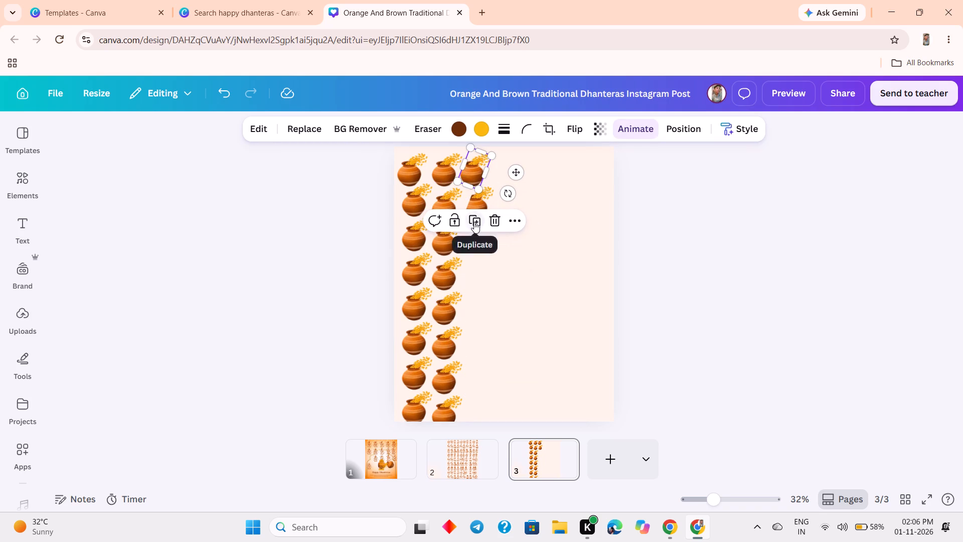
left_click(474, 222)
left_click_drag(475, 171, 477, 233)
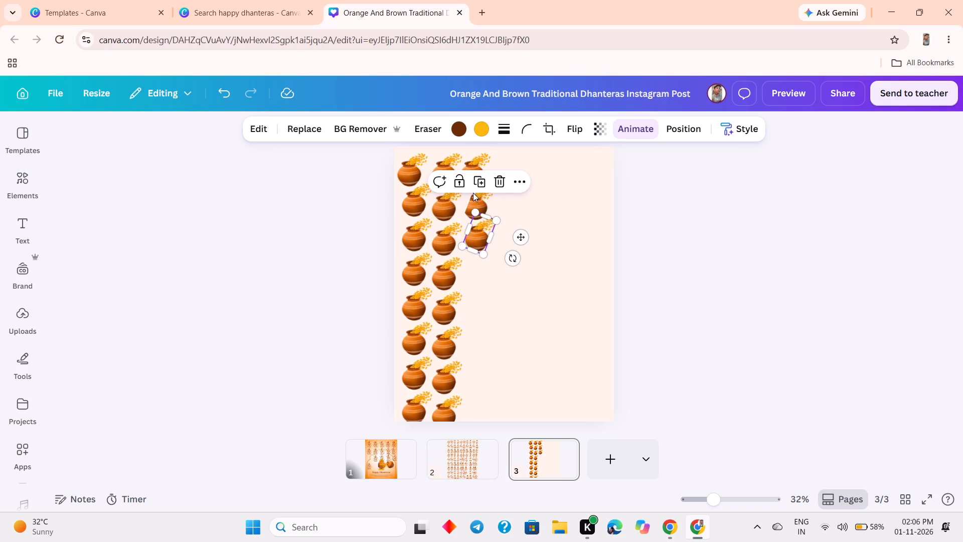
left_click(475, 187)
left_click_drag(484, 298, 474, 278)
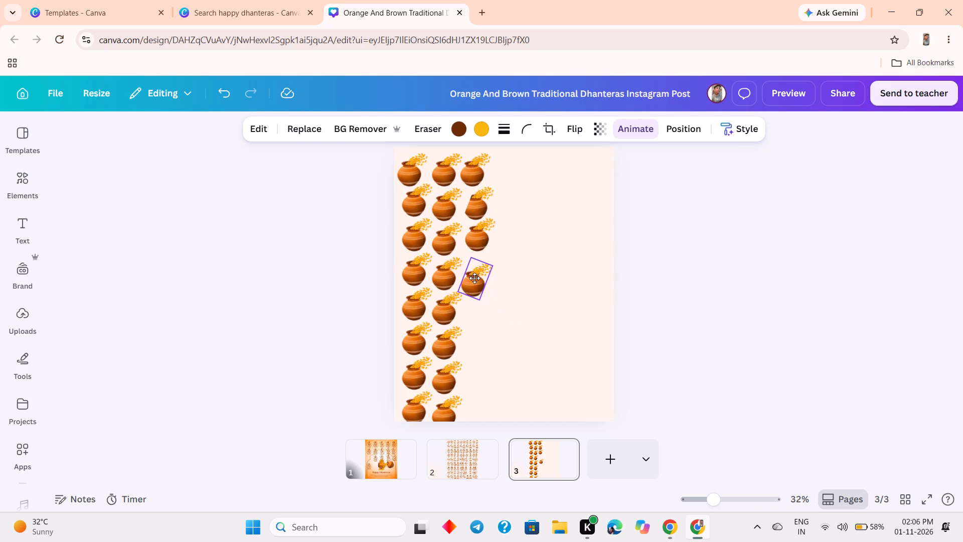
left_click_drag(474, 278, 475, 275)
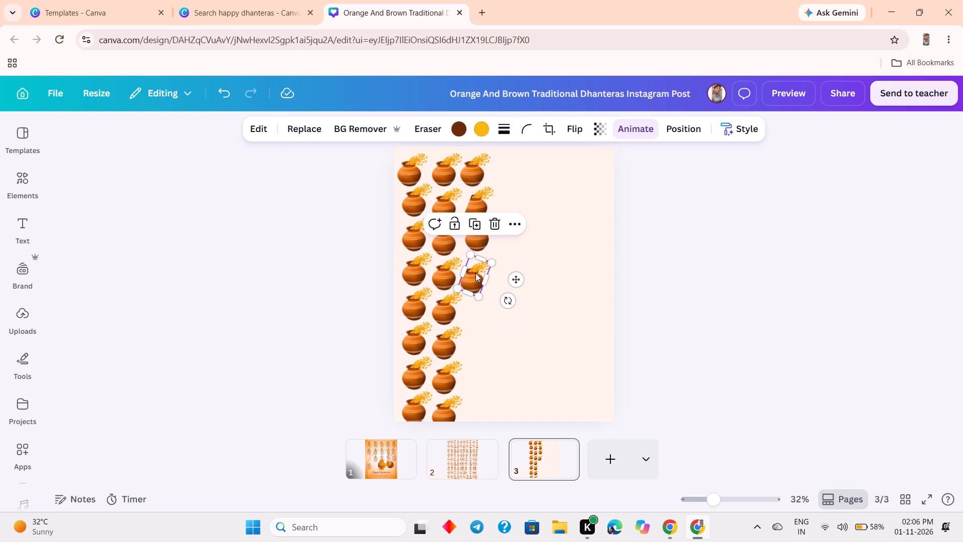
left_click(473, 228)
left_click_drag(473, 312, 473, 310)
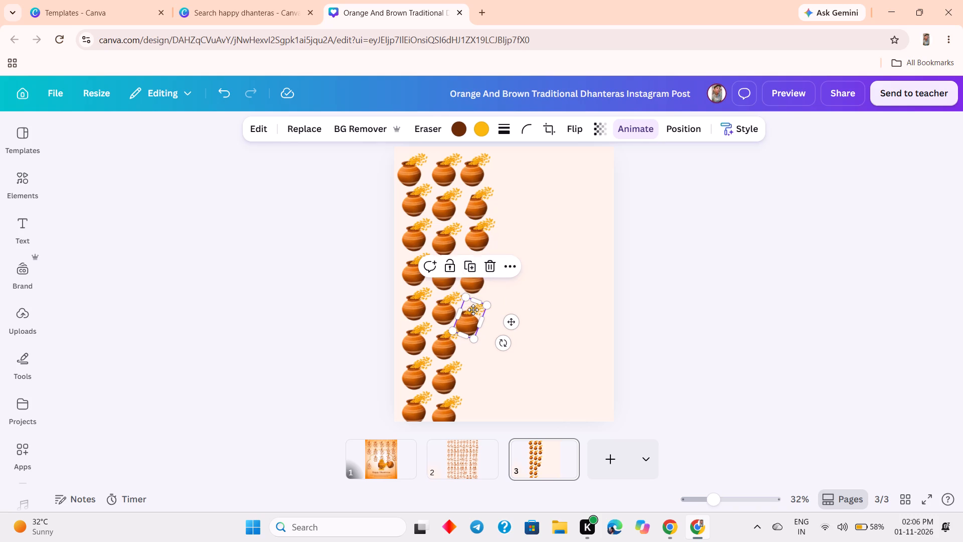
left_click_drag(473, 310, 476, 303)
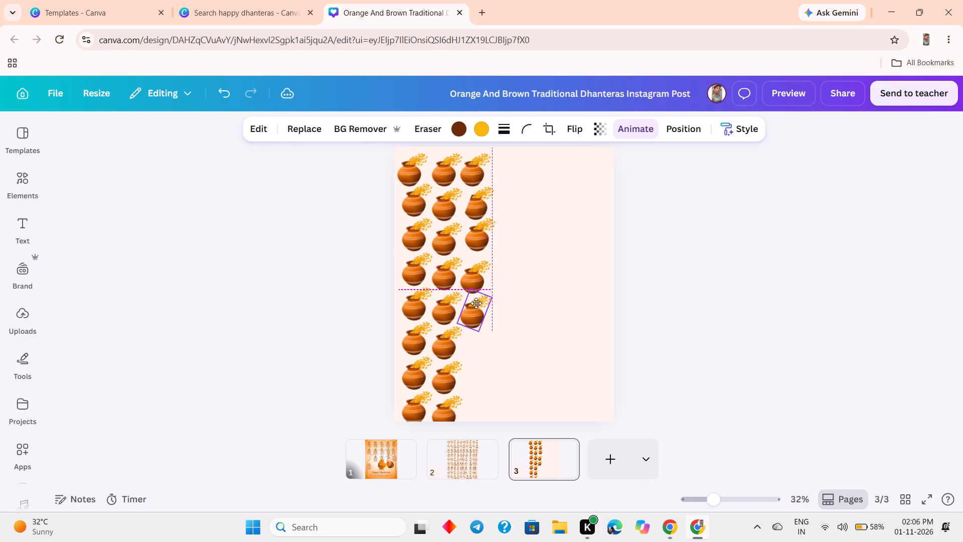
left_click_drag(476, 303, 476, 302)
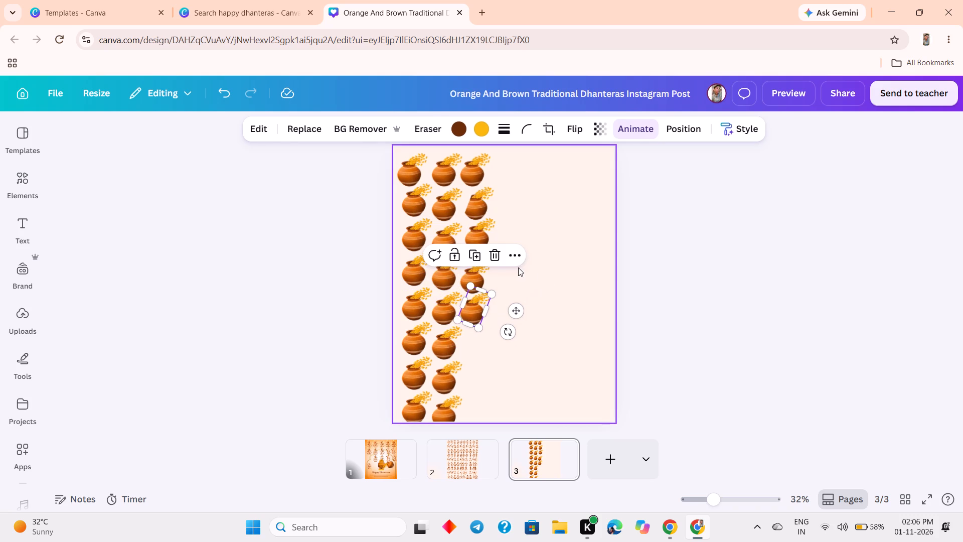
Duplicate the third column's fifth-row pot downward to fill rows six to eight, with one extra copy past the page's bottom edge.
left_click(472, 259)
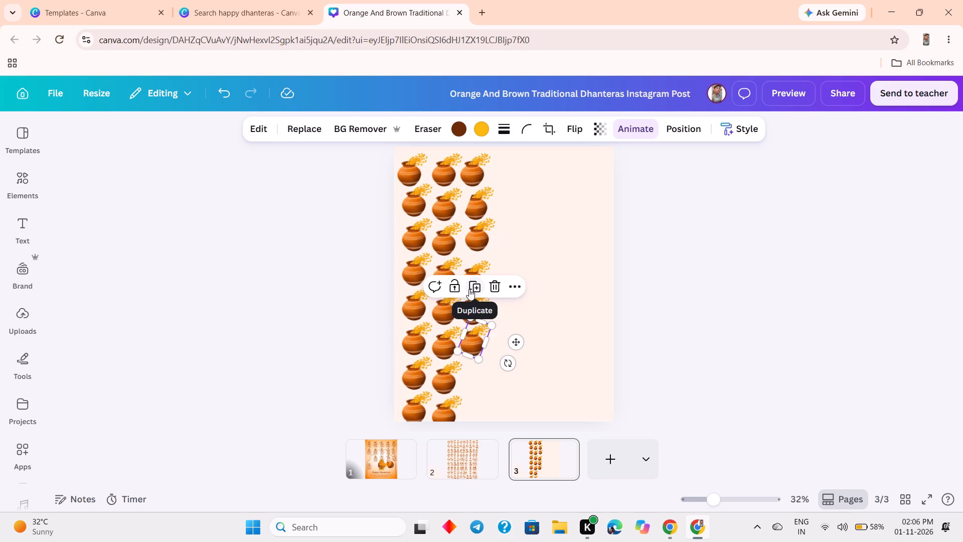
left_click(471, 291)
left_click(473, 317)
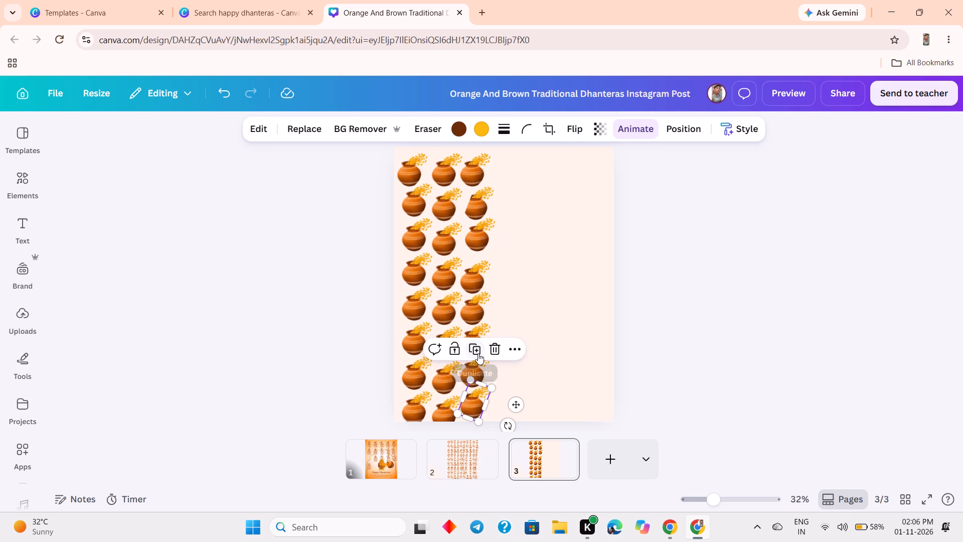
left_click(473, 349)
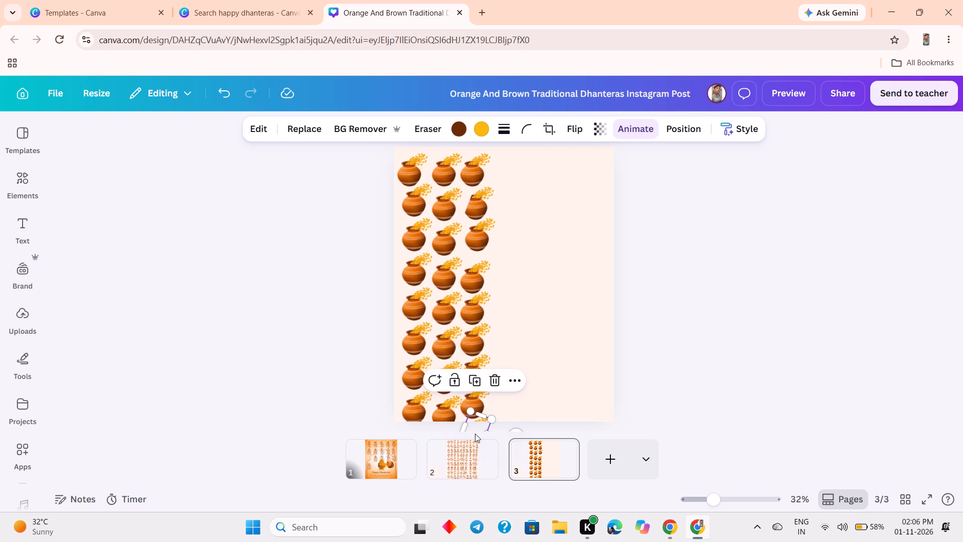
Build the fourth column by moving the extra pot to its top and duplicating it down to row eight, plus one copy past the page's bottom edge.
left_click_drag(476, 424, 494, 196)
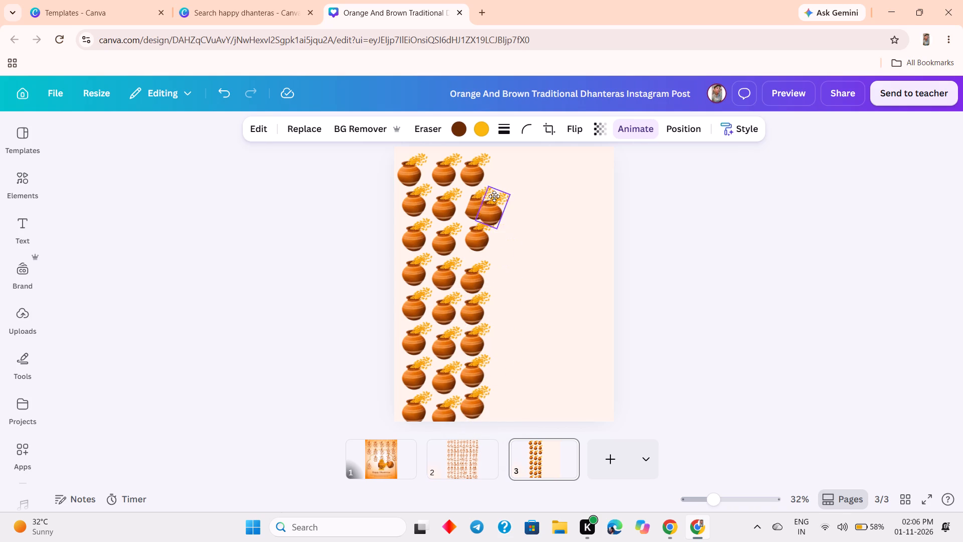
left_click_drag(494, 196, 504, 161)
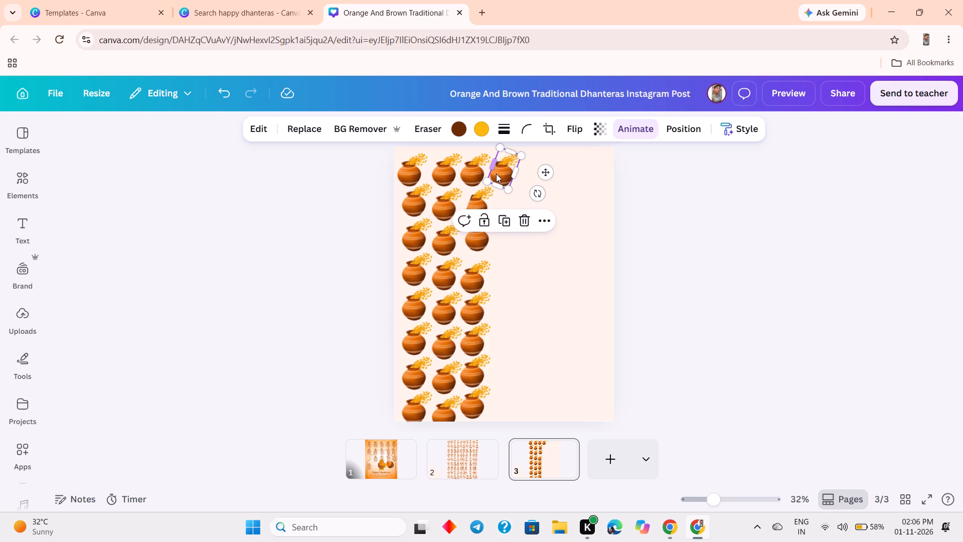
left_click(500, 172)
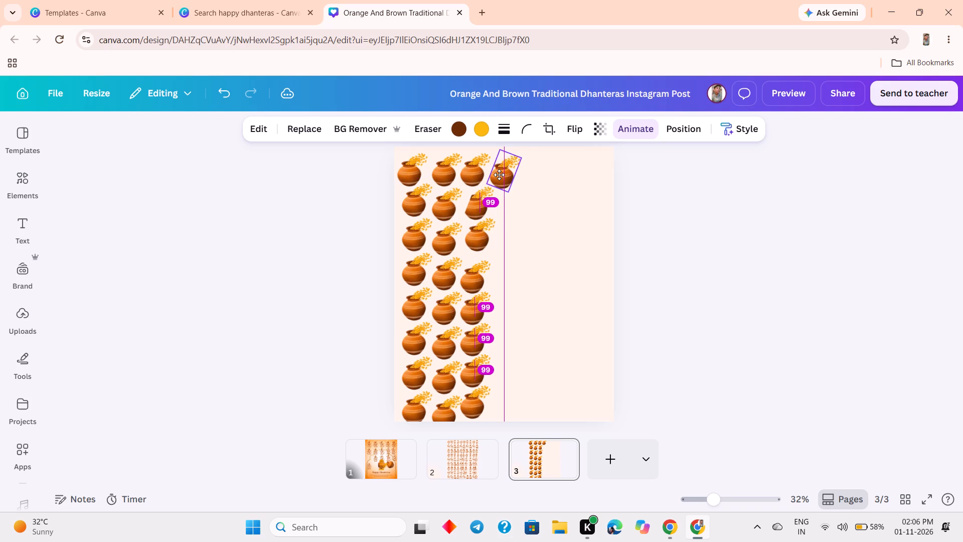
left_click(504, 221)
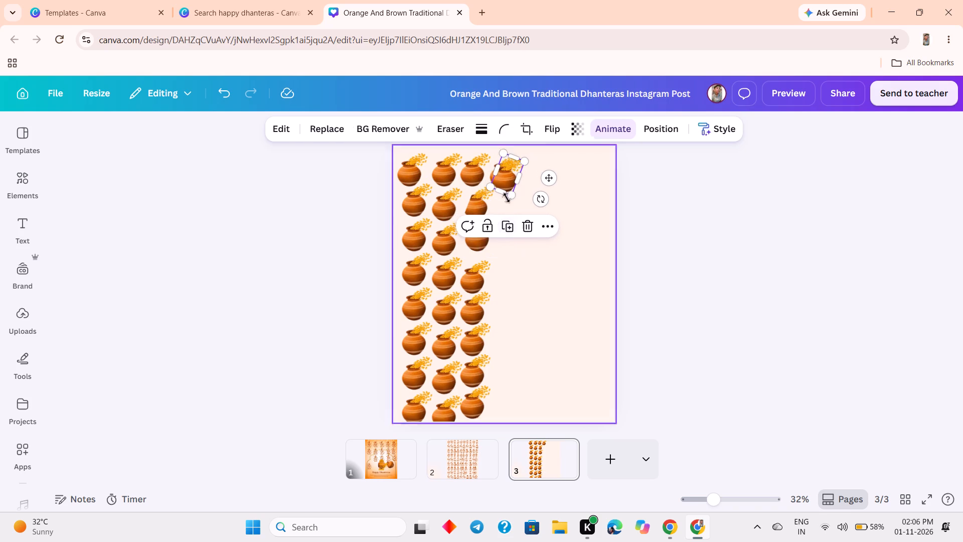
left_click_drag(506, 175, 503, 205)
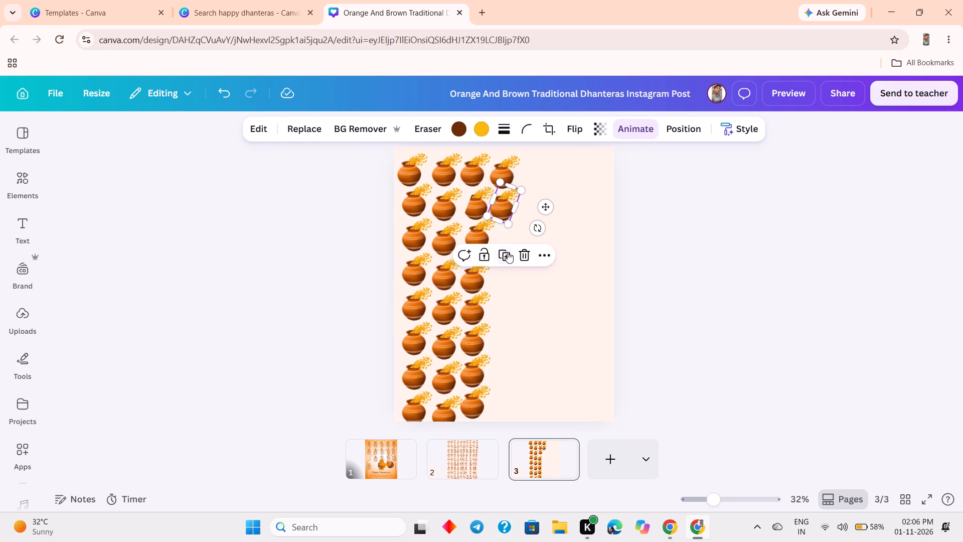
left_click(508, 252)
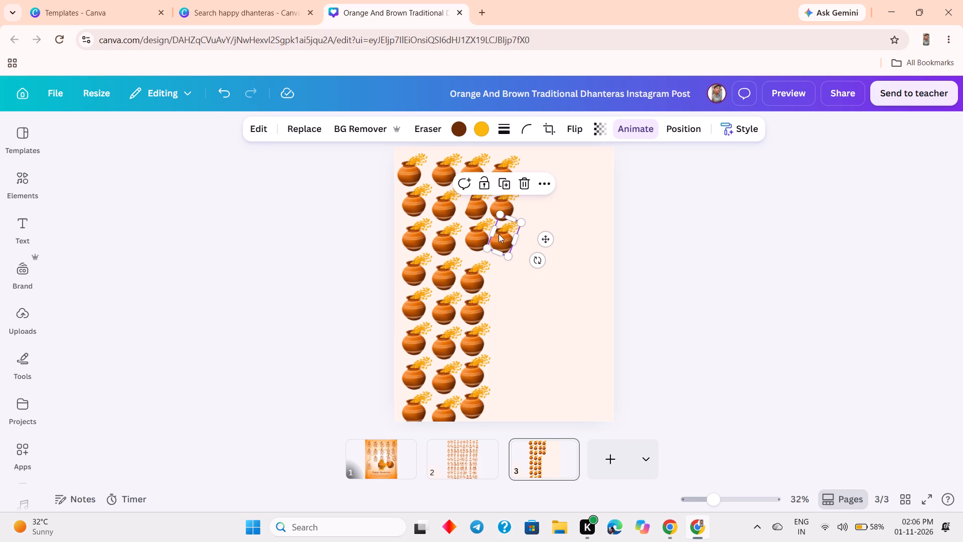
left_click(504, 185)
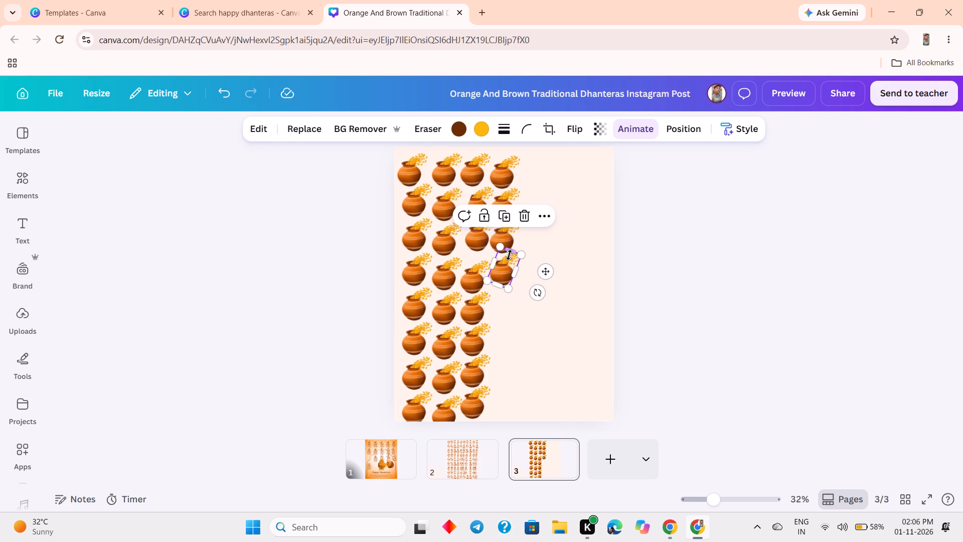
left_click(507, 215)
left_click(509, 250)
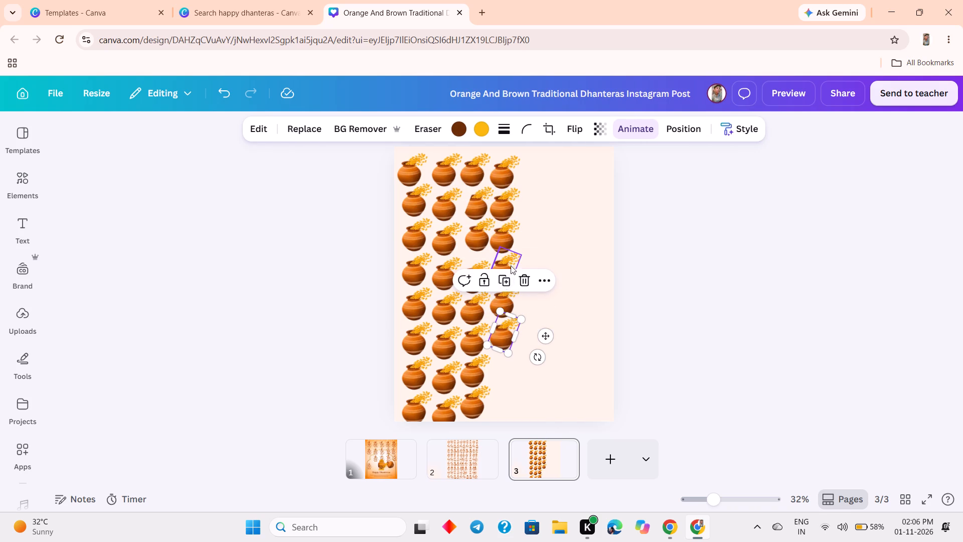
left_click(507, 280)
left_click(506, 309)
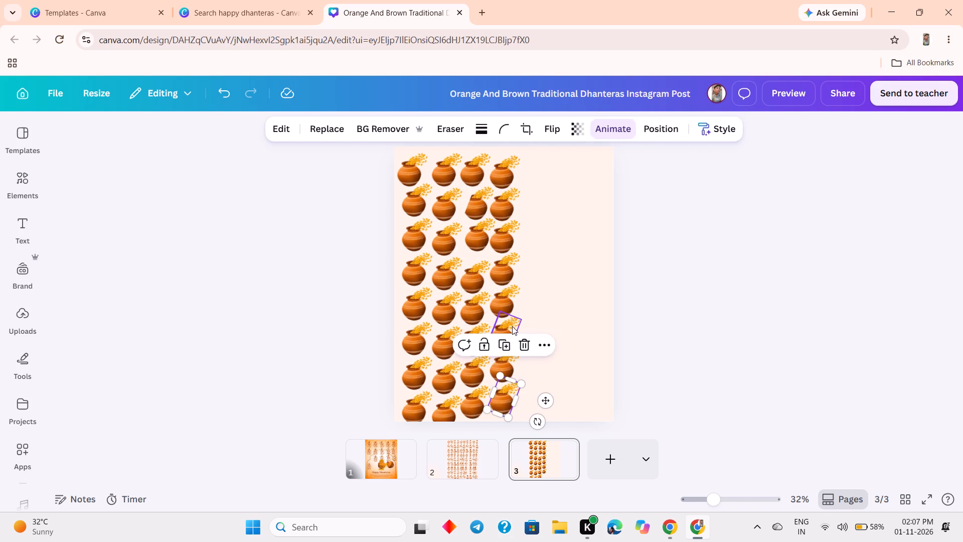
left_click(508, 341)
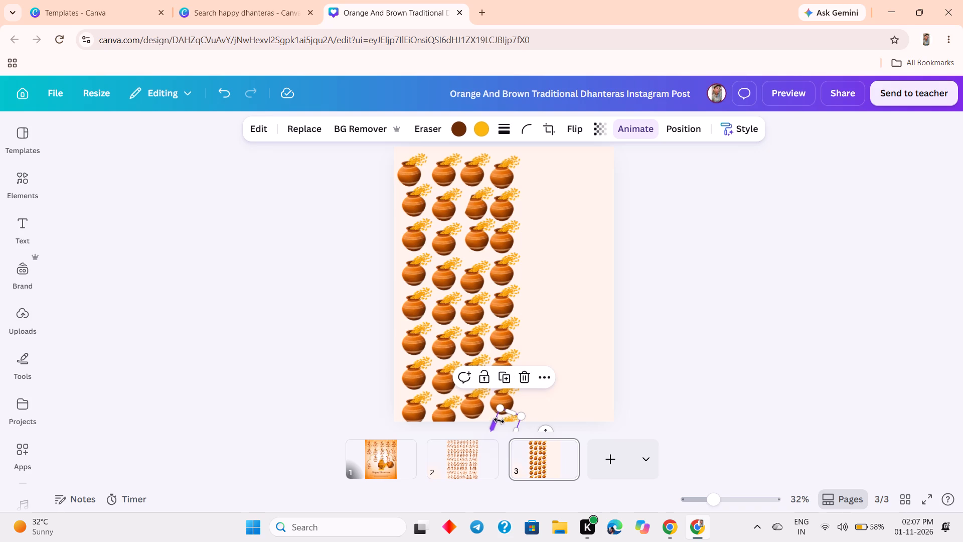
Build the fifth column by moving the extra pot to its top and duplicating it down to a cut-off ninth row, plus one spare copy.
left_click_drag(505, 421, 529, 166)
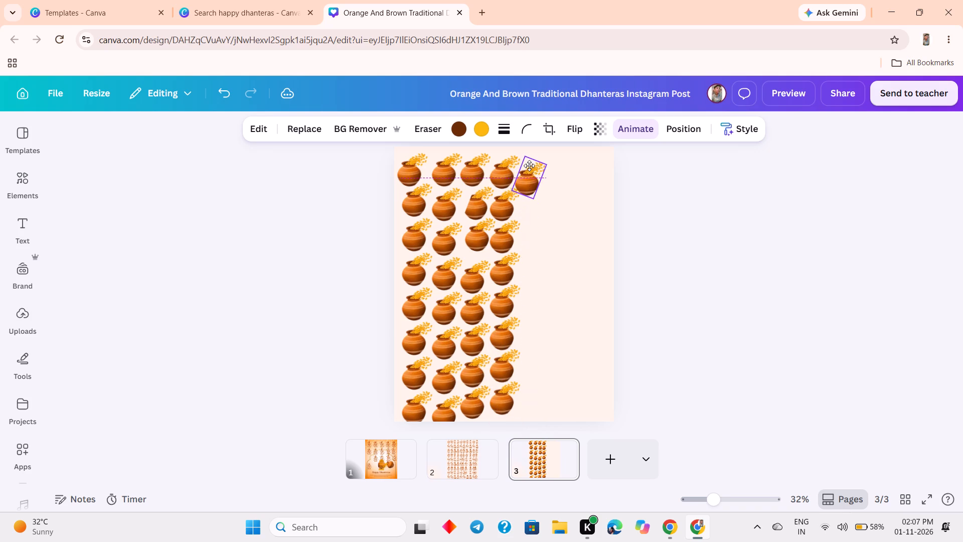
left_click_drag(529, 166, 529, 163)
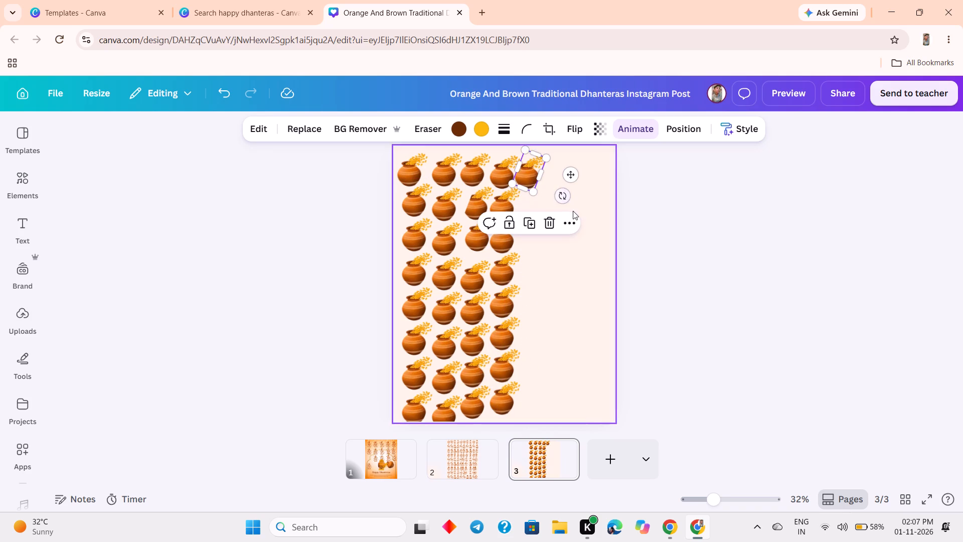
left_click(530, 222)
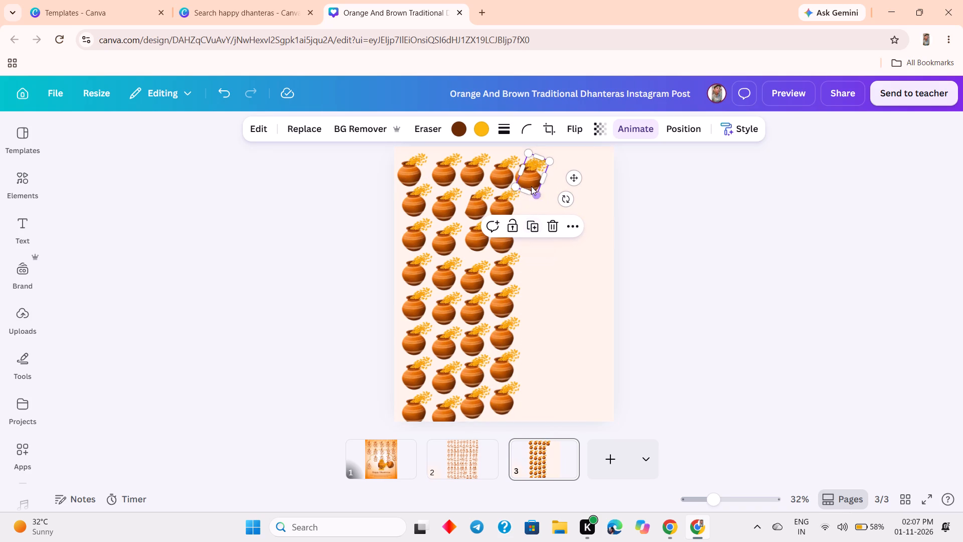
left_click_drag(531, 179, 526, 206)
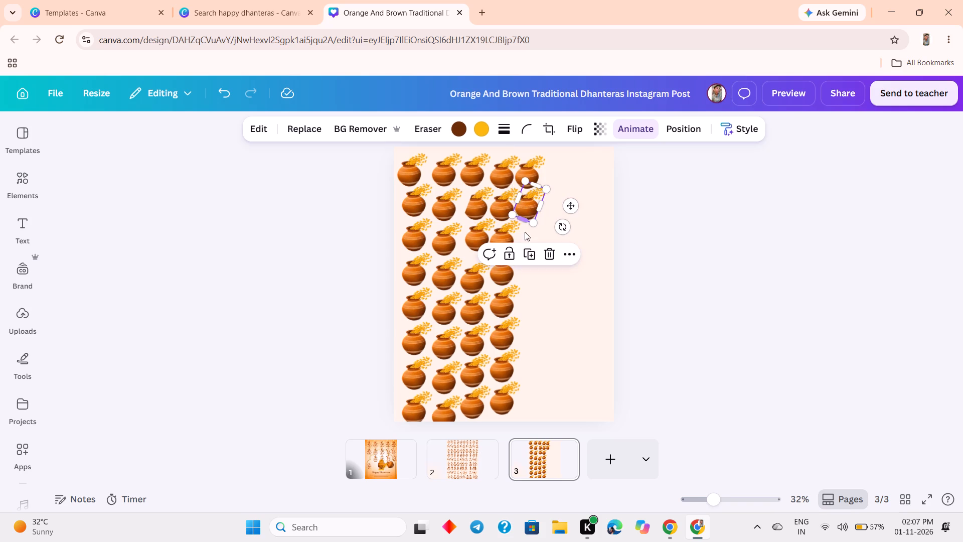
left_click(528, 252)
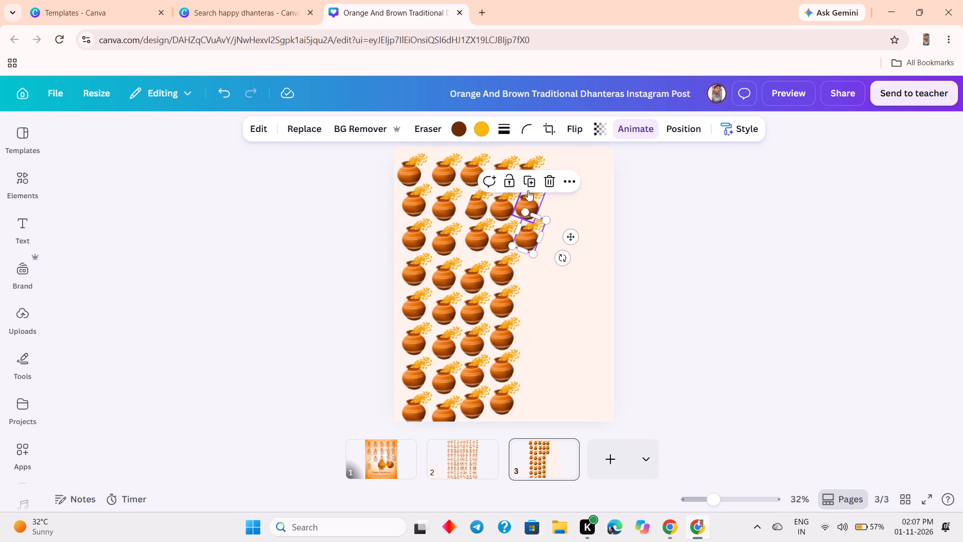
left_click(529, 183)
left_click(530, 212)
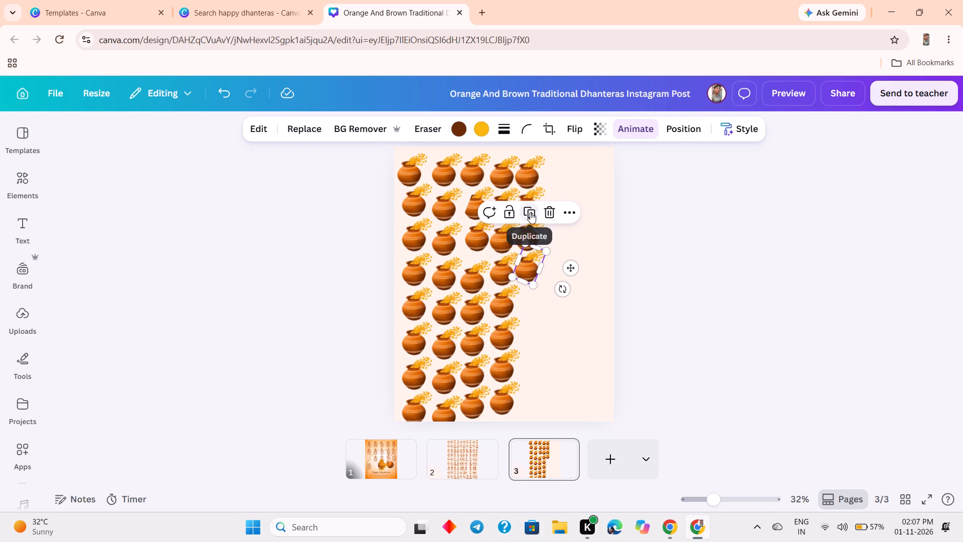
left_click(535, 241)
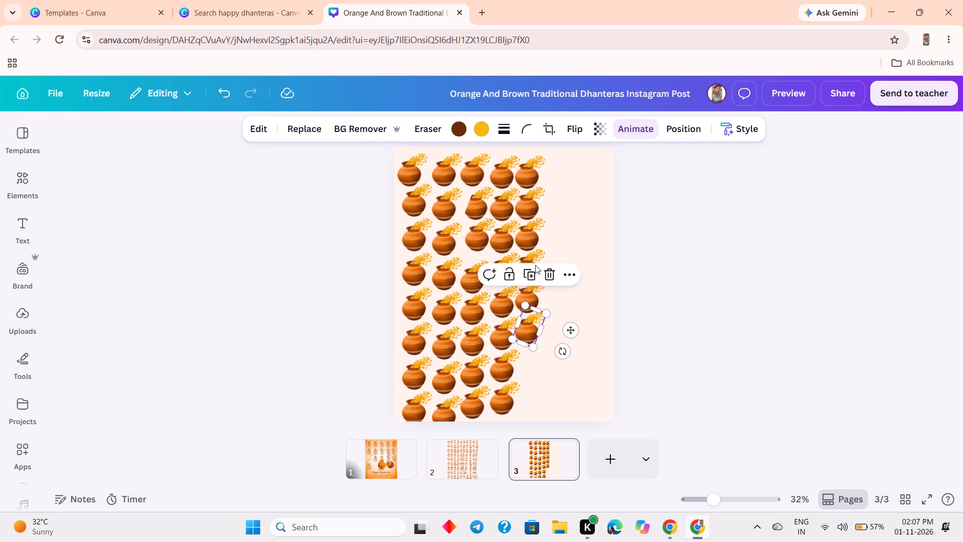
left_click(534, 274)
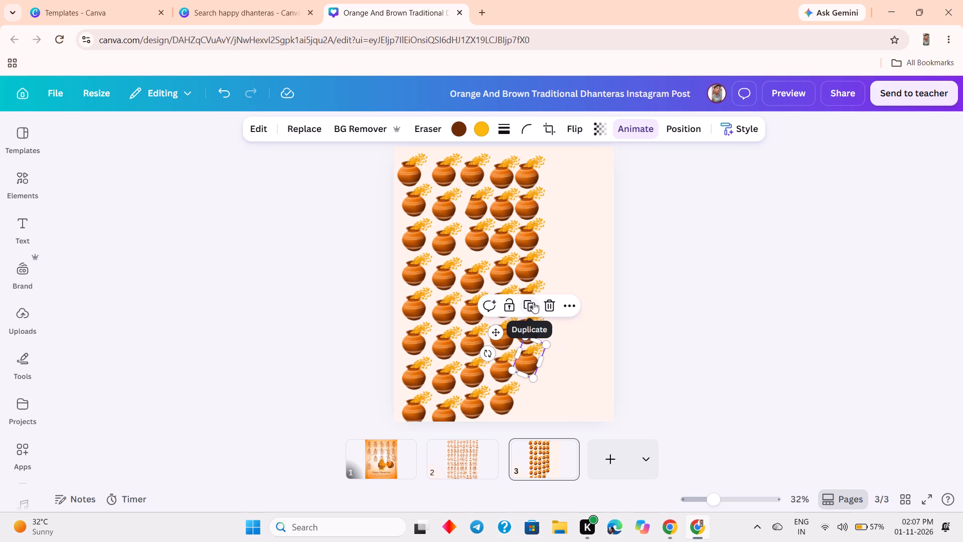
left_click(533, 302)
left_click(529, 335)
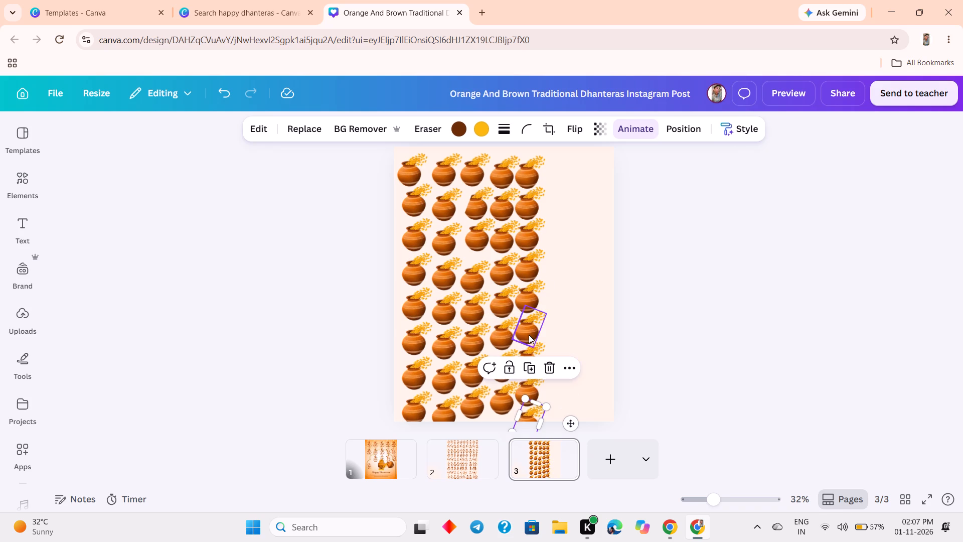
left_click(529, 374)
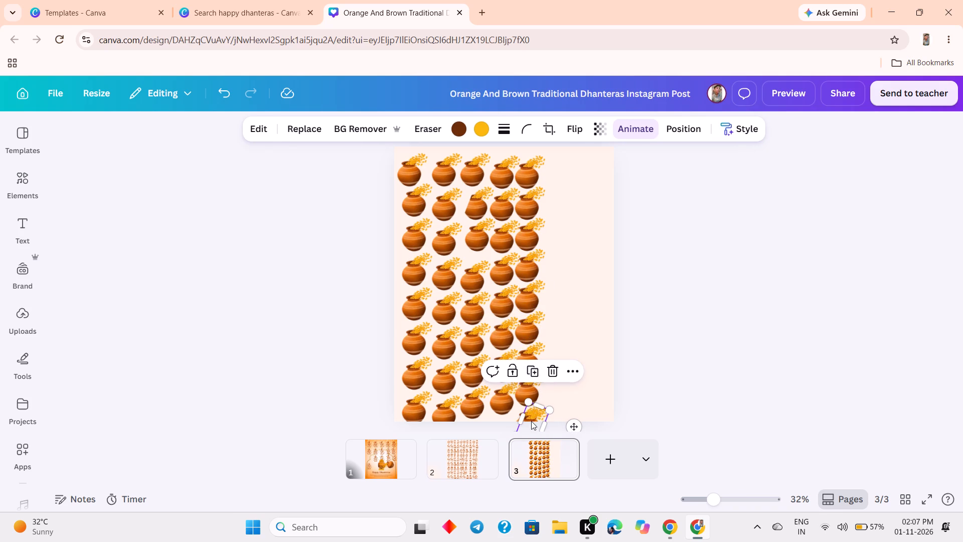
Build the sixth column by moving the spare pot to its top and duplicating it down to a cut-off ninth row, plus one spare copy.
left_click_drag(532, 421, 561, 167)
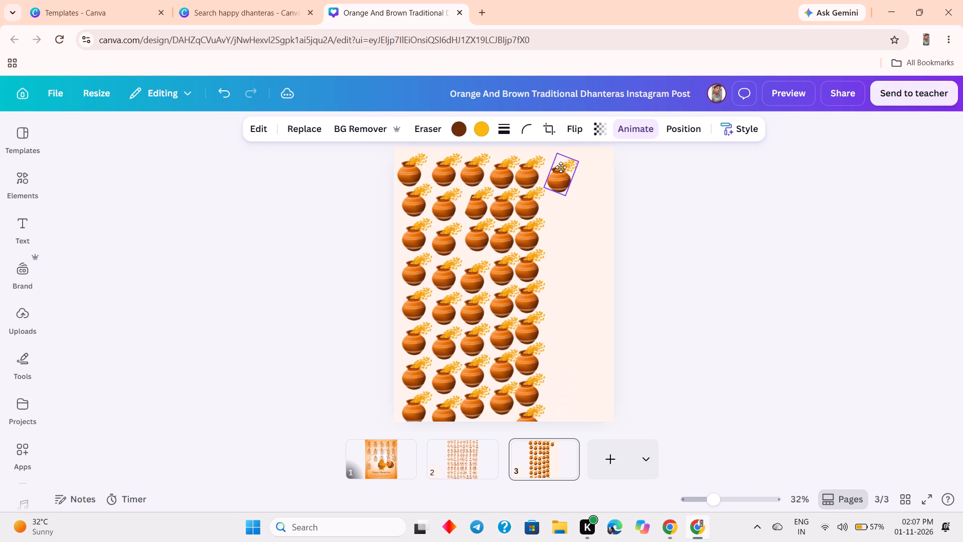
left_click_drag(561, 167, 554, 166)
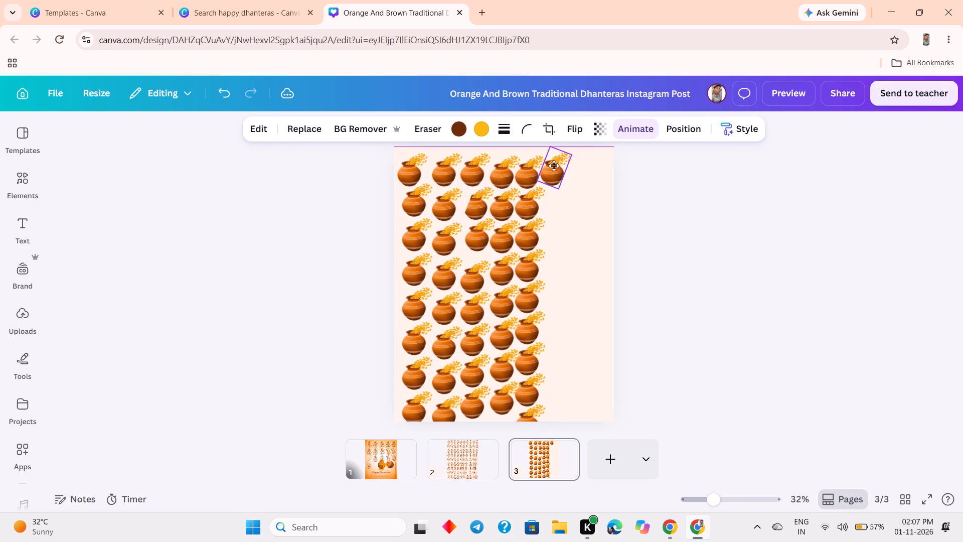
left_click_drag(554, 166, 553, 166)
left_click(550, 218)
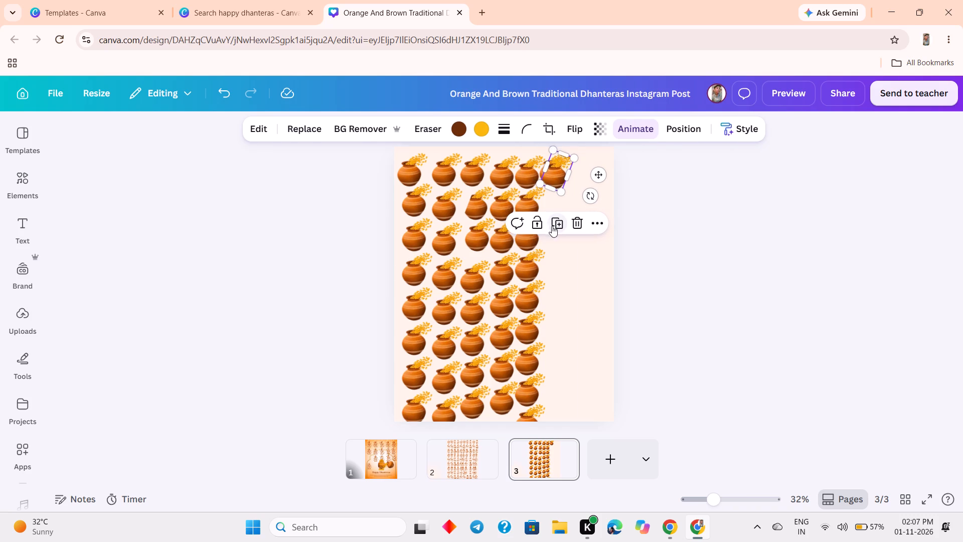
left_click_drag(554, 176, 550, 198)
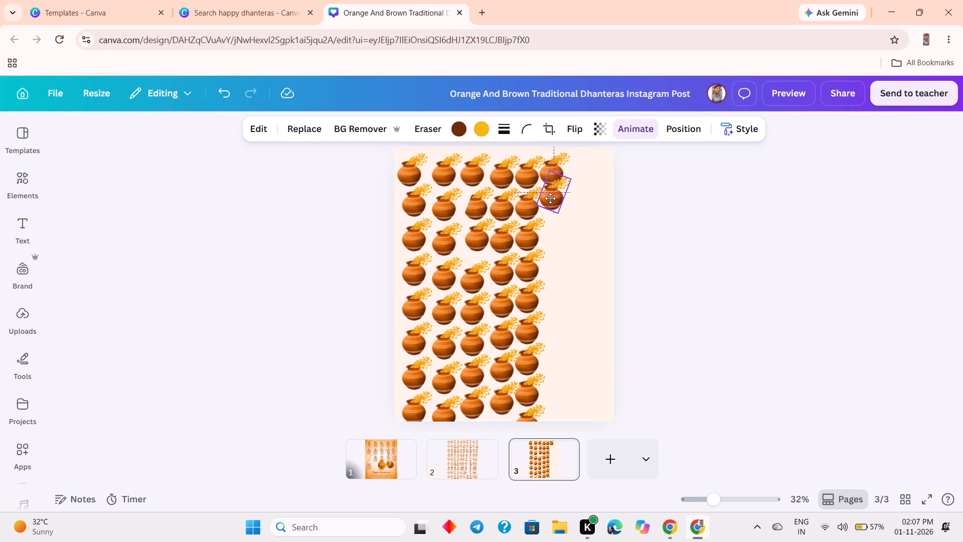
left_click_drag(550, 198, 550, 203)
left_click(553, 250)
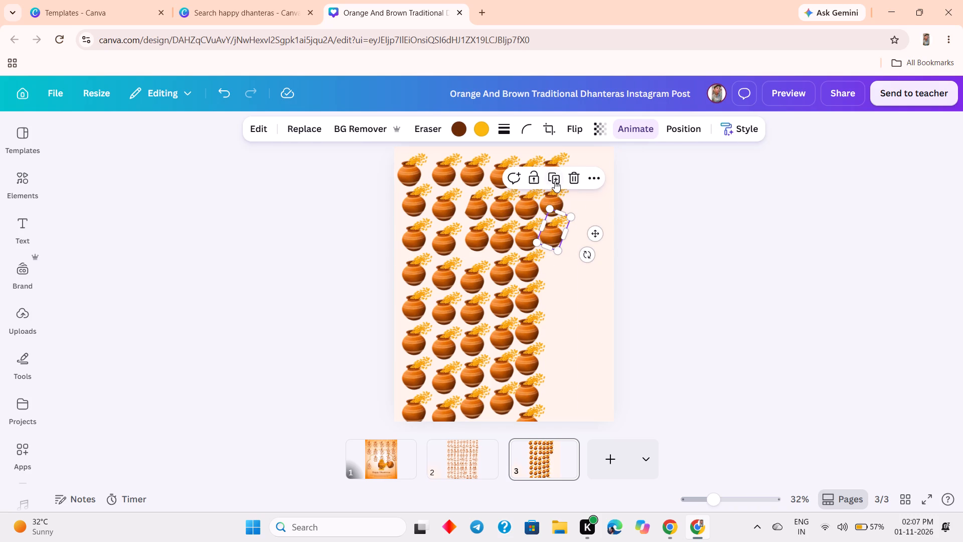
left_click(555, 176)
left_click(557, 210)
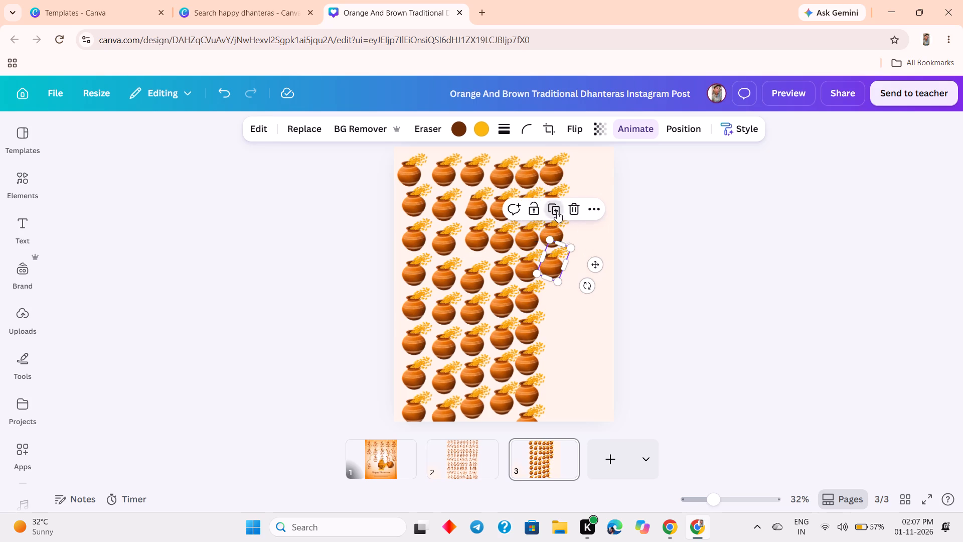
left_click(558, 242)
left_click(556, 273)
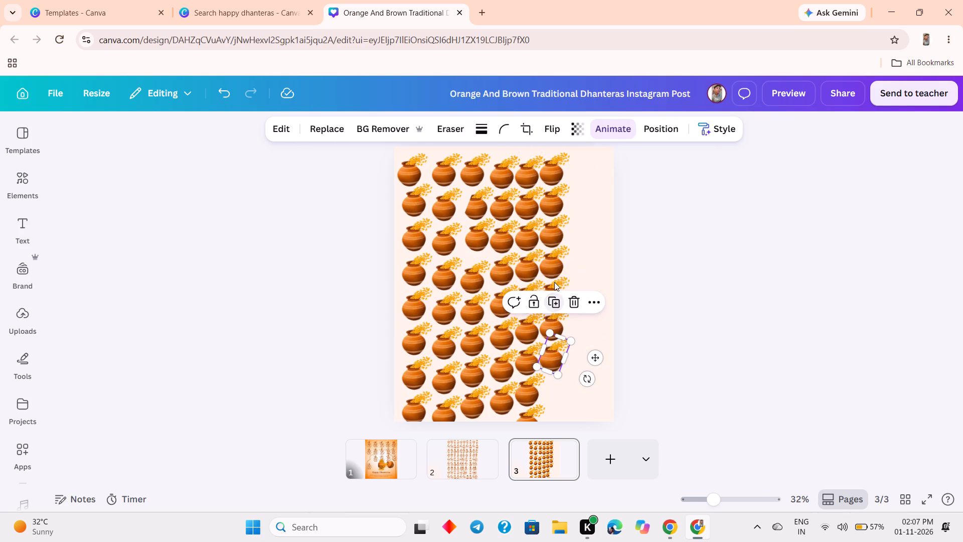
left_click(554, 298)
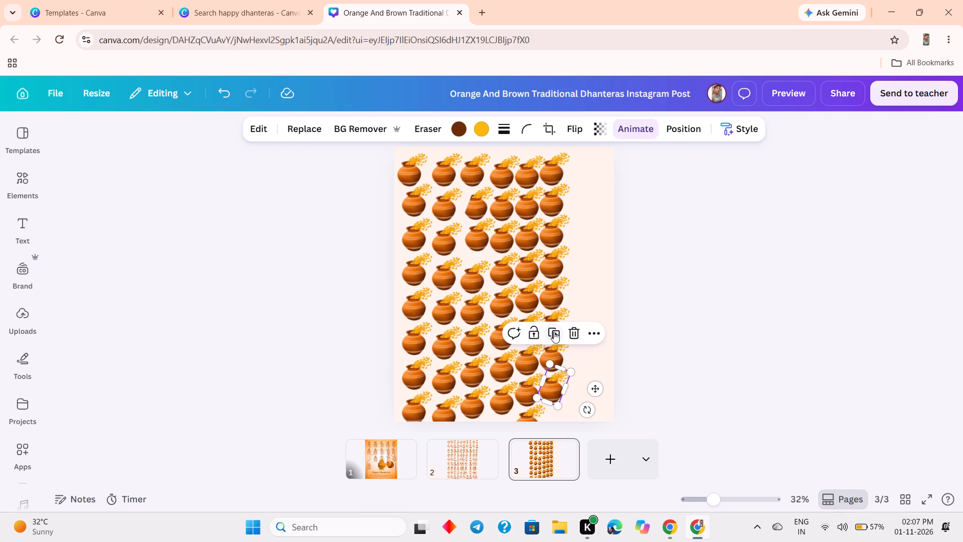
left_click(554, 333)
left_click(554, 360)
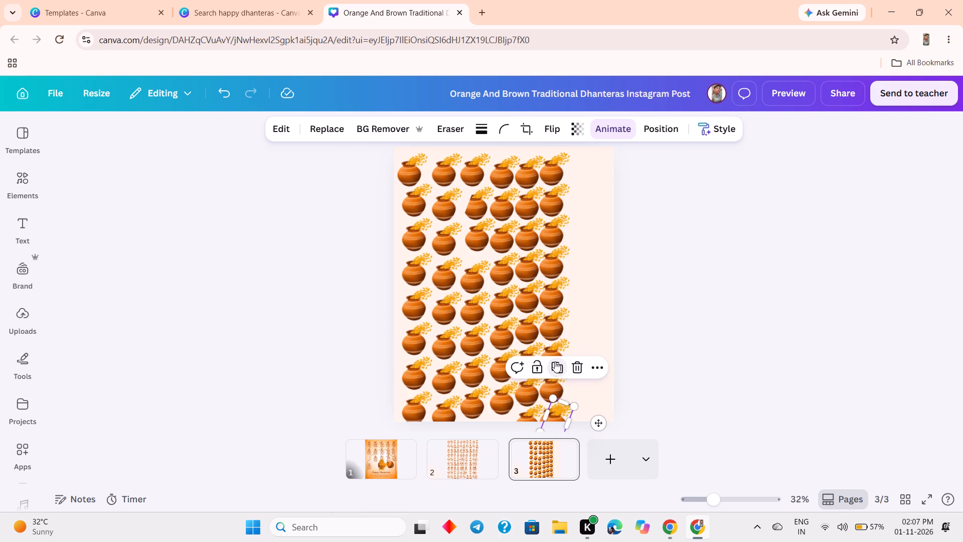
Build the seventh column by moving the spare pot to its top and duplicating it down to a cut-off ninth row, plus one spare copy.
left_click_drag(561, 418, 593, 228)
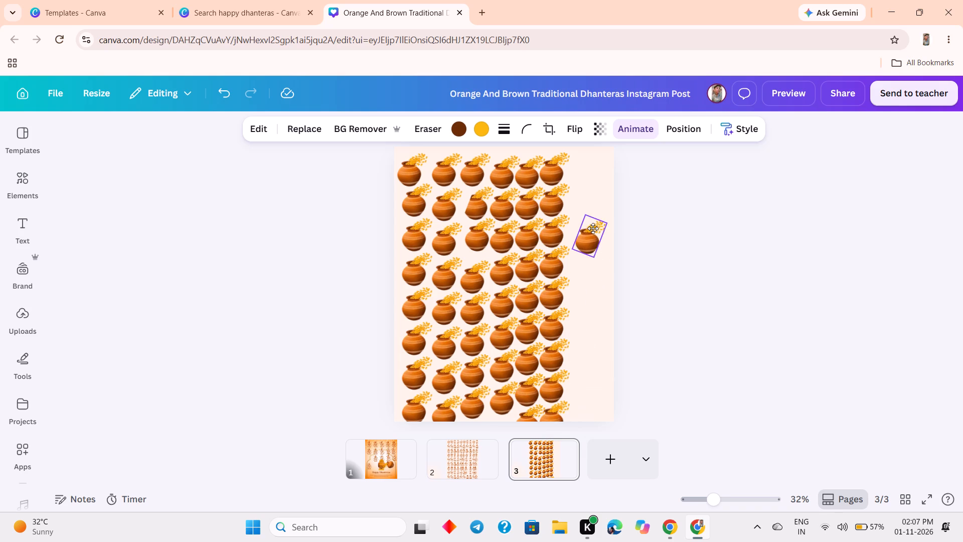
left_click_drag(593, 228, 580, 165)
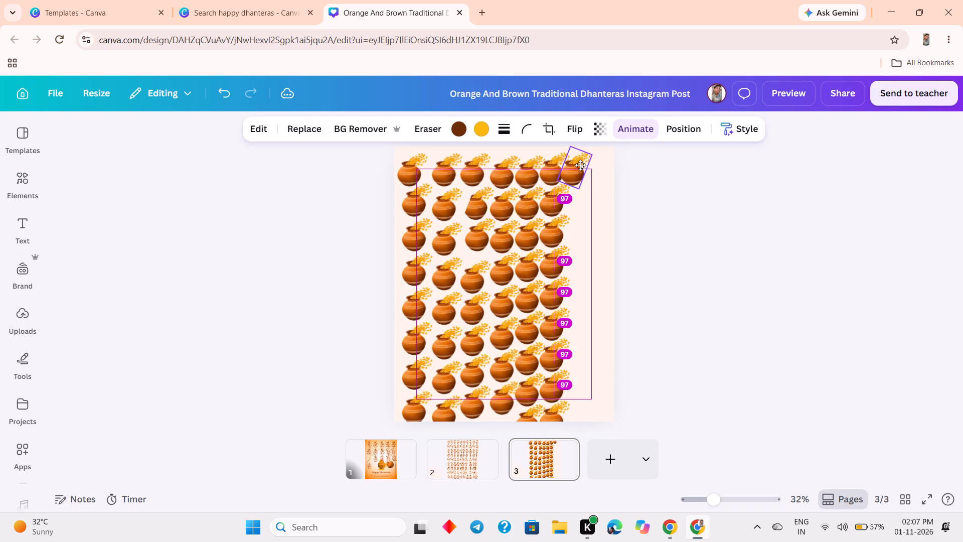
left_click_drag(580, 165, 582, 165)
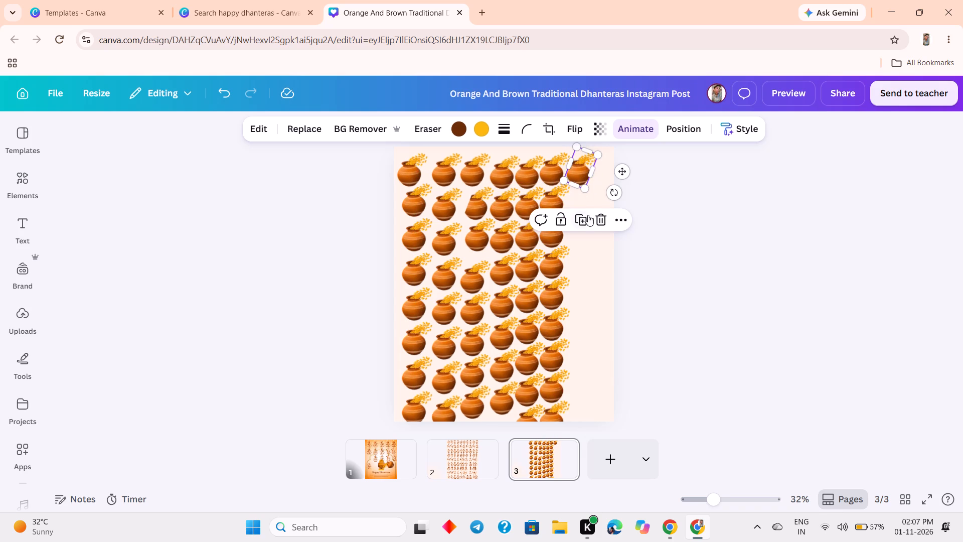
left_click(582, 217)
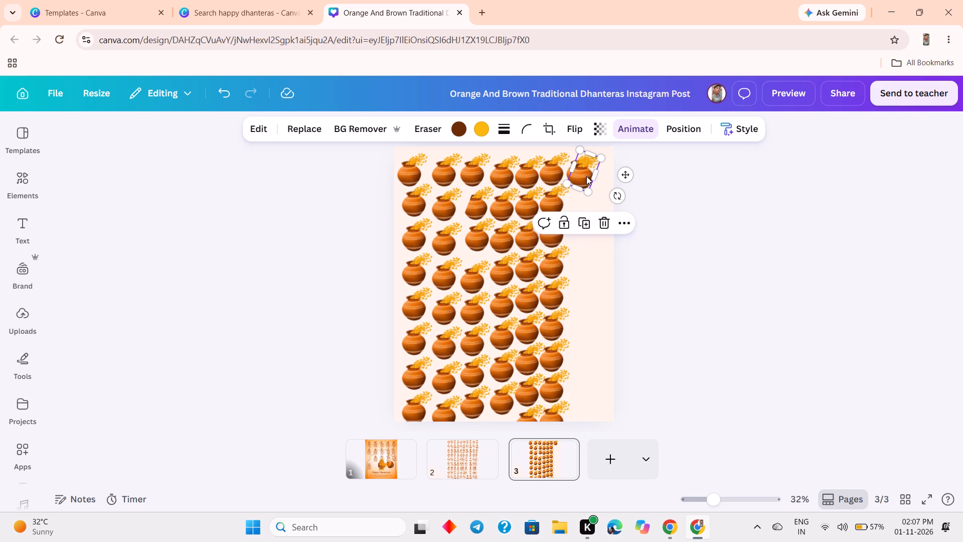
left_click_drag(586, 176, 585, 196)
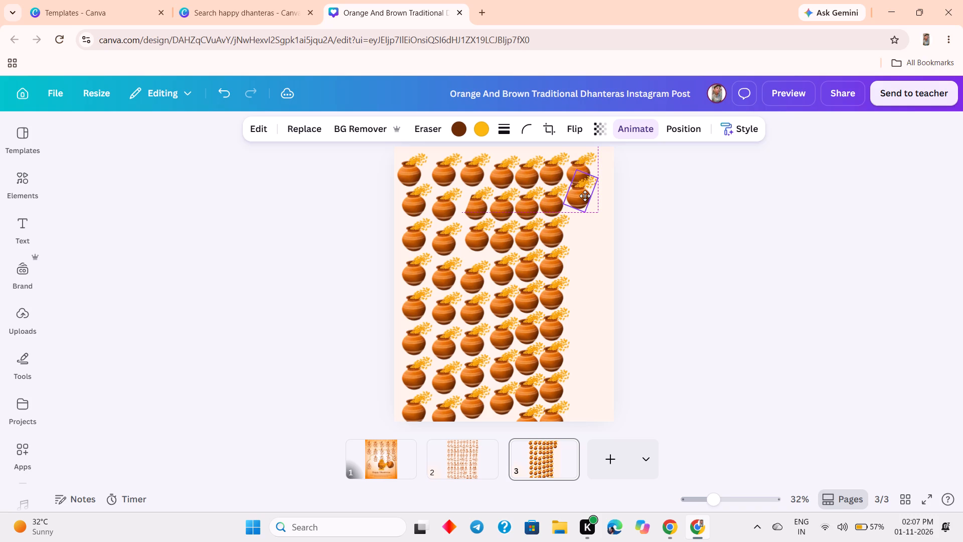
left_click_drag(585, 196, 585, 201)
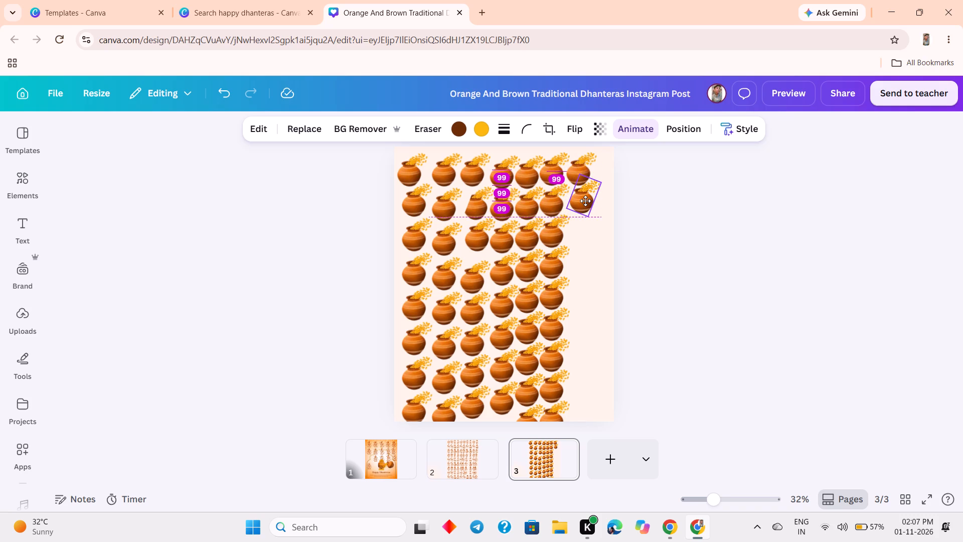
left_click_drag(585, 201, 585, 203)
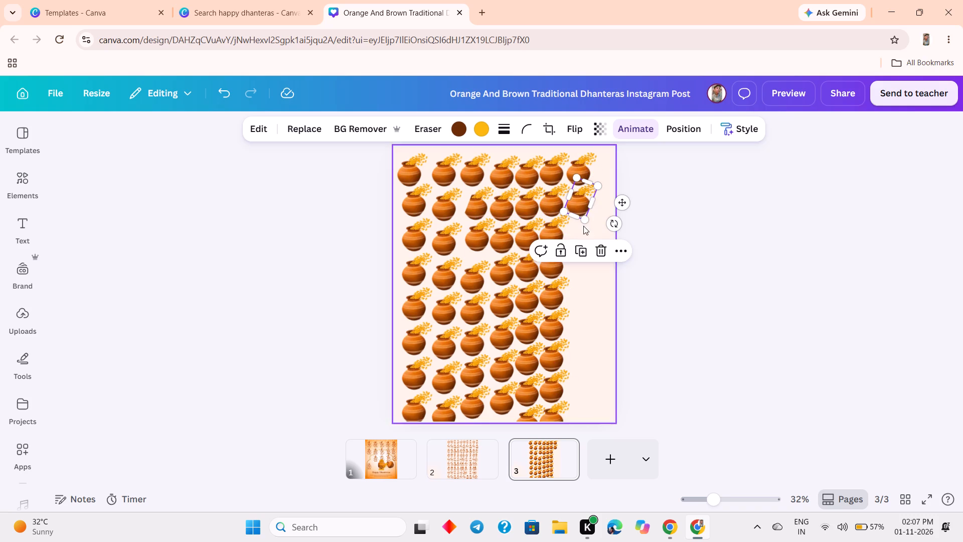
left_click(583, 250)
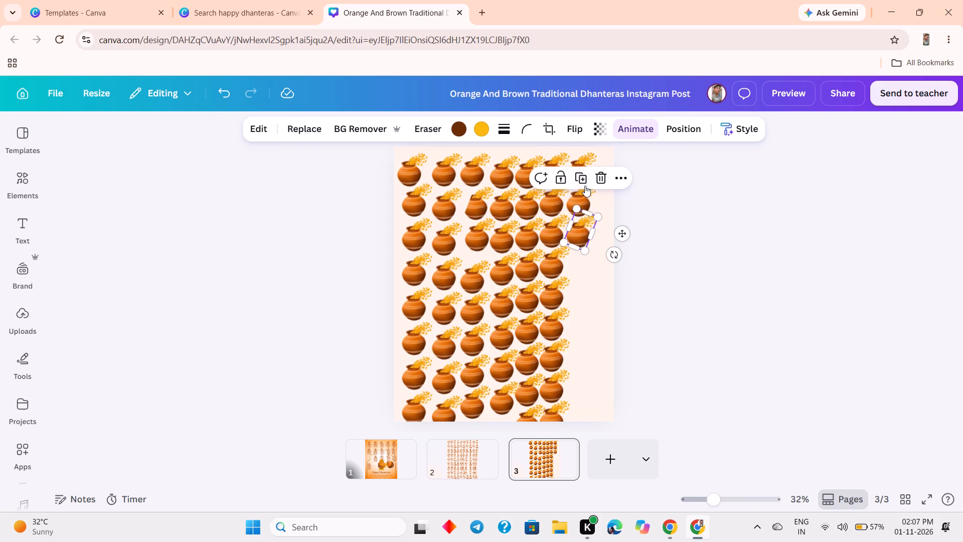
left_click(583, 180)
left_click(585, 214)
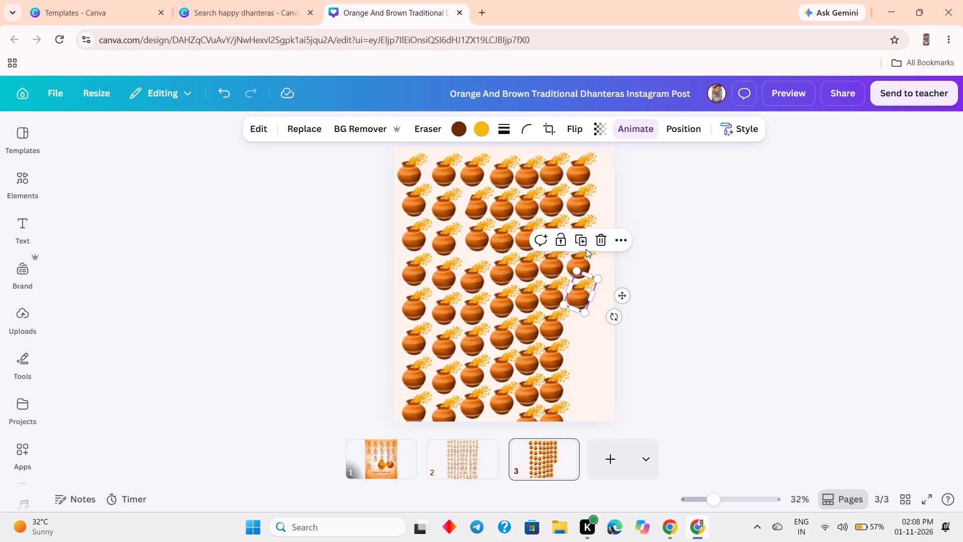
left_click(581, 242)
left_click(580, 272)
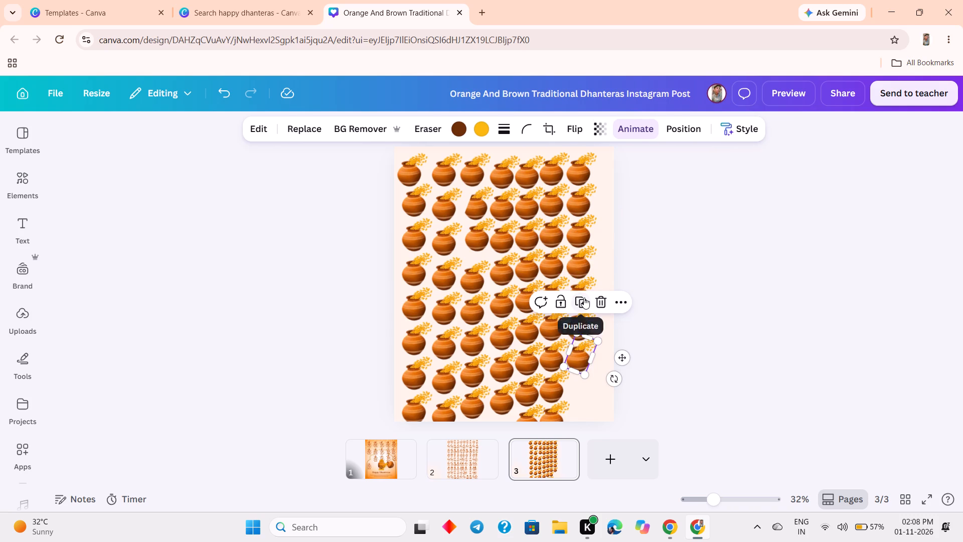
left_click(584, 298)
left_click(580, 333)
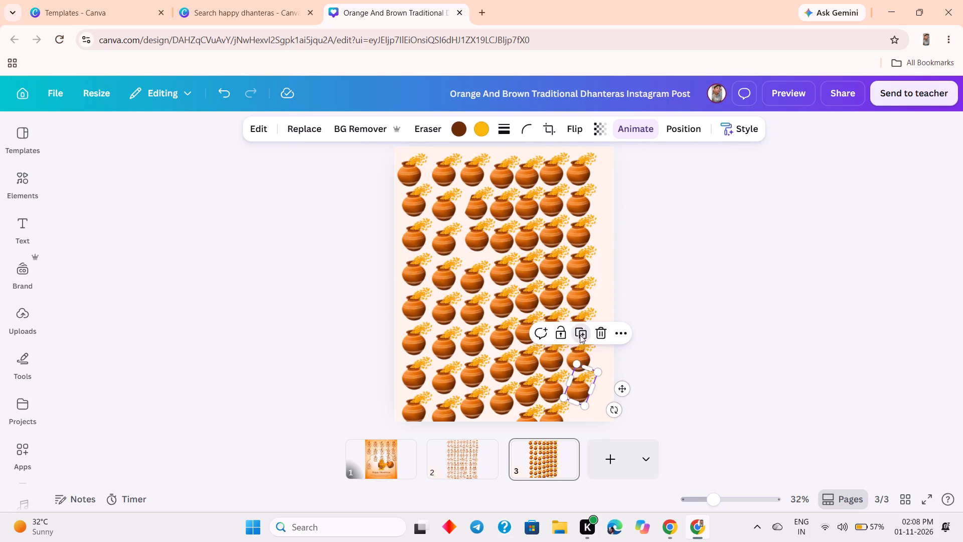
left_click(581, 362)
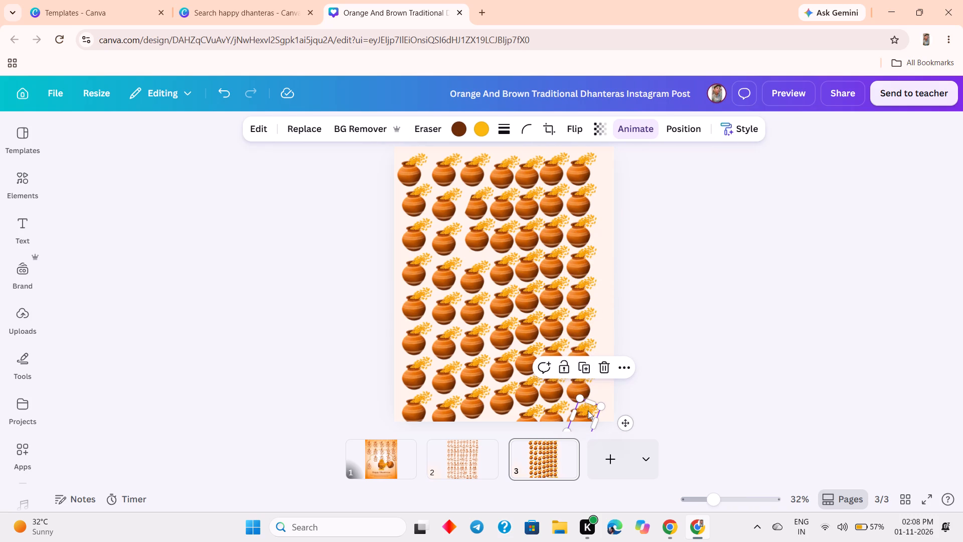
Build the eighth column along the page's right edge from the spare pot, duplicating it down to row nine, plus one copy past the bottom edge.
left_click_drag(588, 411, 608, 162)
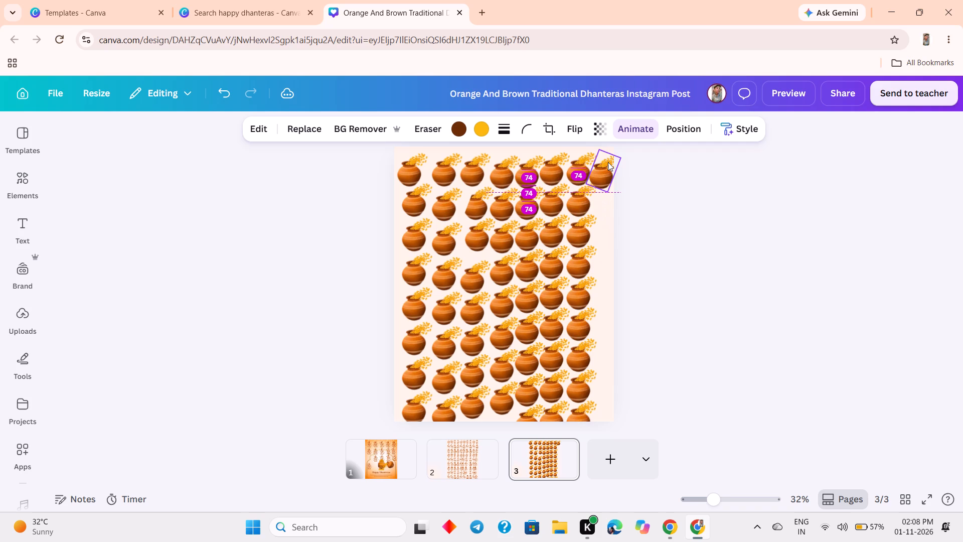
left_click(600, 175)
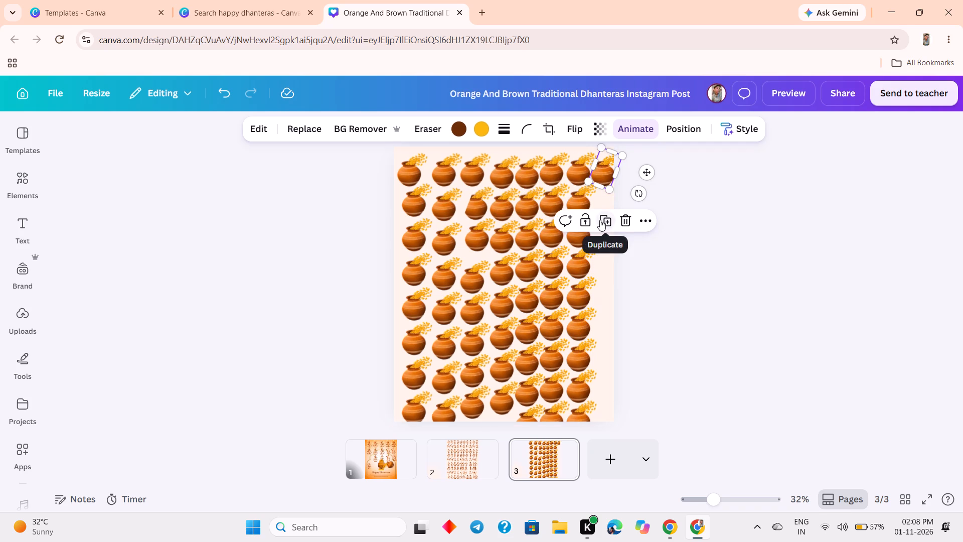
left_click(600, 220)
left_click_drag(604, 180, 603, 192)
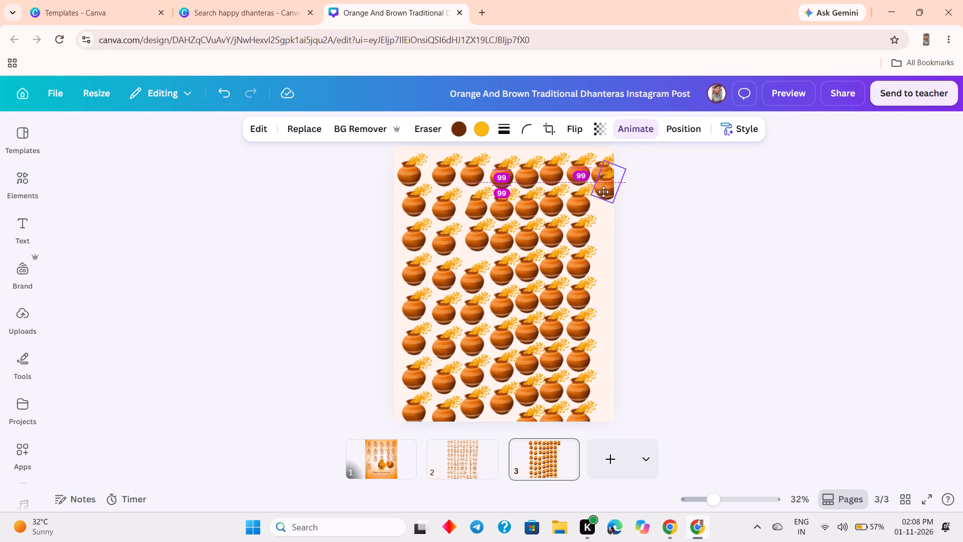
left_click_drag(603, 192, 602, 206)
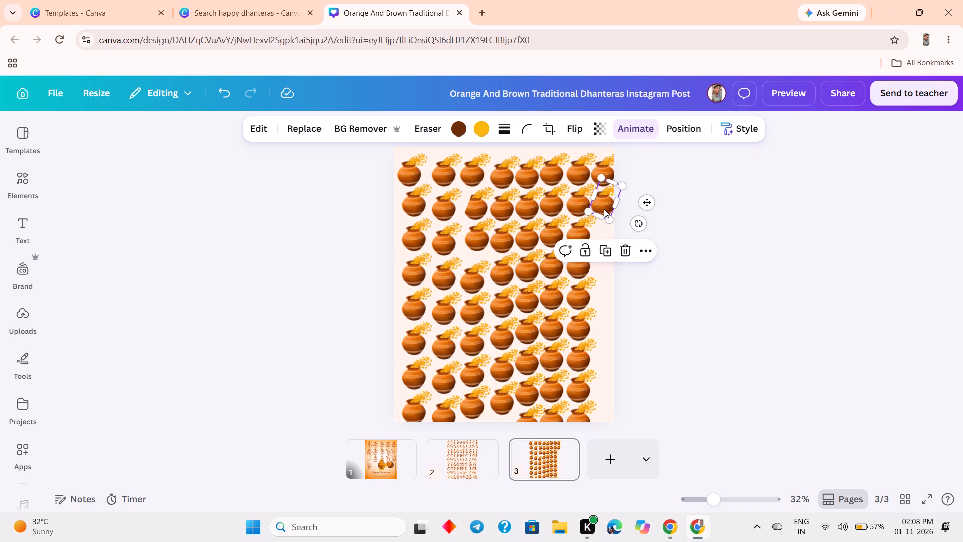
left_click(607, 248)
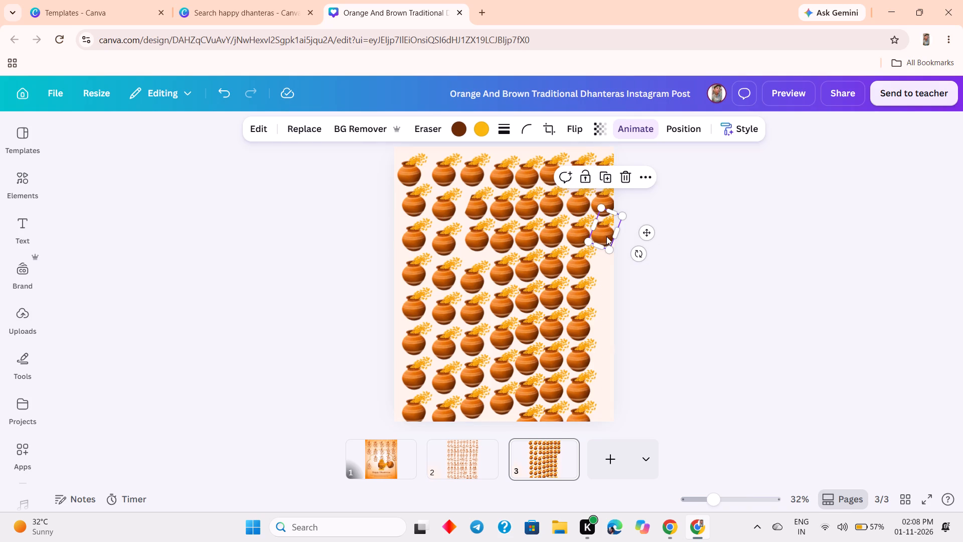
left_click(606, 179)
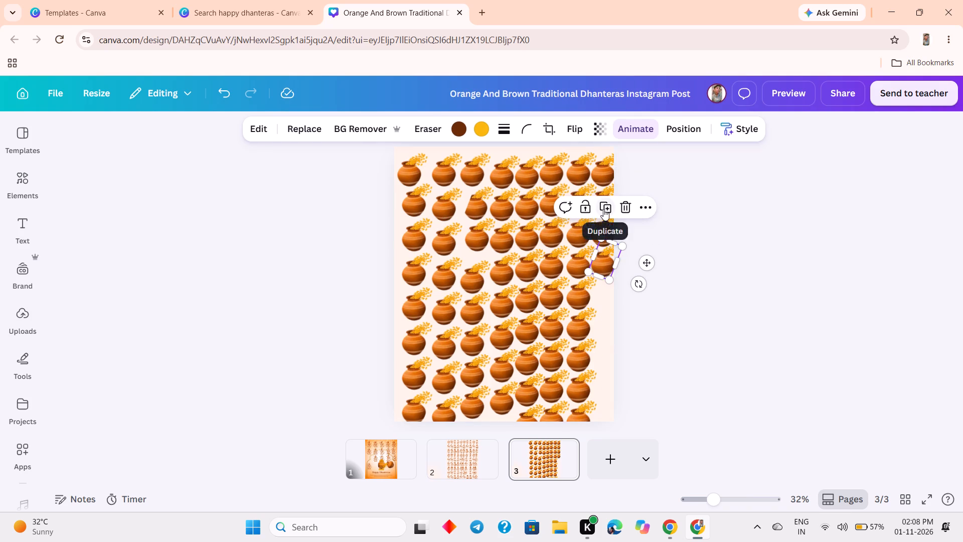
left_click(603, 209)
left_click(607, 234)
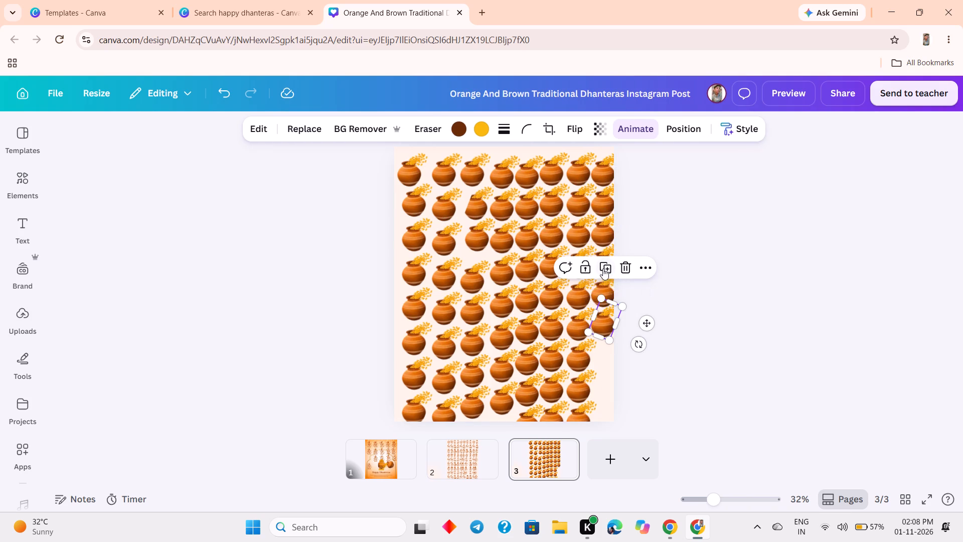
left_click(603, 263)
left_click(602, 293)
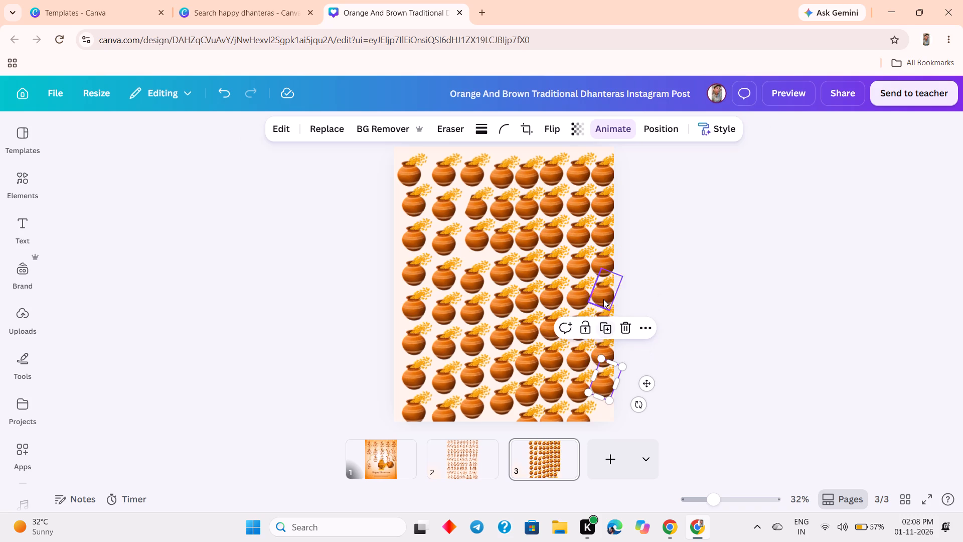
left_click(604, 322)
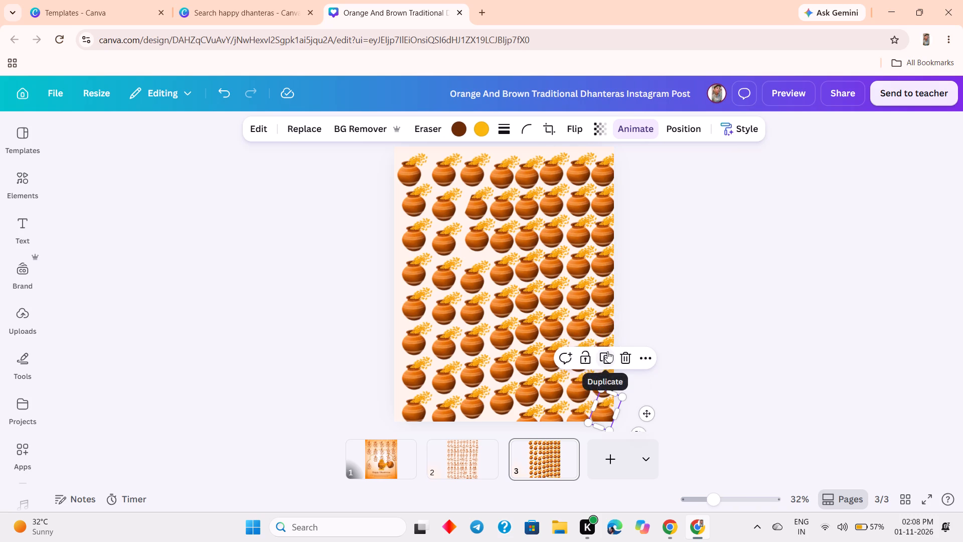
left_click(607, 352)
Duplicate the fourth column's eighth-row pot and place the copy beneath it as a cut-off ninth row.
left_click(511, 402)
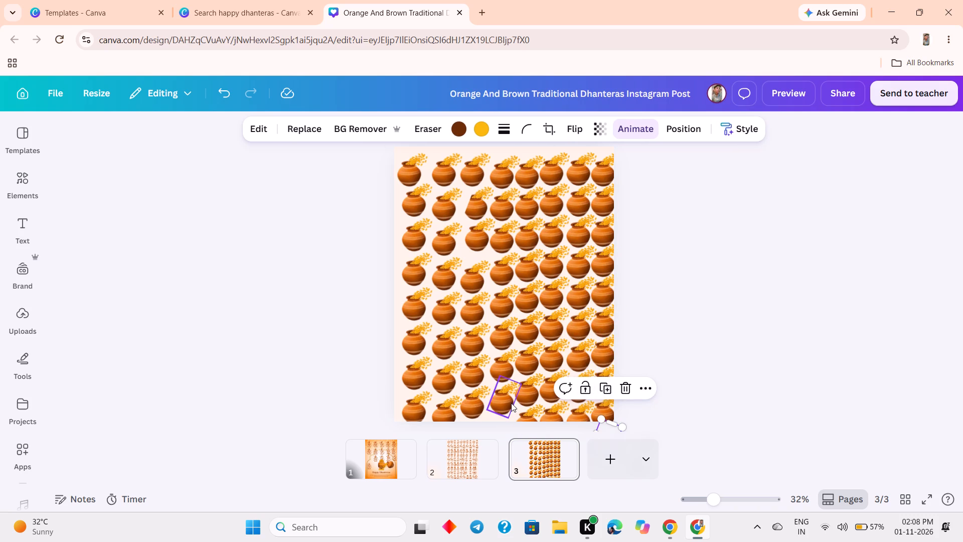
left_click(505, 344)
left_click_drag(505, 406, 505, 408)
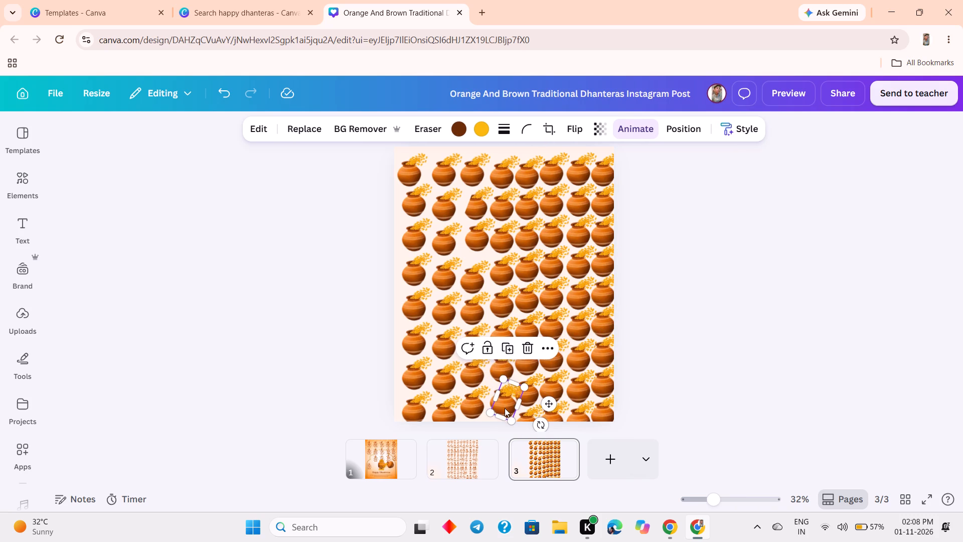
left_click_drag(505, 408, 500, 429)
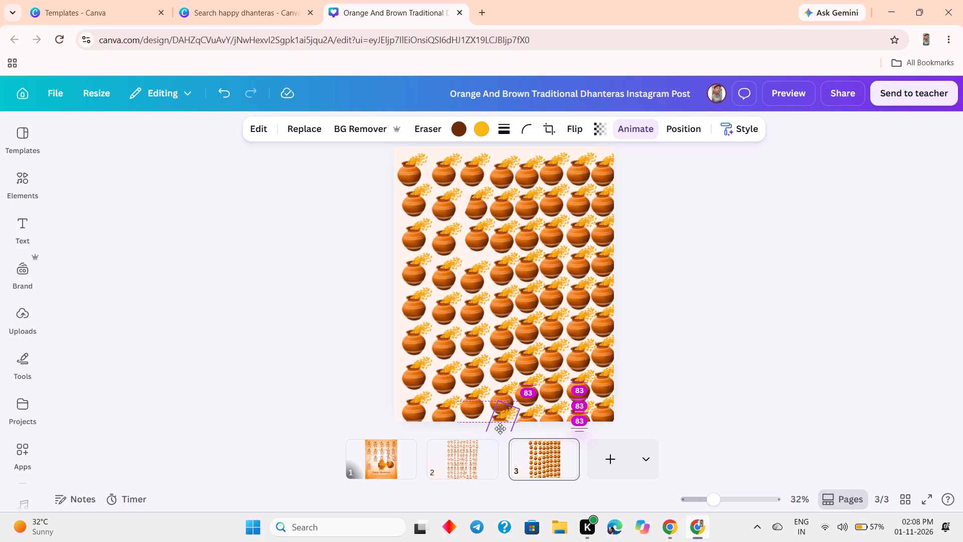
left_click_drag(500, 429, 501, 430)
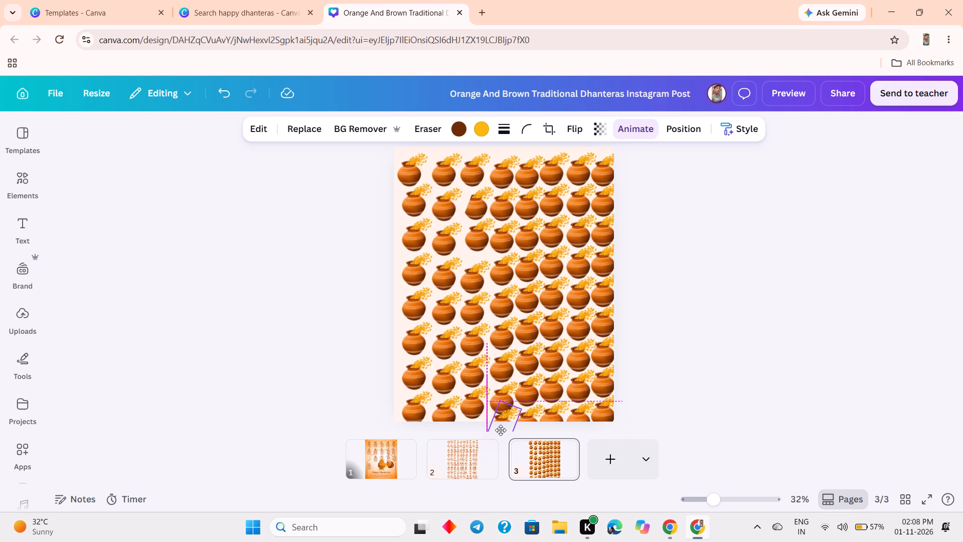
left_click_drag(501, 430, 501, 432)
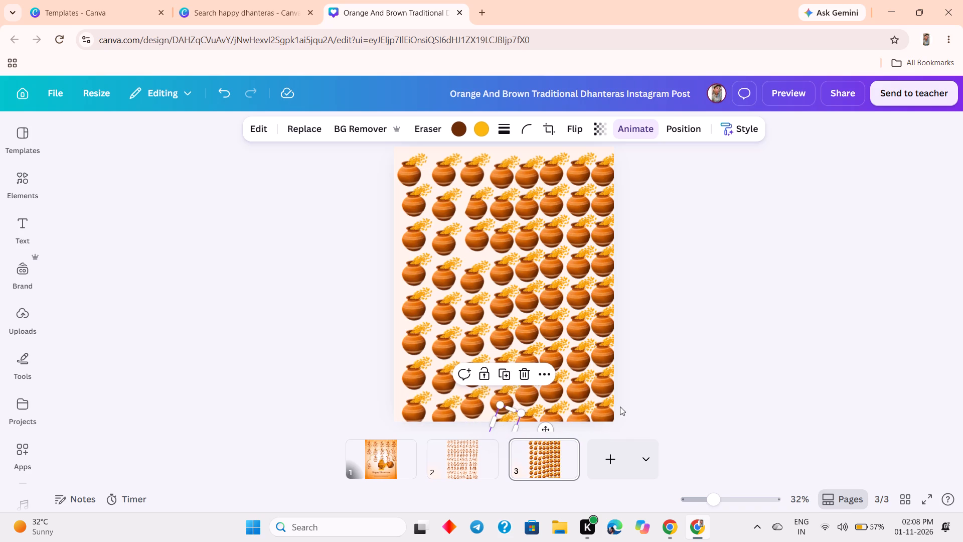
left_click(633, 397)
Duplicate the seventh column's sixth-row pot, enlarge the copy to about three columns wide, and place it over the grid's upper-left area.
left_click(572, 330)
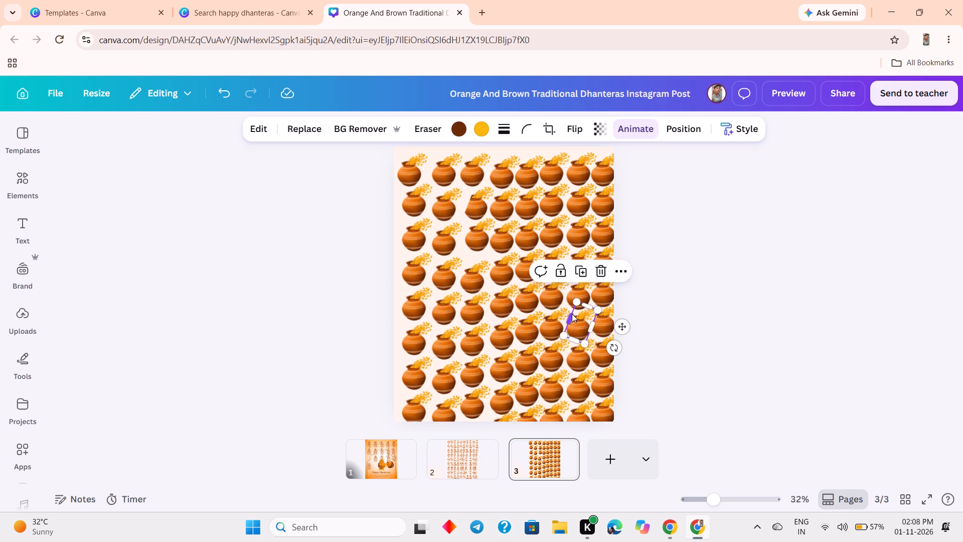
left_click(580, 272)
left_click_drag(580, 331, 465, 212)
left_click_drag(474, 230, 484, 248)
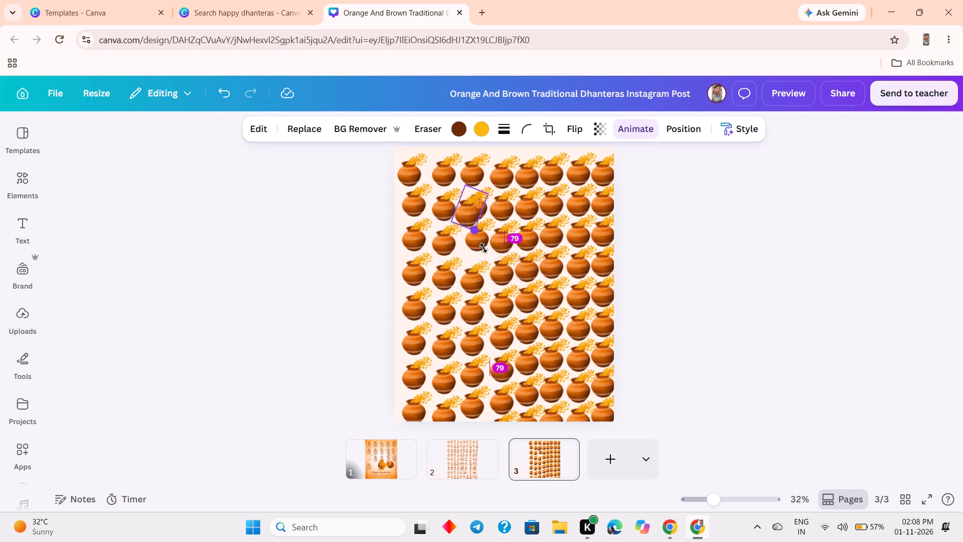
left_click_drag(484, 248, 553, 342)
left_click_drag(484, 280, 477, 263)
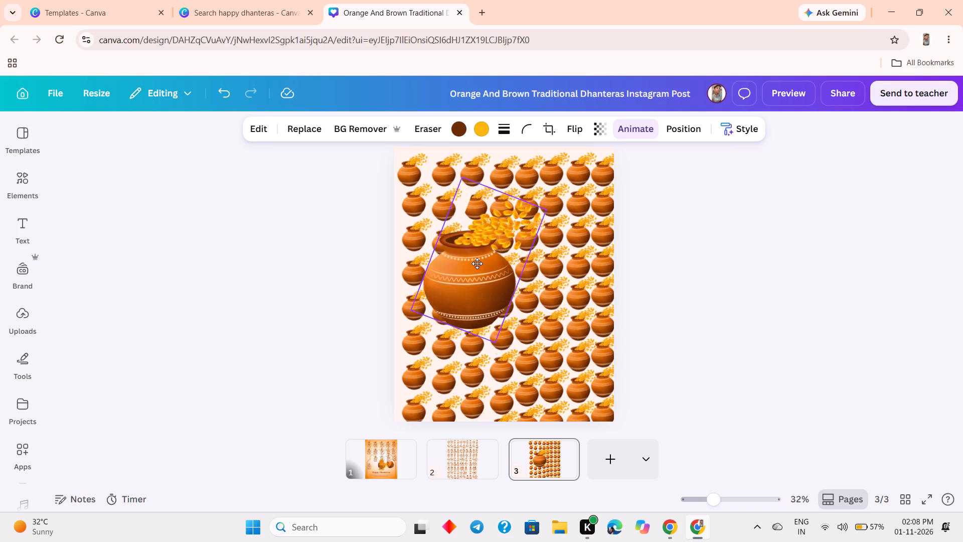
left_click_drag(477, 263, 462, 227)
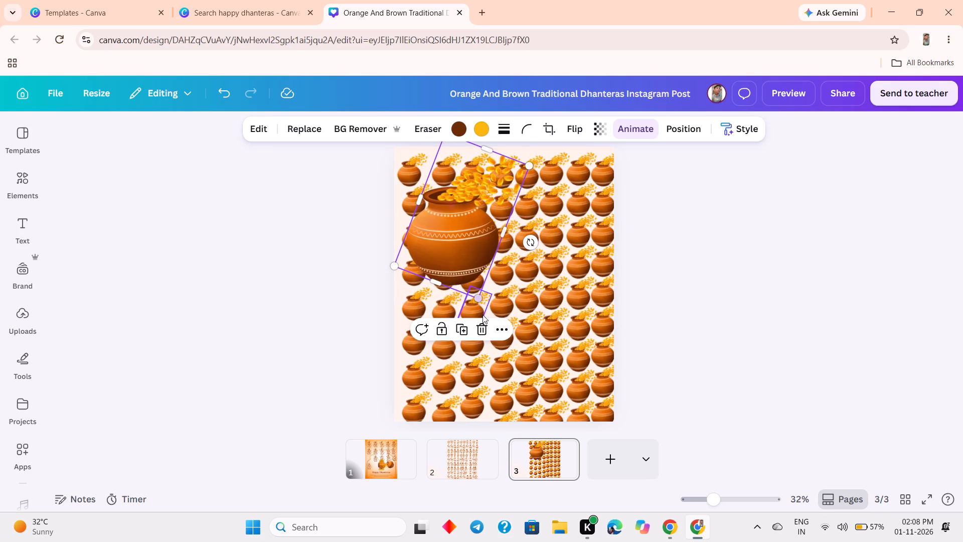
Duplicate the large pot and place the copy beside it over the grid's upper-right area.
left_click(466, 333)
left_click_drag(466, 239, 471, 241)
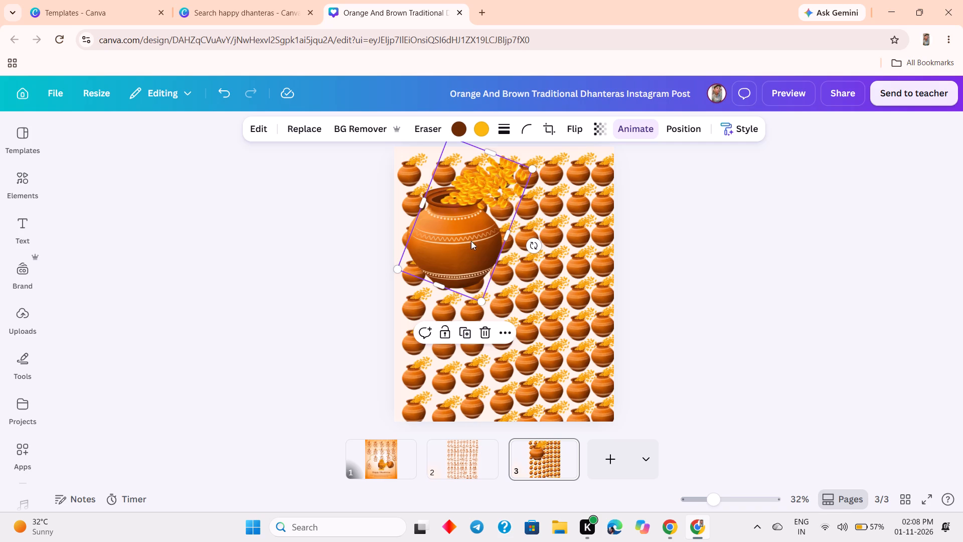
left_click_drag(471, 241, 562, 238)
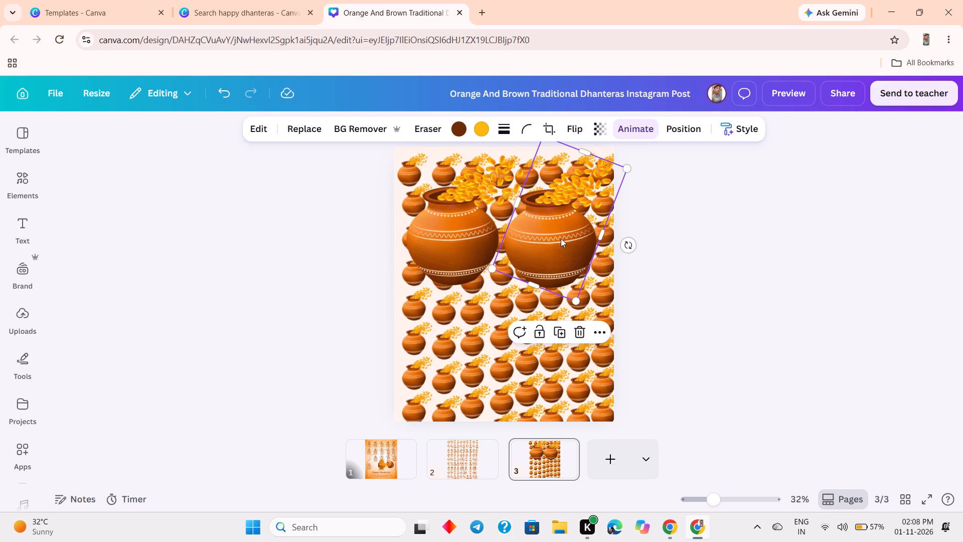
Duplicate the upper-right large pot twice, leaving one copy cut off at the page's right edge and placing the other at its left edge.
left_click(556, 332)
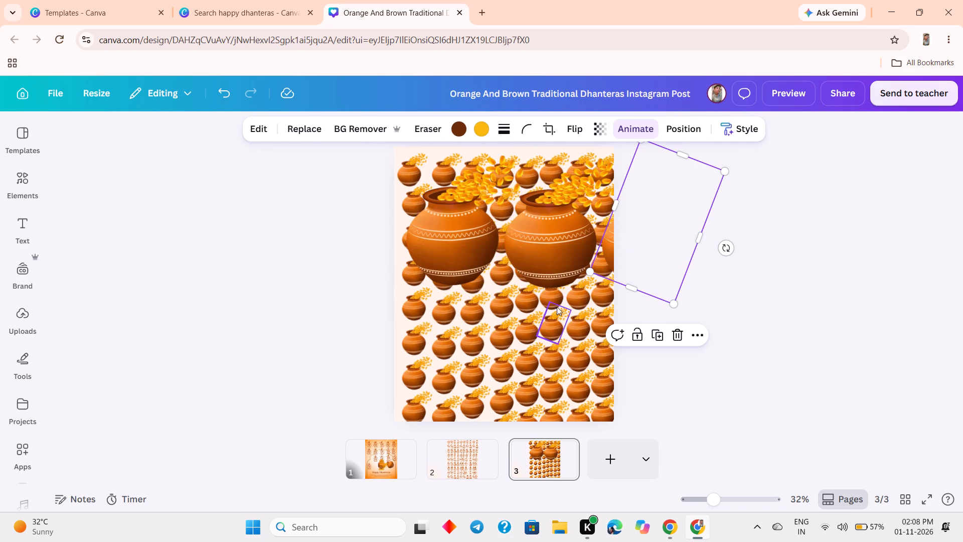
left_click(567, 239)
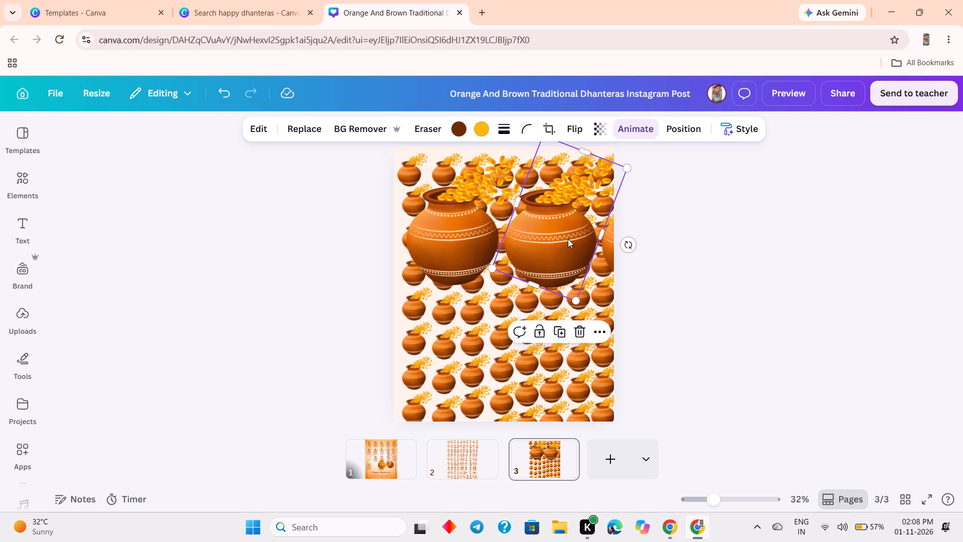
left_click(559, 335)
left_click_drag(553, 249, 516, 307)
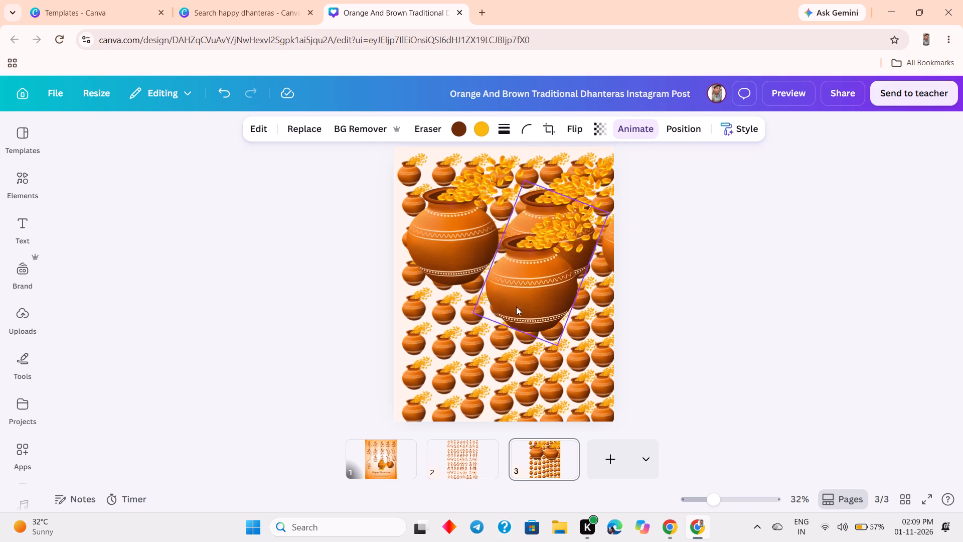
left_click_drag(516, 307, 355, 243)
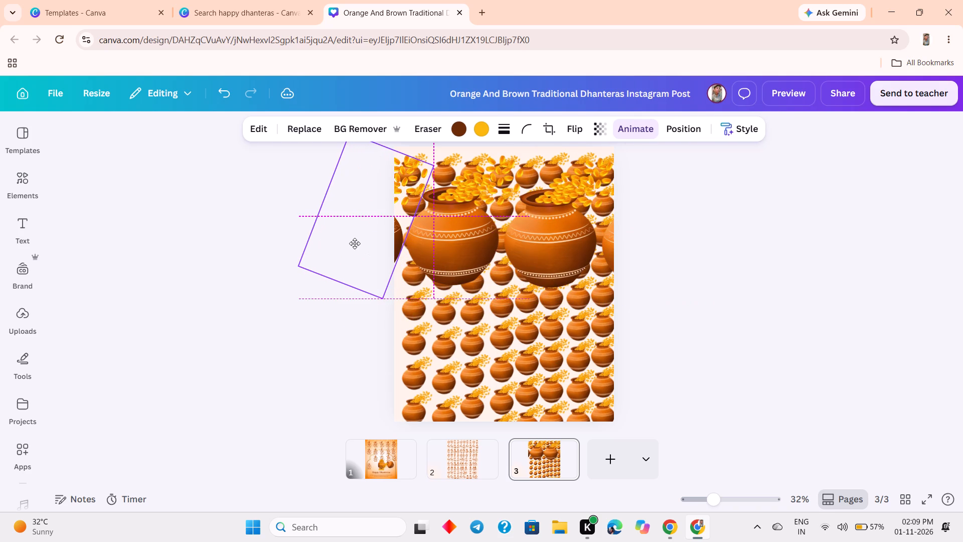
left_click_drag(355, 243, 356, 242)
Duplicate the upper-right large pot twice more, placing one copy over the grid's lower-left area and the other over the lower-right area.
left_click(534, 251)
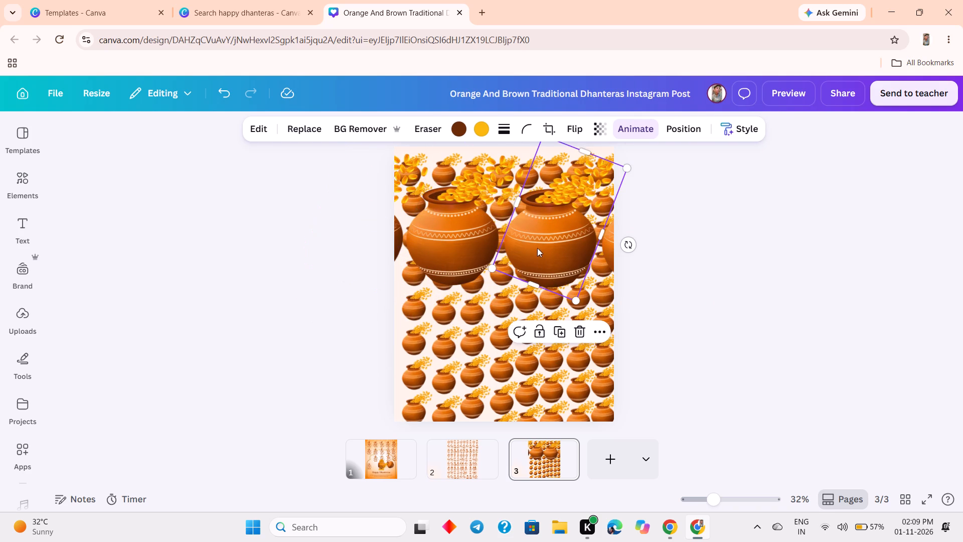
left_click(556, 331)
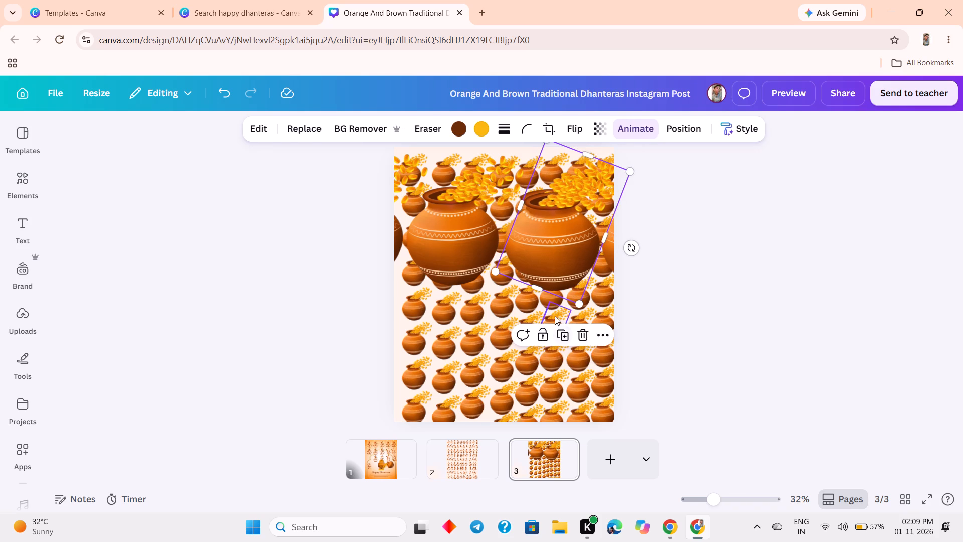
left_click_drag(559, 245, 455, 370)
left_click(557, 270)
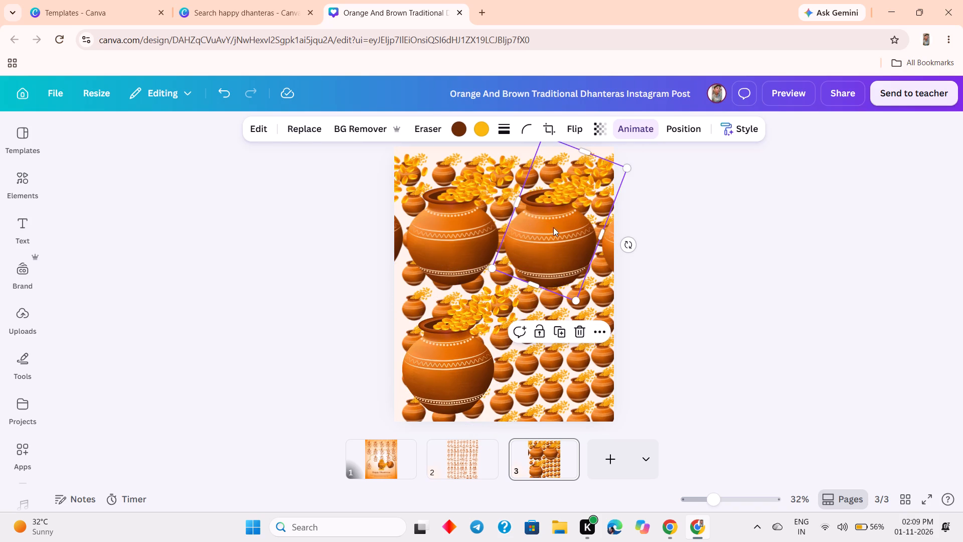
left_click(556, 331)
left_click_drag(543, 256, 542, 276)
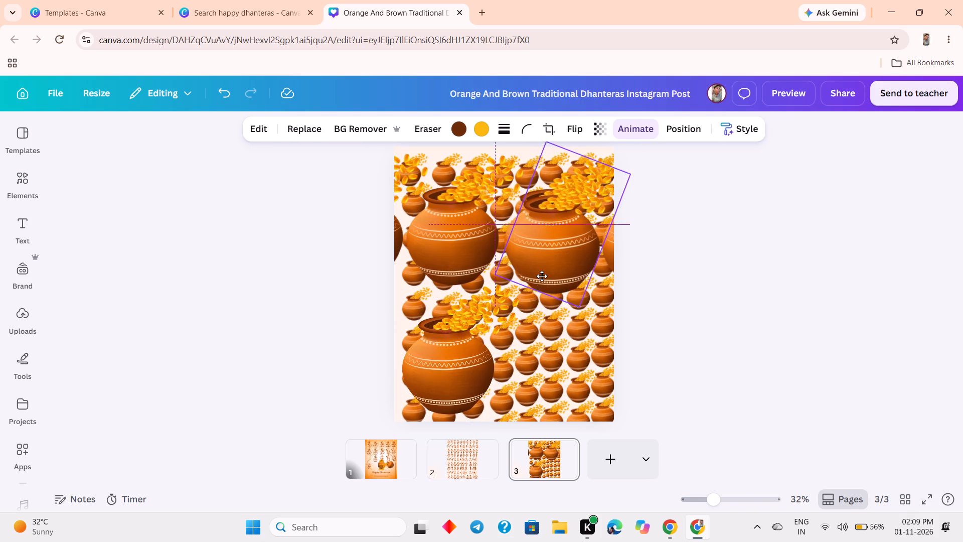
left_click_drag(542, 276, 544, 374)
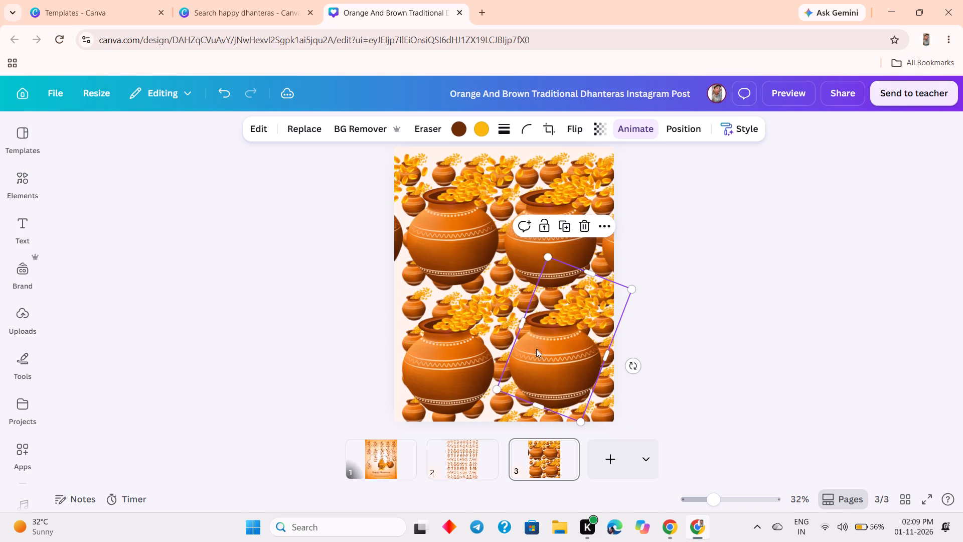
Duplicate the lower-right large pot, enlarge the copy to nearly the page's width, and centre it over the four large pots.
left_click(565, 228)
left_click_drag(565, 404, 487, 204)
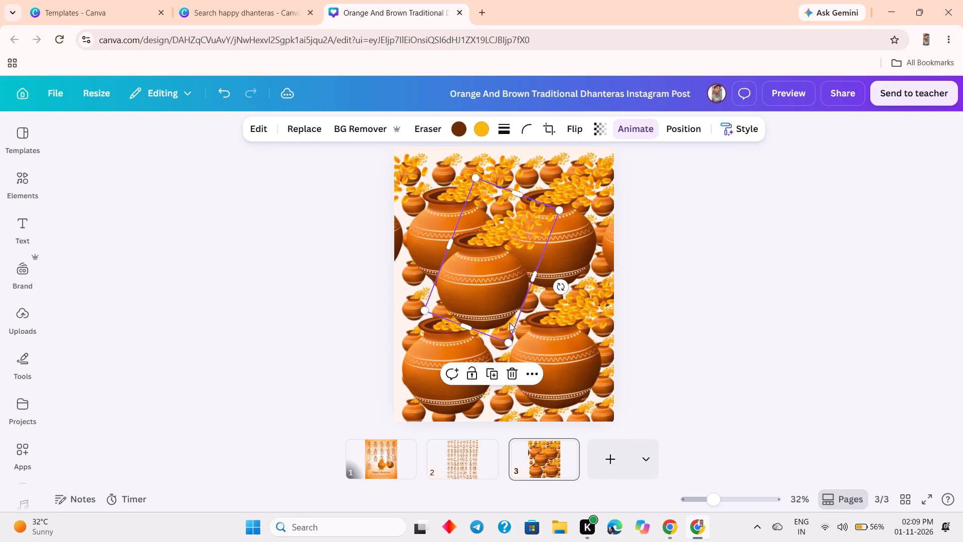
left_click_drag(505, 345, 621, 507)
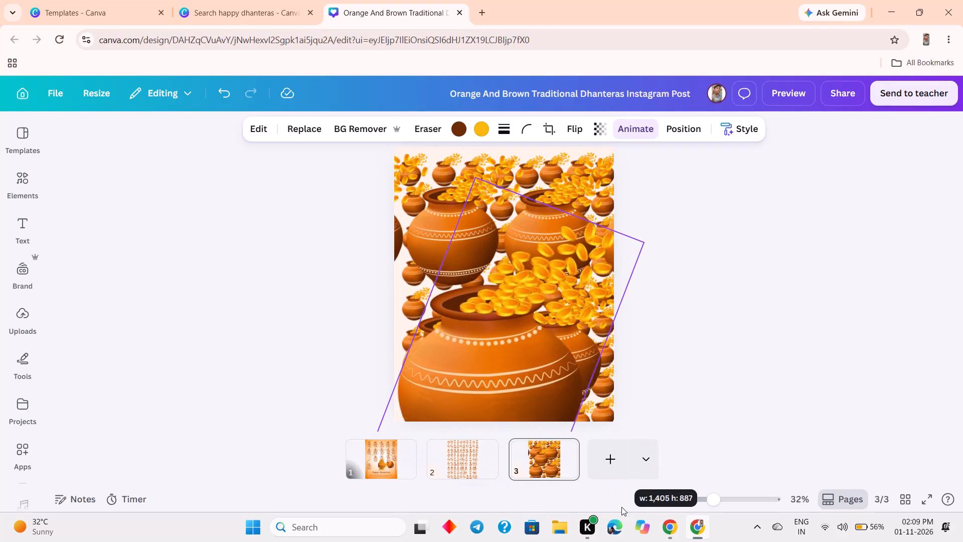
left_click_drag(621, 507, 622, 496)
left_click_drag(558, 356, 583, 257)
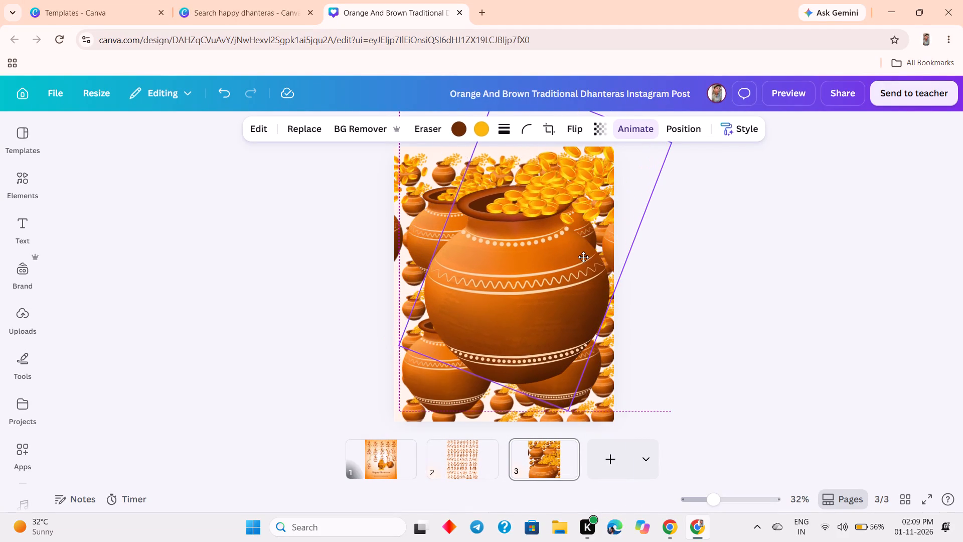
left_click_drag(583, 257, 576, 257)
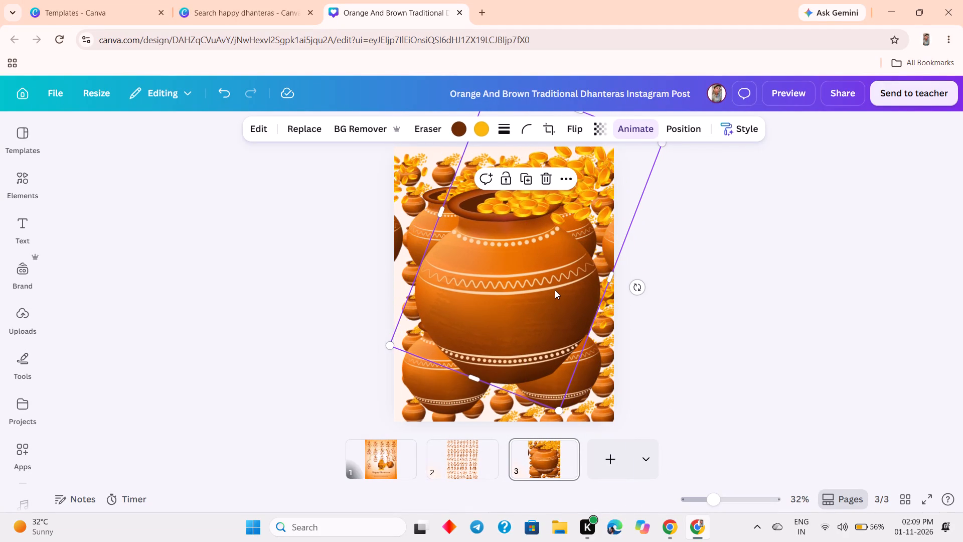
Duplicate the central giant pot, enlarge the copy beyond the page width, and position its body over the whole page except the bottom corners.
left_click(538, 283)
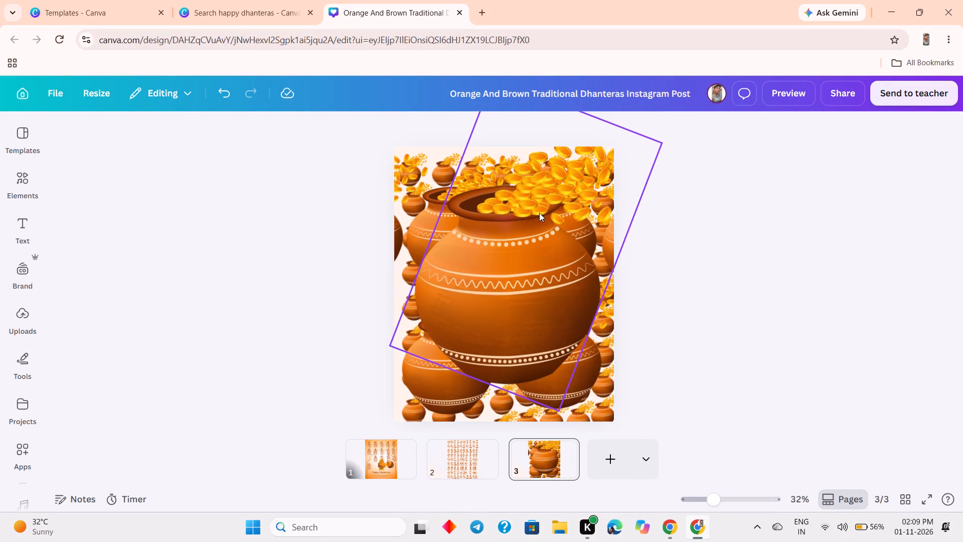
left_click(516, 270)
left_click(524, 182)
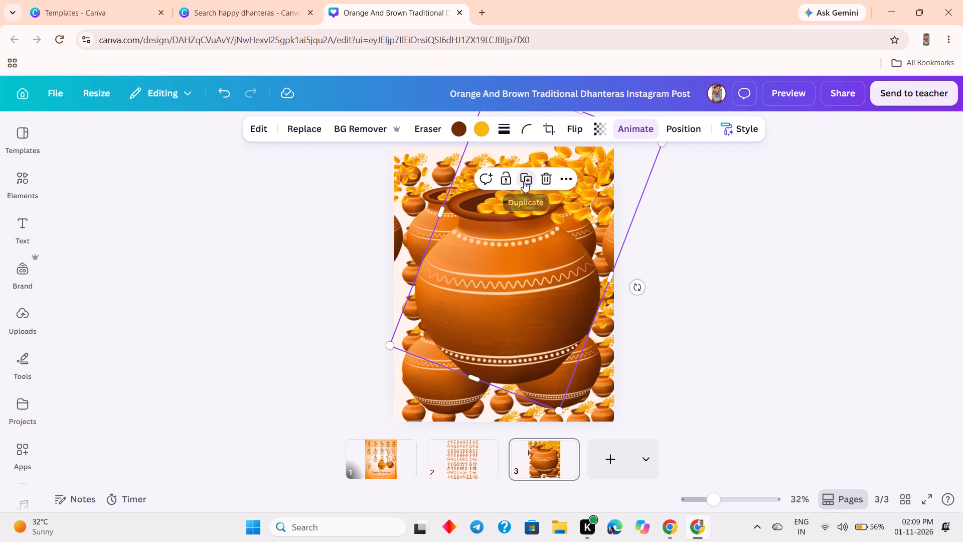
left_click_drag(448, 270, 478, 311)
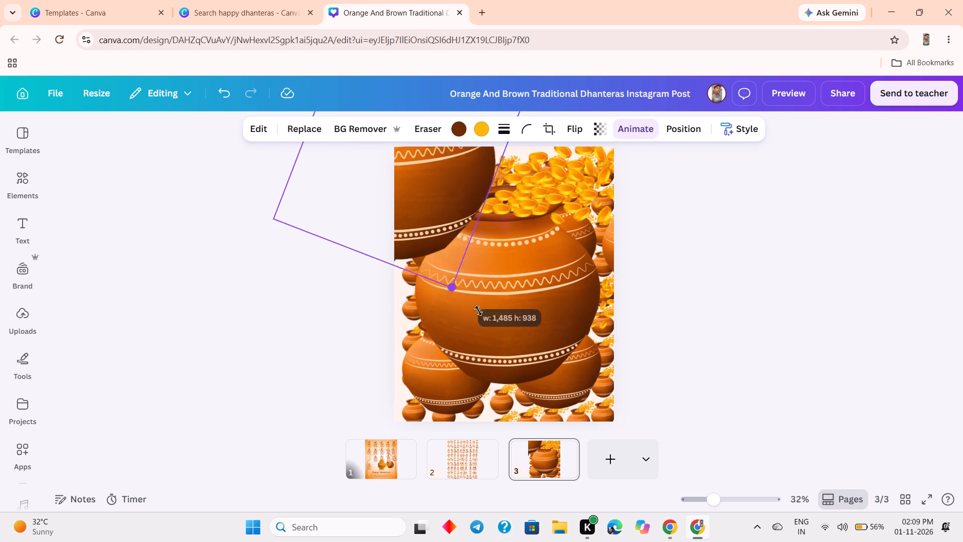
left_click_drag(478, 311, 709, 524)
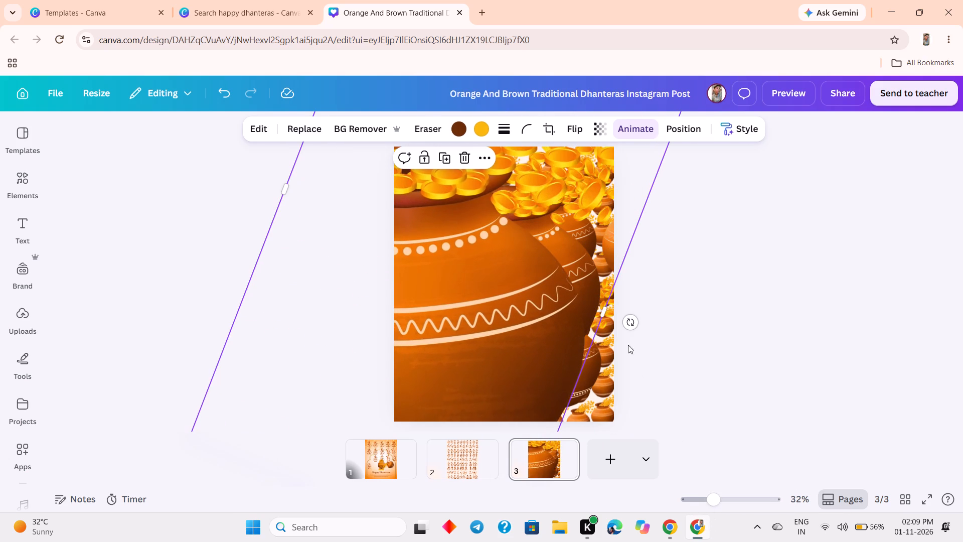
left_click(686, 301)
left_click(512, 302)
left_click(440, 154)
left_click_drag(453, 221, 456, 222)
left_click_drag(456, 222, 545, 170)
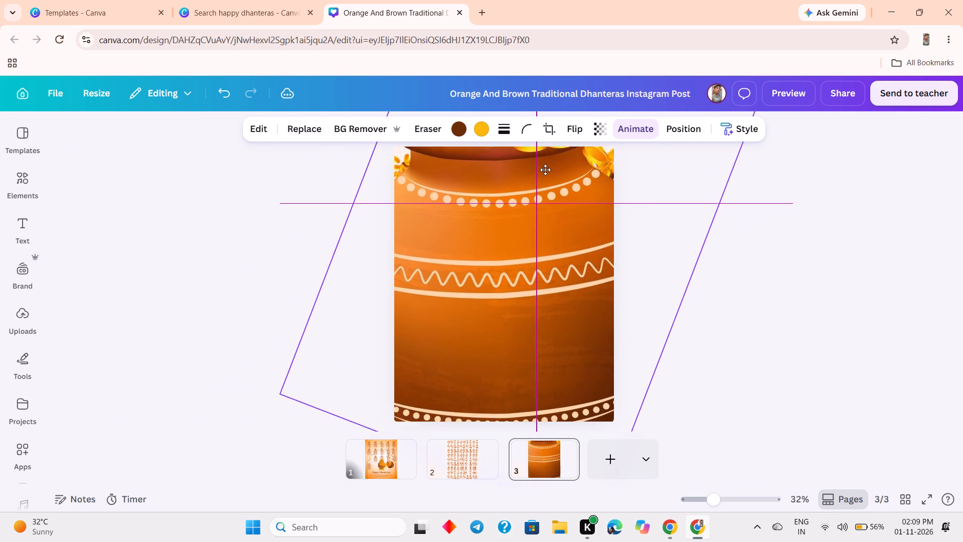
left_click_drag(545, 170, 544, 146)
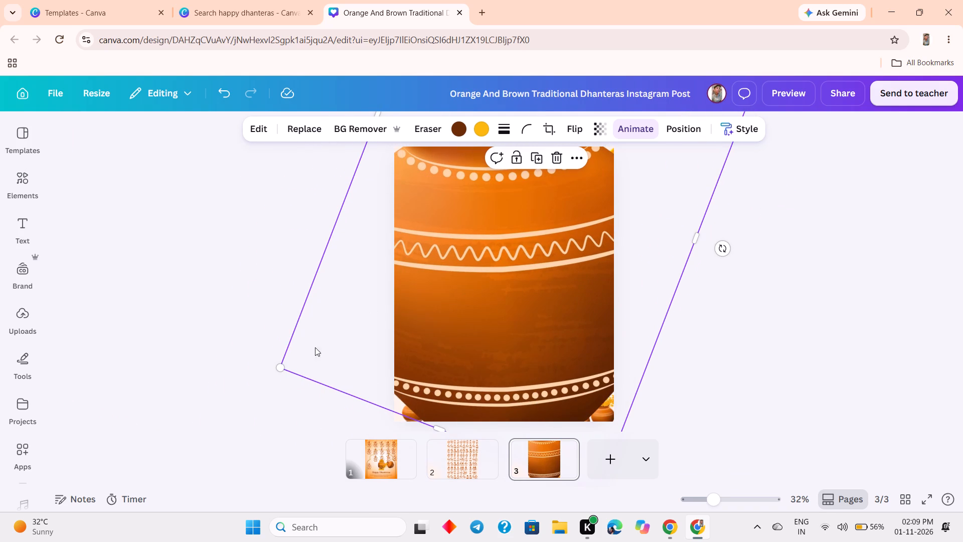
Enlarge the oversized pot to over 3,500 wide and reposition it so its patterned body fills the entire page.
left_click_drag(281, 366, 78, 509)
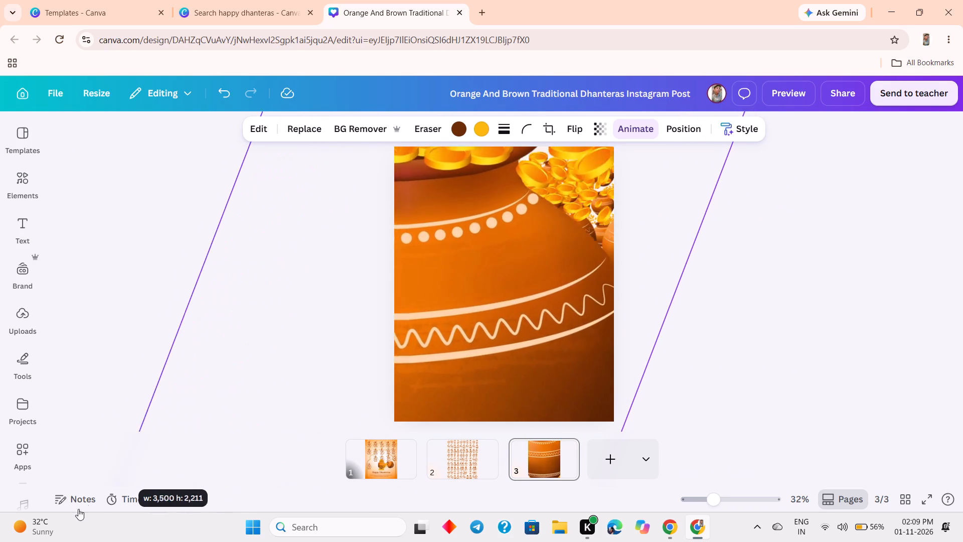
left_click_drag(78, 509, 47, 526)
left_click_drag(324, 353, 350, 336)
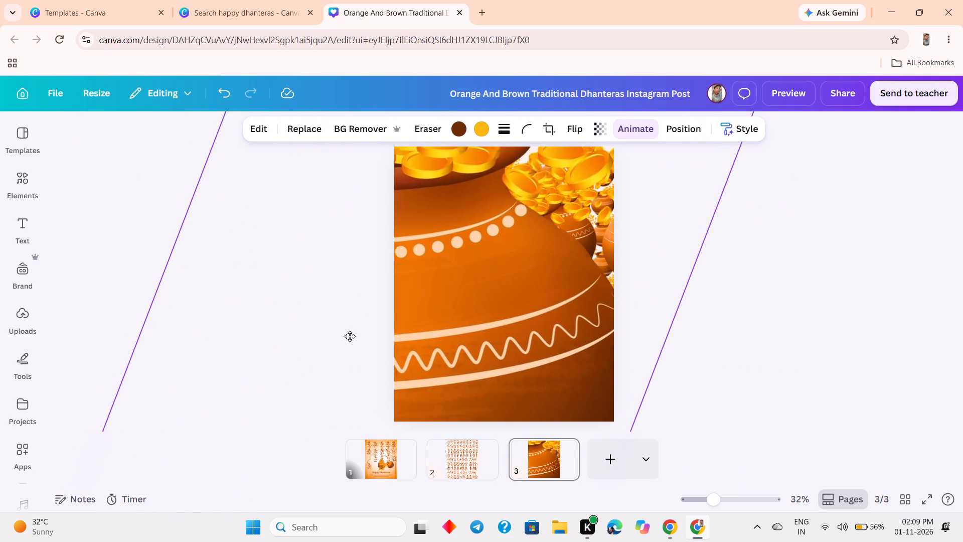
left_click_drag(350, 336, 440, 270)
Duplicate the page-filling pot, shrink the copy to about 1,750 by 1,100, and bring it back over the page's centre.
left_click(451, 276)
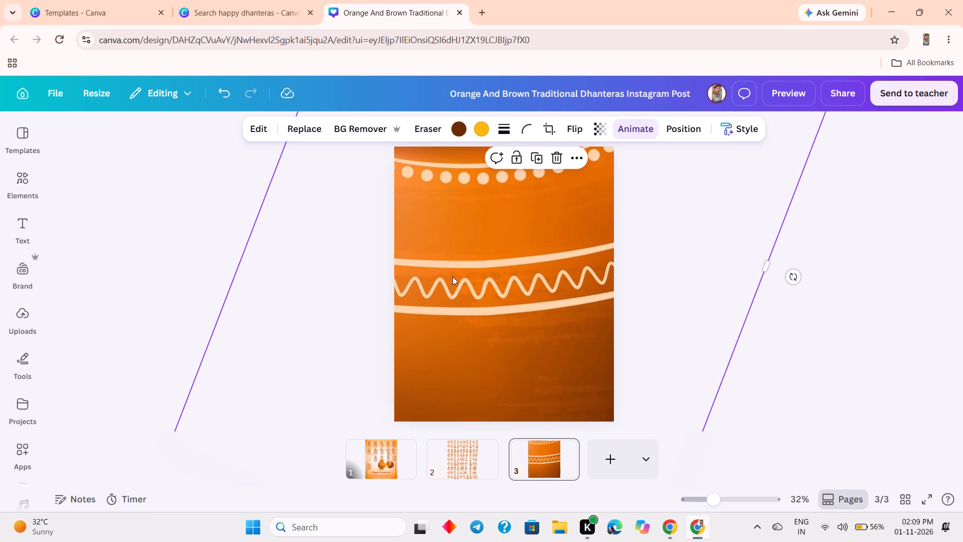
left_click(532, 195)
left_click(541, 161)
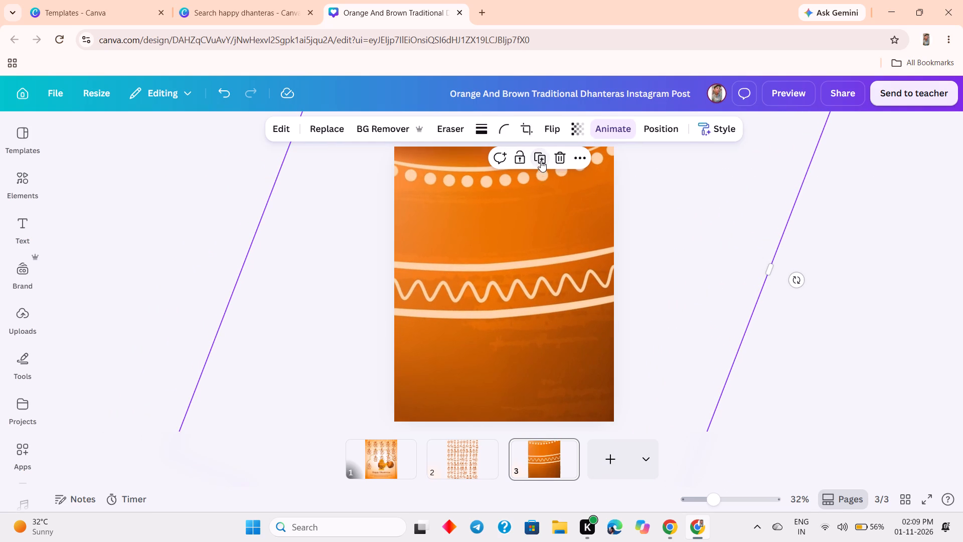
left_click_drag(211, 360, 322, 274)
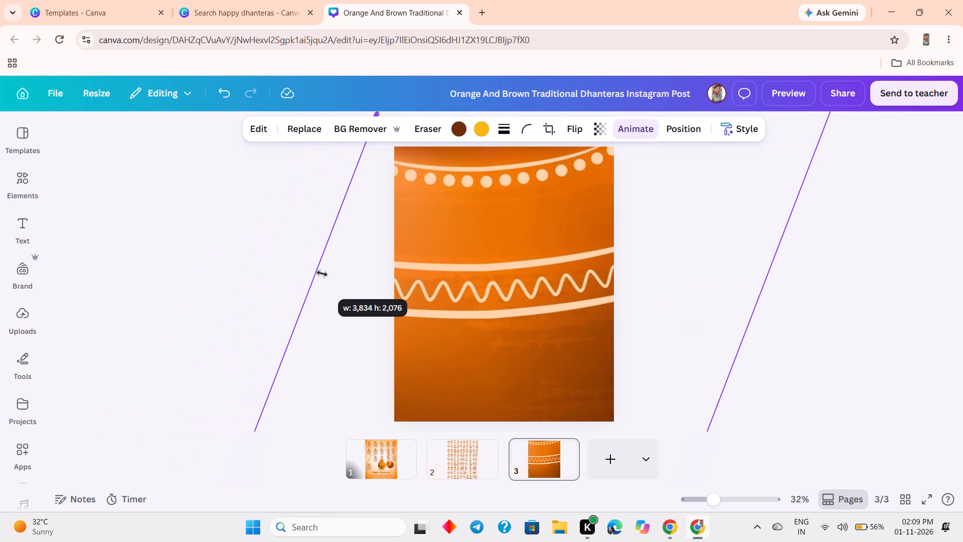
left_click_drag(322, 274, 344, 27)
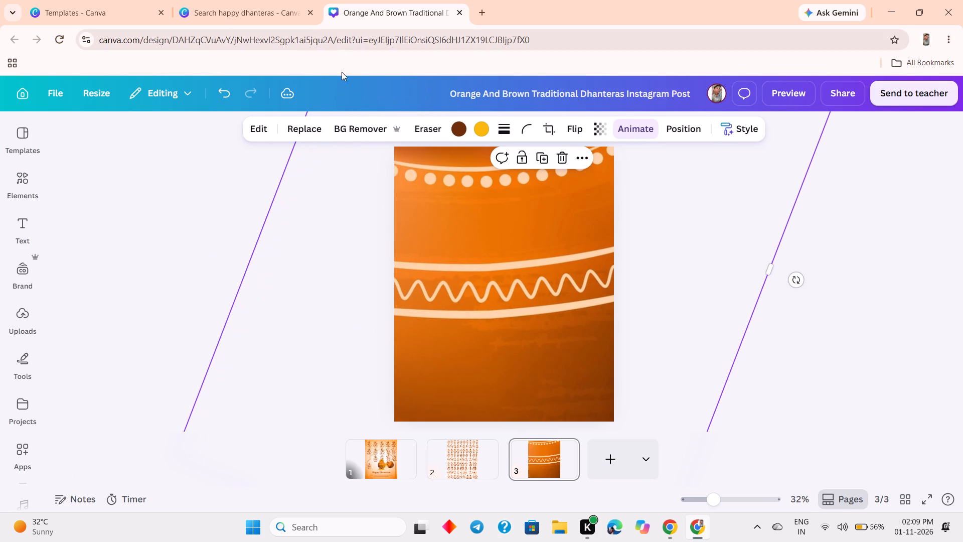
left_click_drag(322, 329, 391, 194)
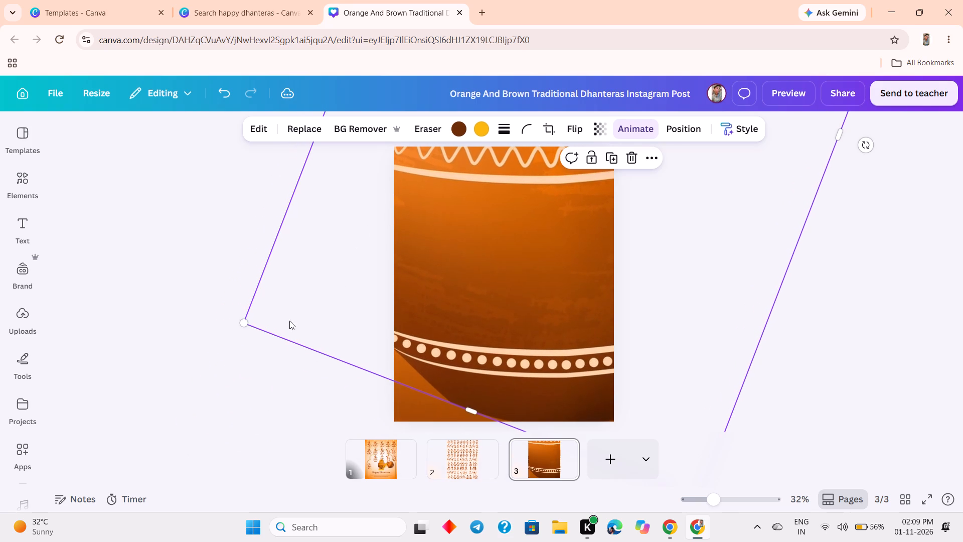
left_click_drag(244, 324, 507, 295)
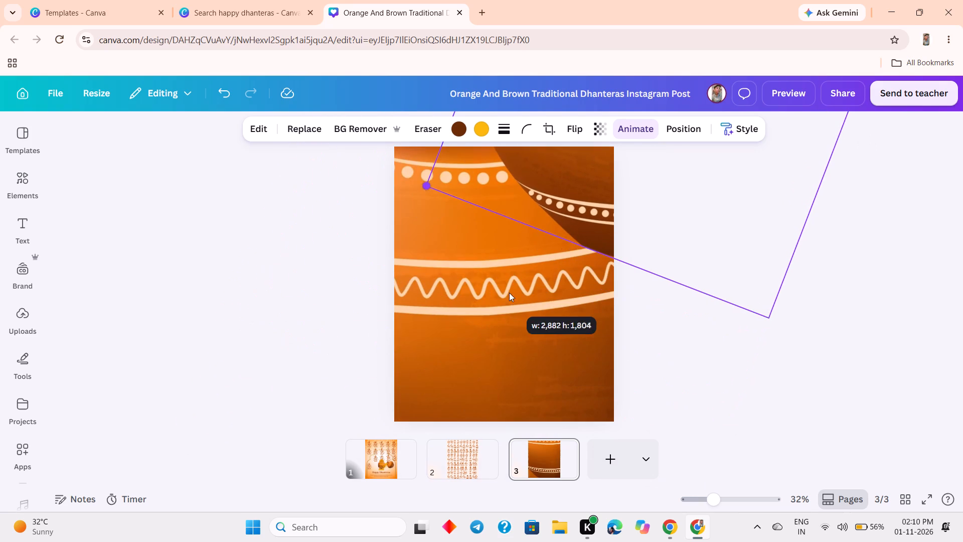
left_click_drag(703, 208, 551, 380)
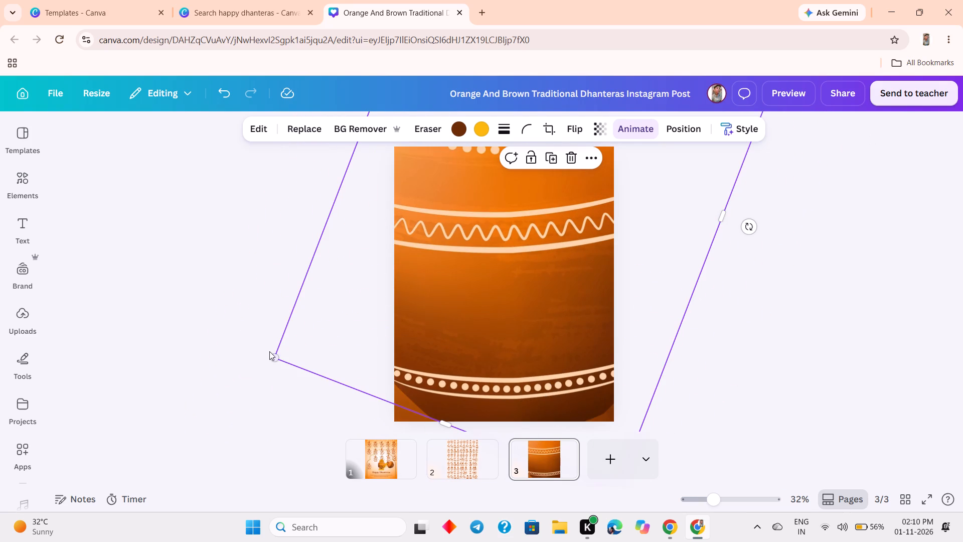
left_click_drag(270, 357, 573, 298)
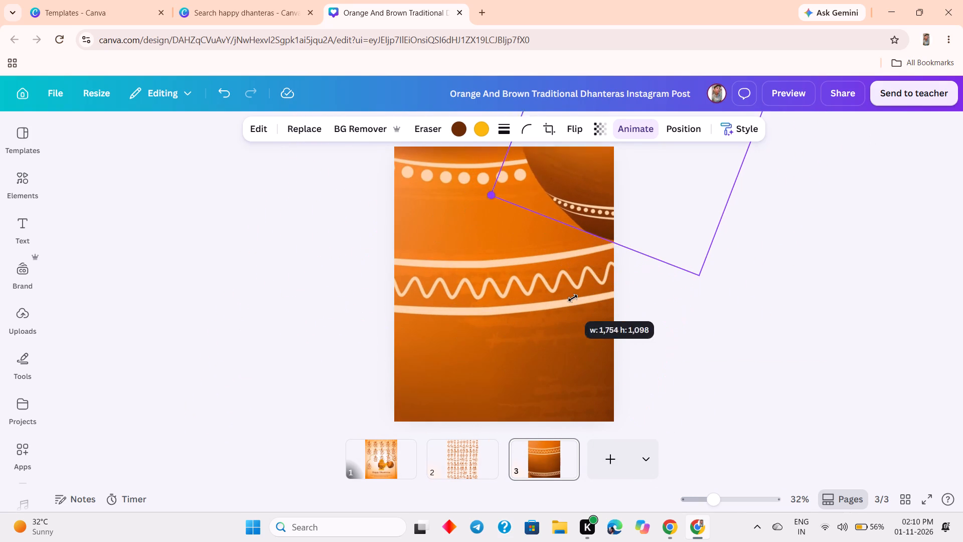
left_click_drag(573, 298, 573, 298)
left_click_drag(698, 230, 560, 404)
Shrink the pot copy in stages to a tiny size and place it in the page's upper-left corner.
left_click_drag(554, 408, 544, 389)
left_click_drag(555, 428, 541, 405)
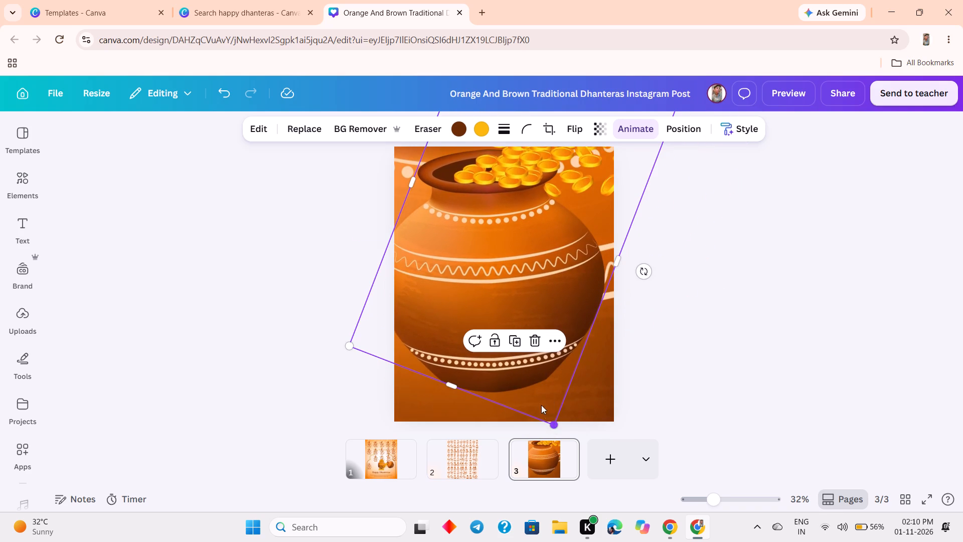
left_click_drag(541, 405, 482, 284)
left_click_drag(491, 205, 491, 207)
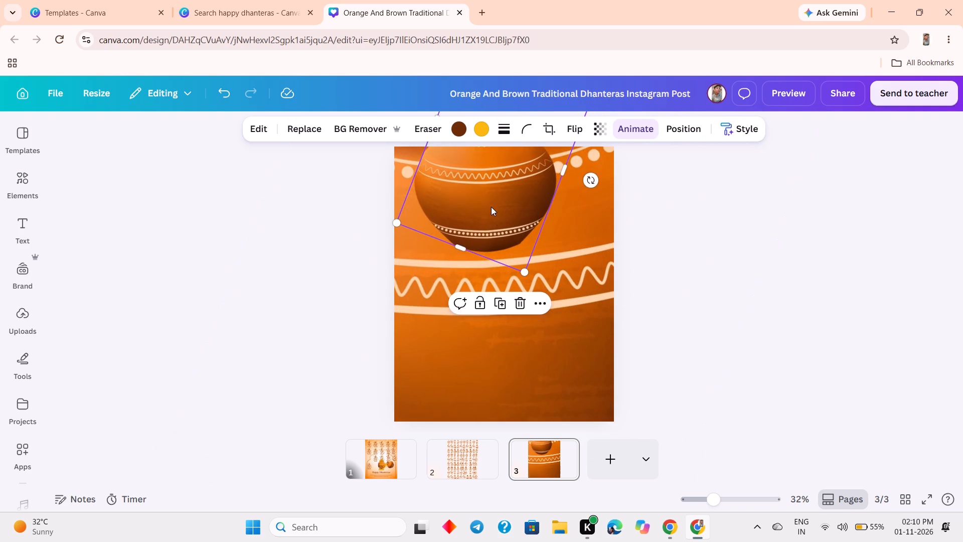
left_click_drag(491, 207, 512, 300)
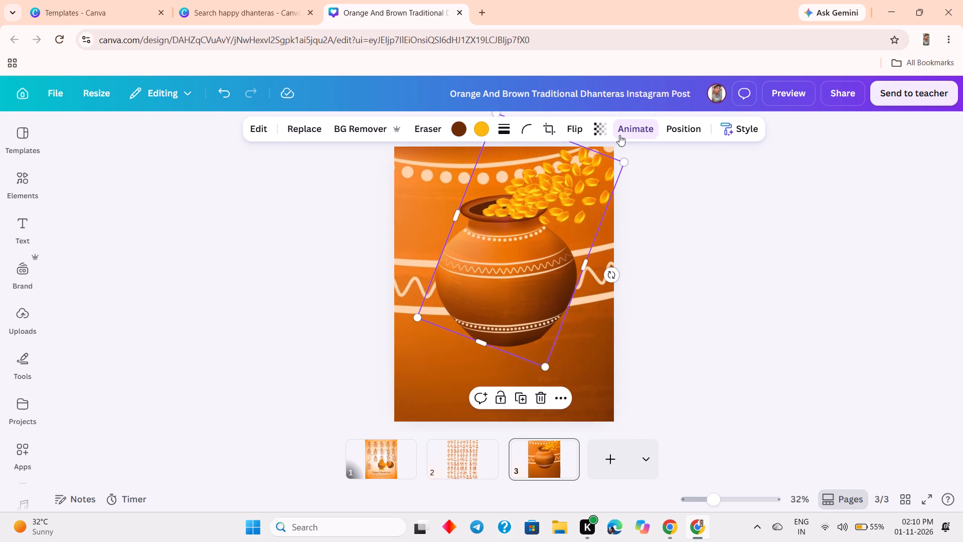
left_click_drag(544, 362, 500, 307)
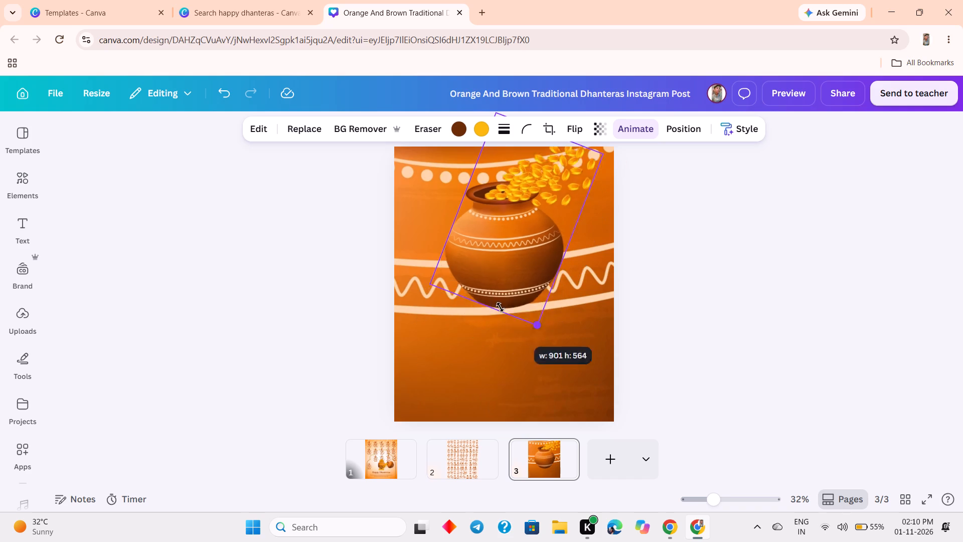
left_click_drag(500, 307, 442, 240)
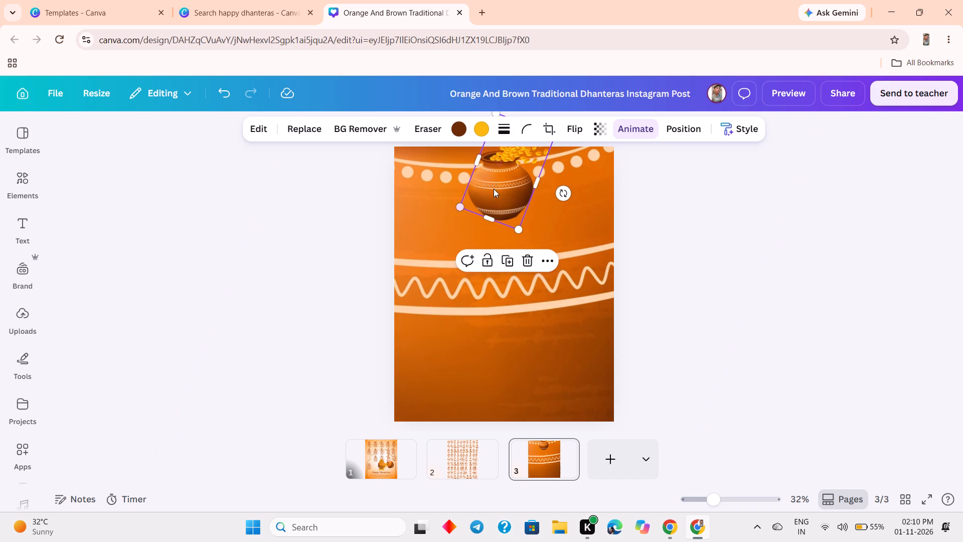
left_click_drag(499, 194, 509, 285)
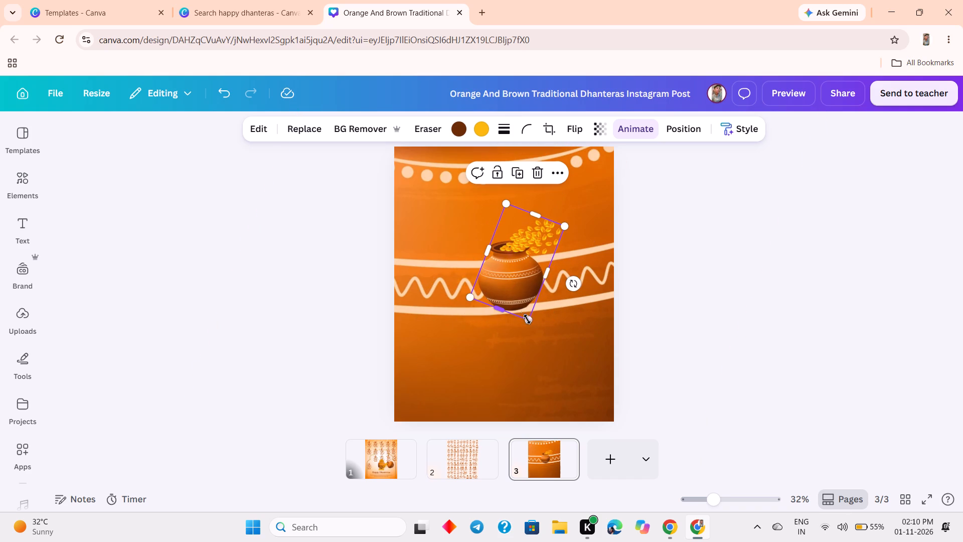
left_click_drag(530, 321, 486, 237)
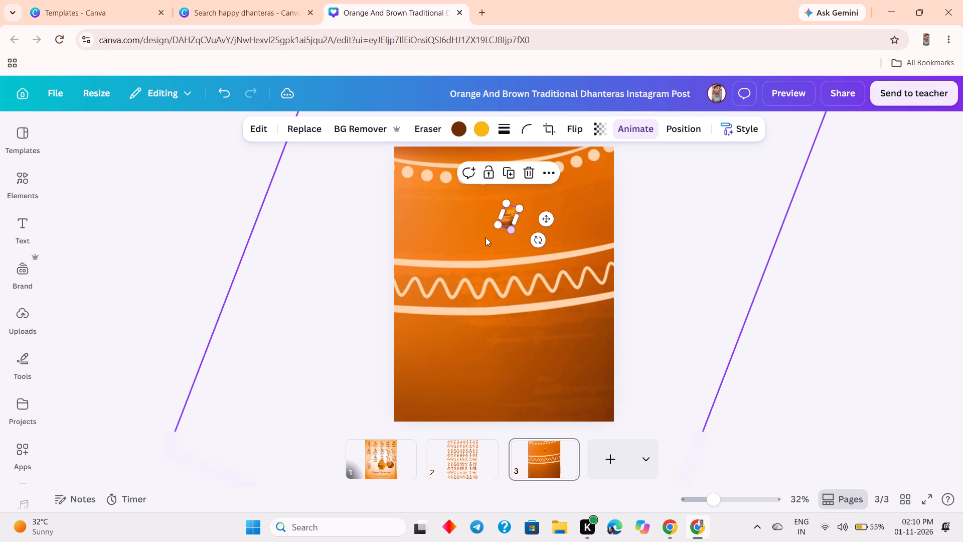
left_click_drag(510, 216, 493, 209)
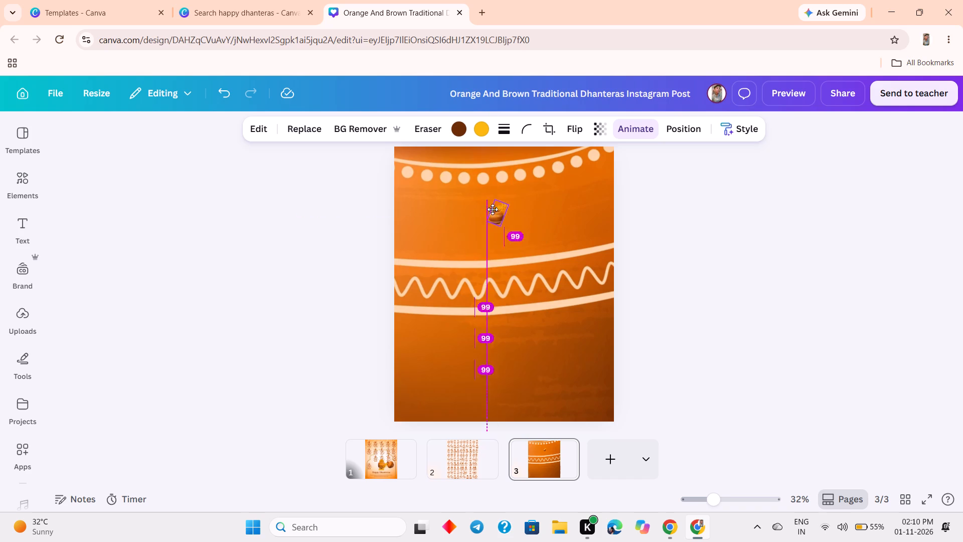
left_click_drag(493, 209, 412, 163)
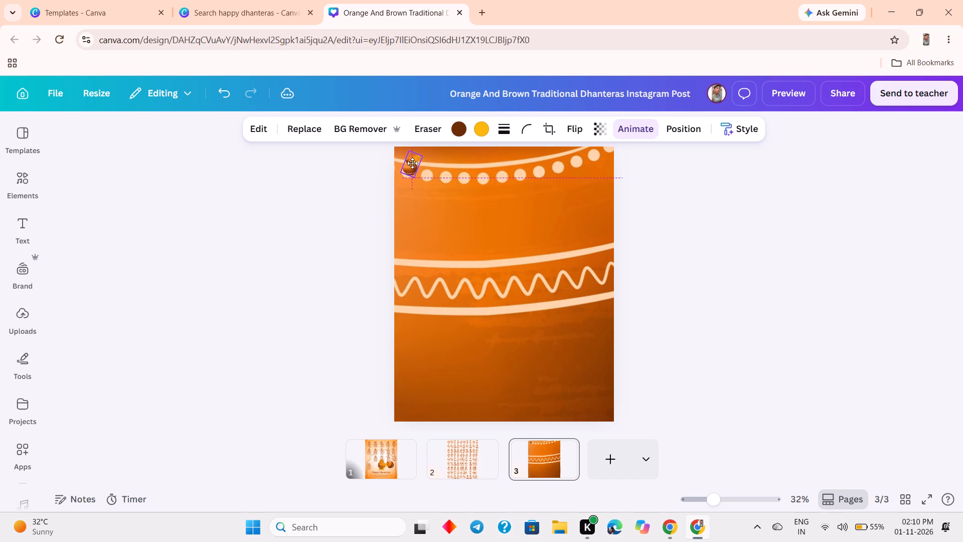
left_click_drag(412, 163, 406, 164)
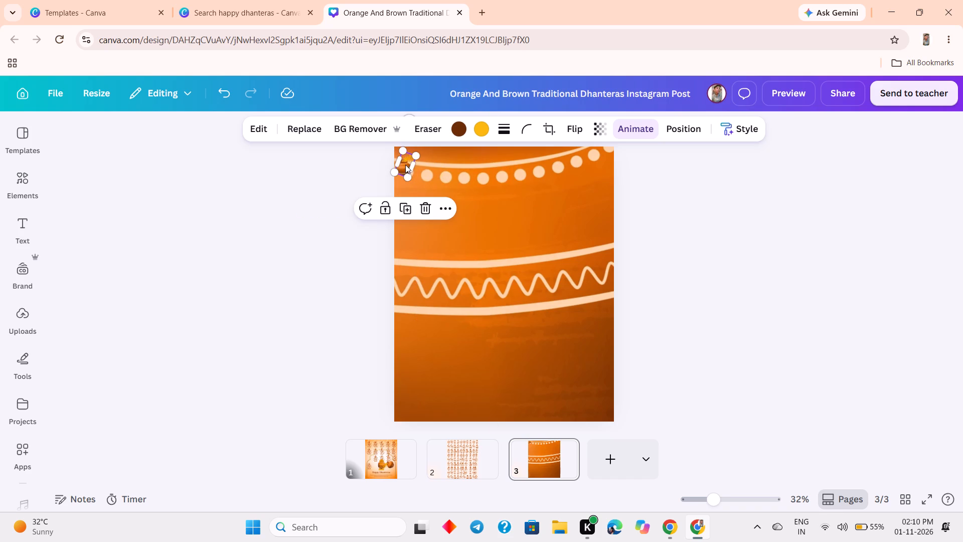
Duplicate the tiny pot repeatedly, stacking evenly spaced copies into a column down the page's left edge to the bottom.
left_click(401, 208)
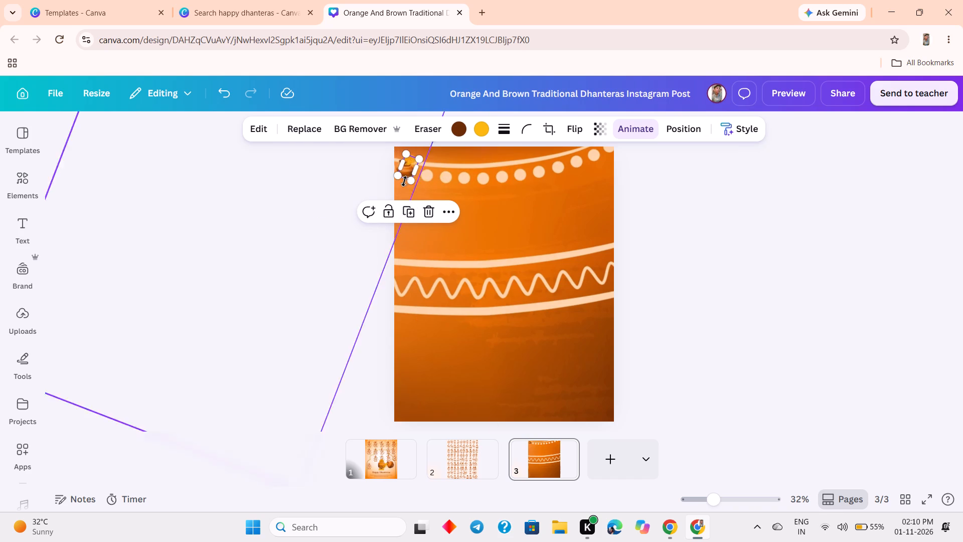
left_click_drag(408, 169, 408, 187)
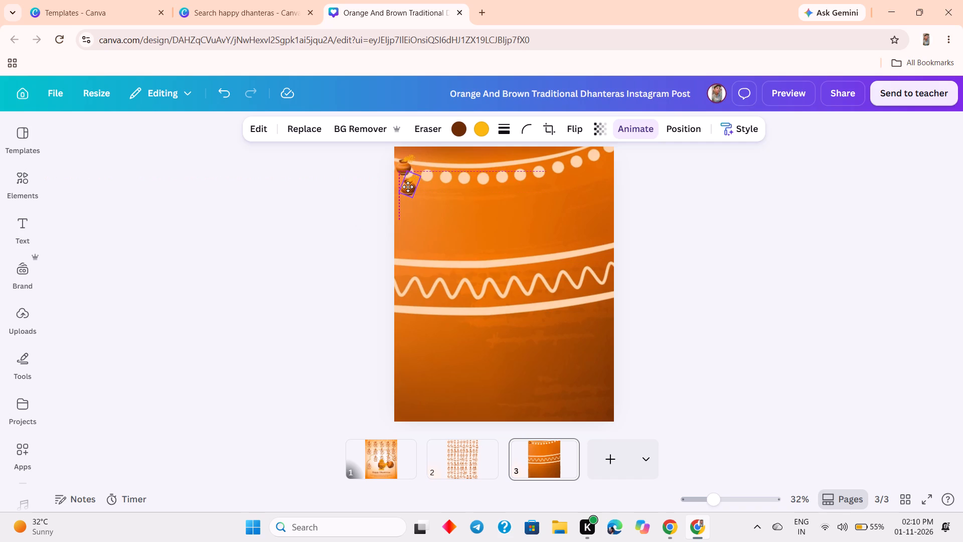
left_click_drag(408, 187, 407, 187)
left_click(408, 229)
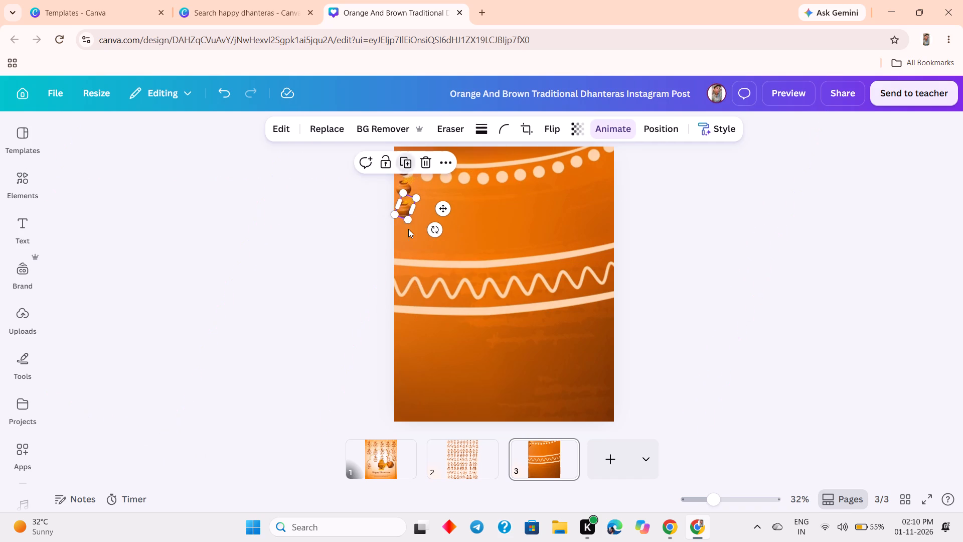
left_click(409, 166)
left_click(405, 182)
left_click(407, 200)
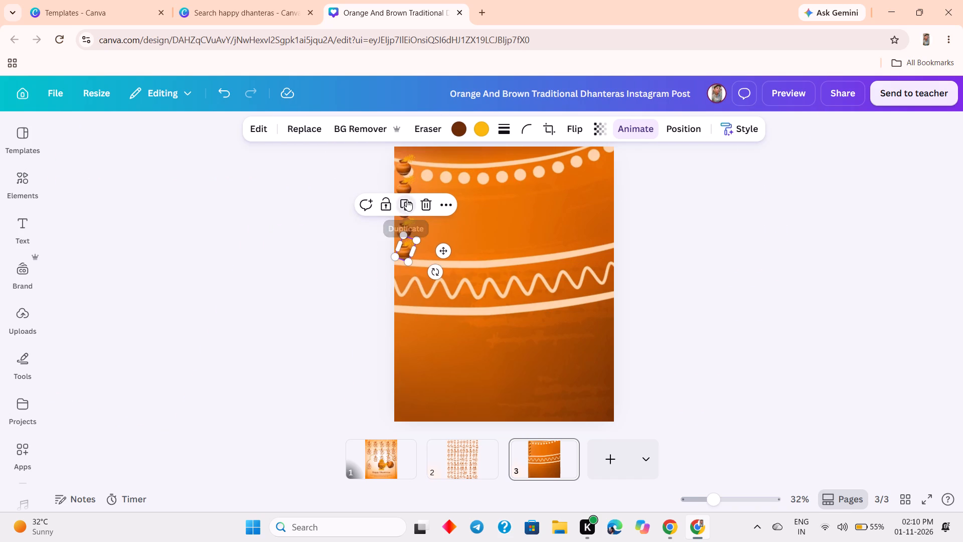
left_click(410, 226)
left_click(410, 248)
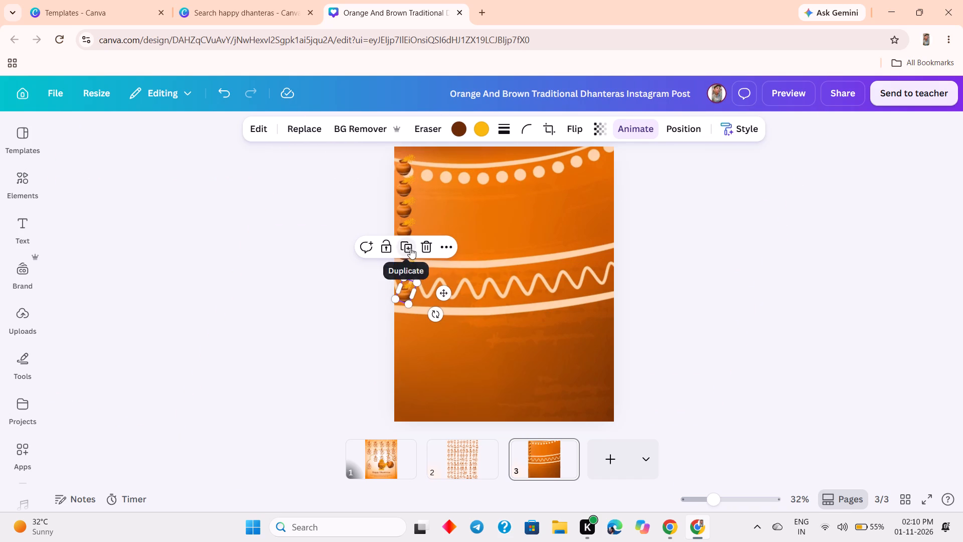
left_click(411, 269)
left_click(410, 286)
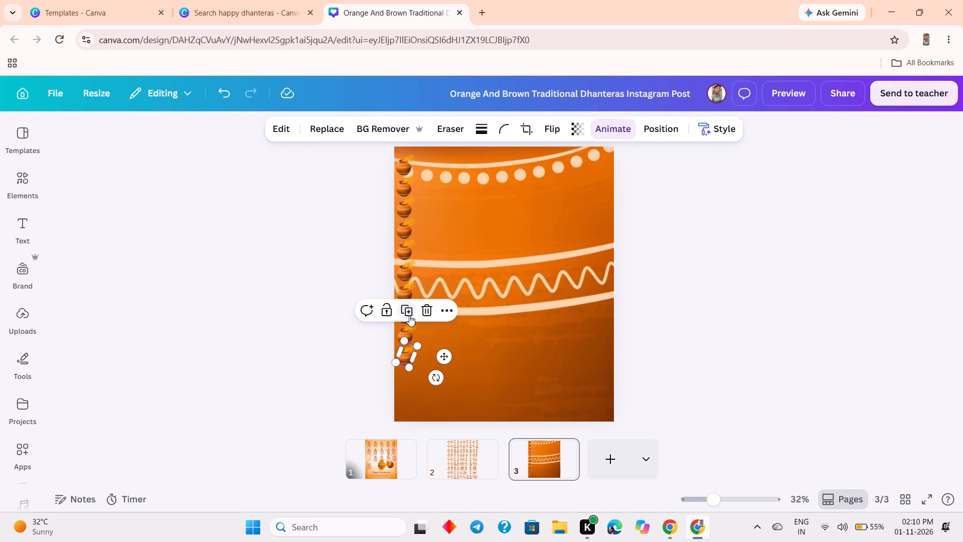
left_click(409, 316)
left_click(412, 330)
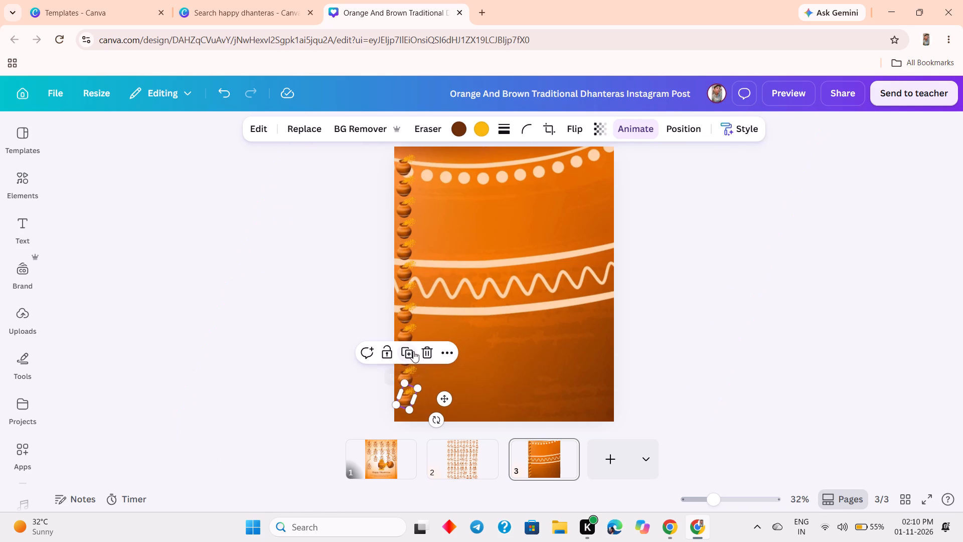
left_click(411, 353)
Duplicate the bottom pot of the column and place the copy to its right to begin a second column.
left_click(416, 375)
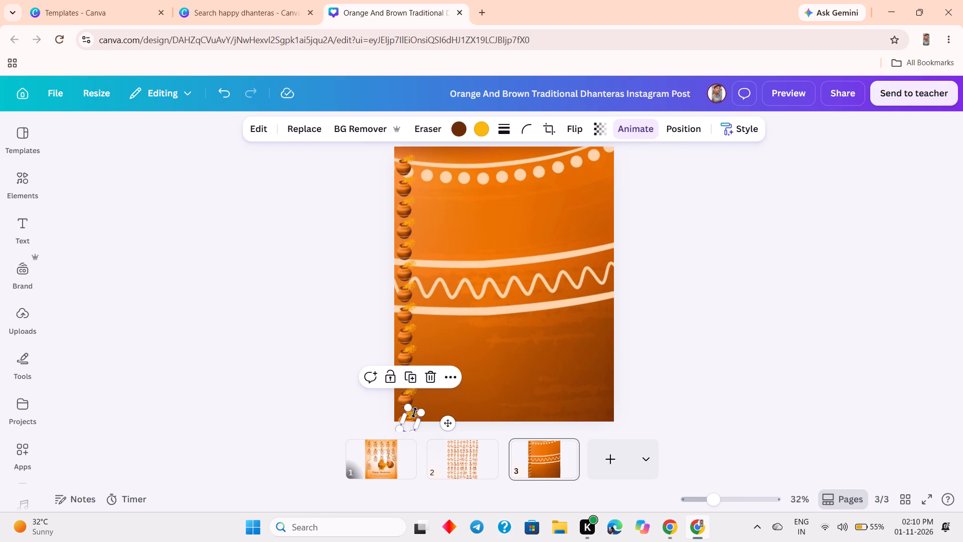
left_click_drag(410, 421, 424, 410)
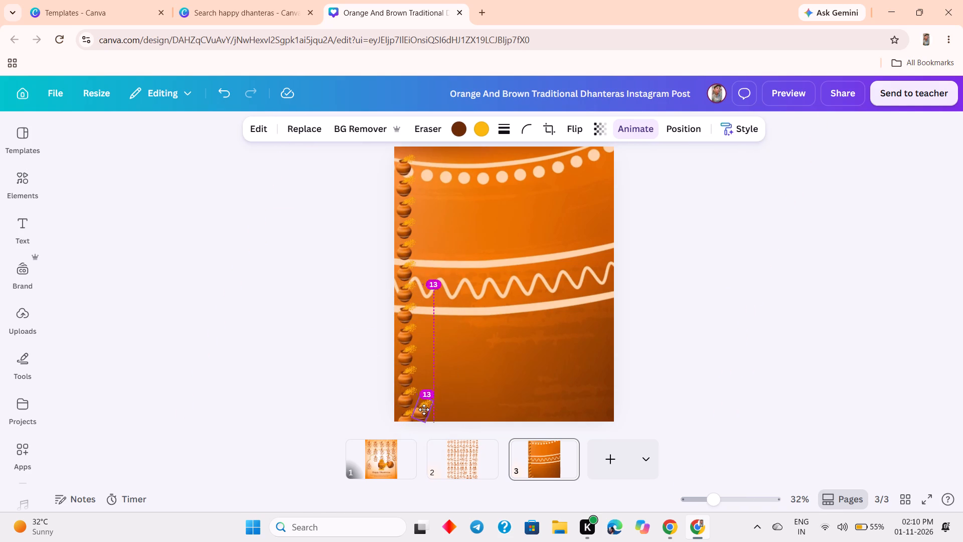
Settle the pot beside the first column's bottom pot, duplicate it, and move the copy up to the top of the second column.
left_click_drag(424, 410, 424, 415)
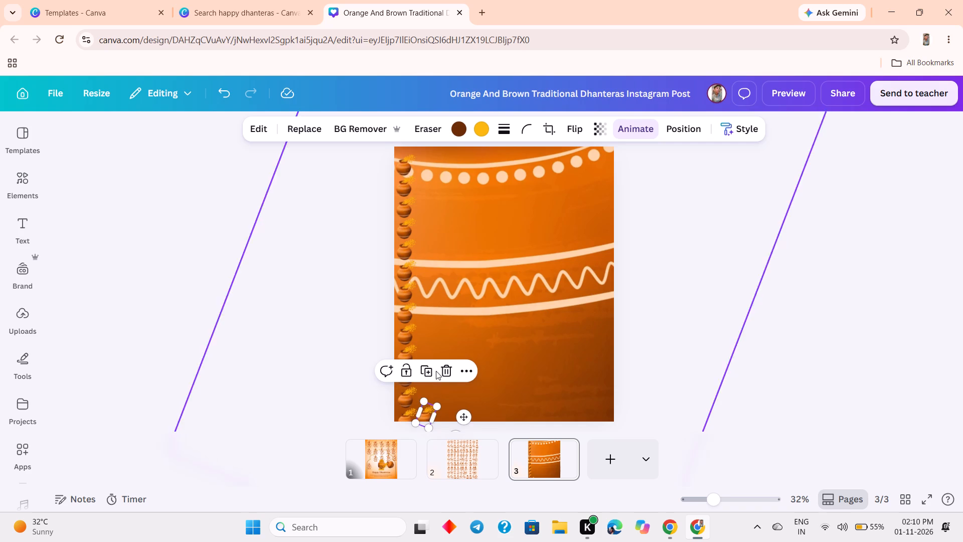
left_click(427, 372)
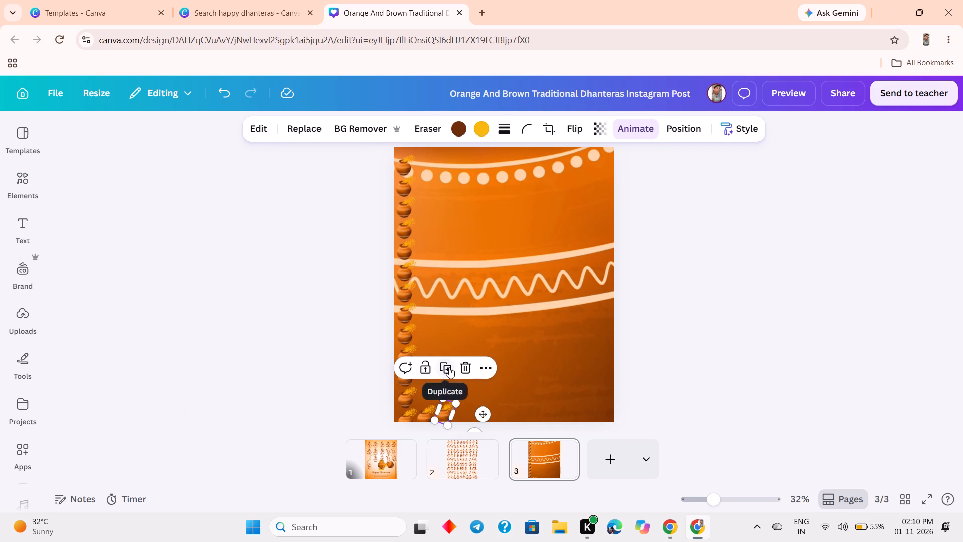
left_click_drag(445, 412, 420, 232)
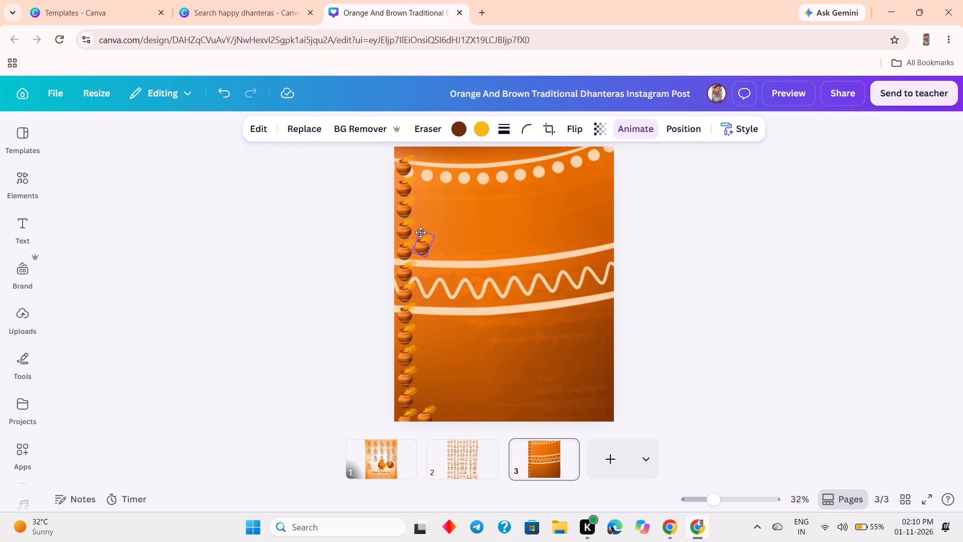
left_click_drag(420, 232, 421, 165)
Duplicate the second column's top pot repeatedly, stacking evenly spaced copies down beside the first column to the page bottom.
left_click(426, 206)
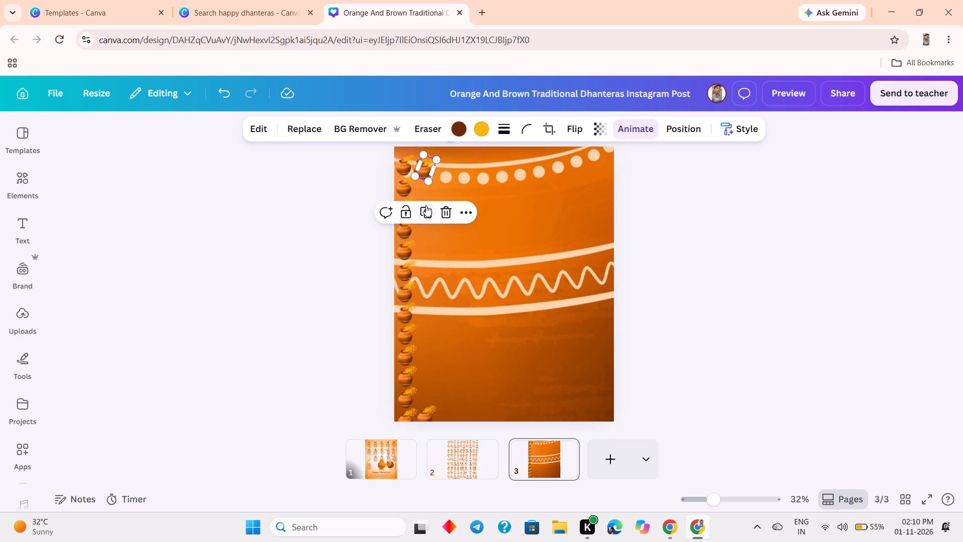
left_click_drag(424, 172, 420, 186)
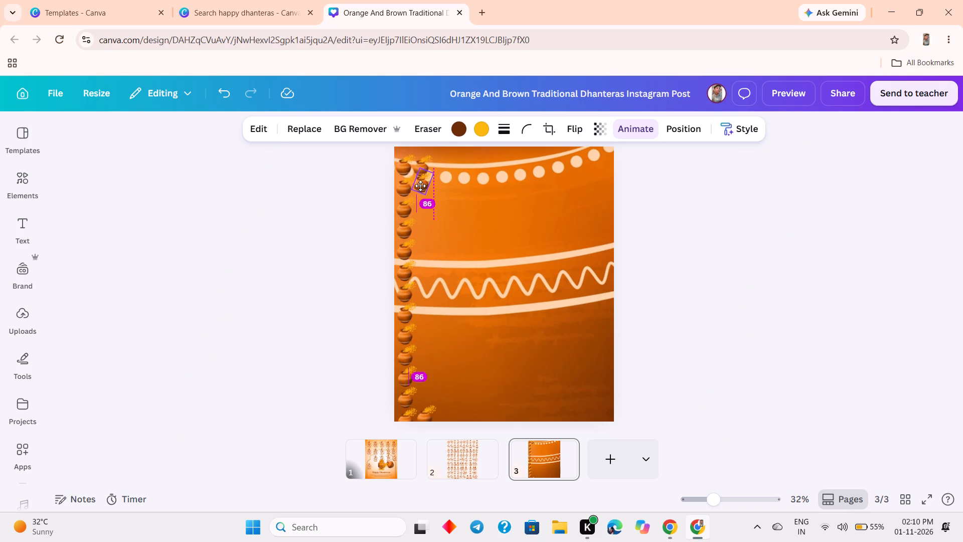
left_click_drag(420, 186, 420, 189)
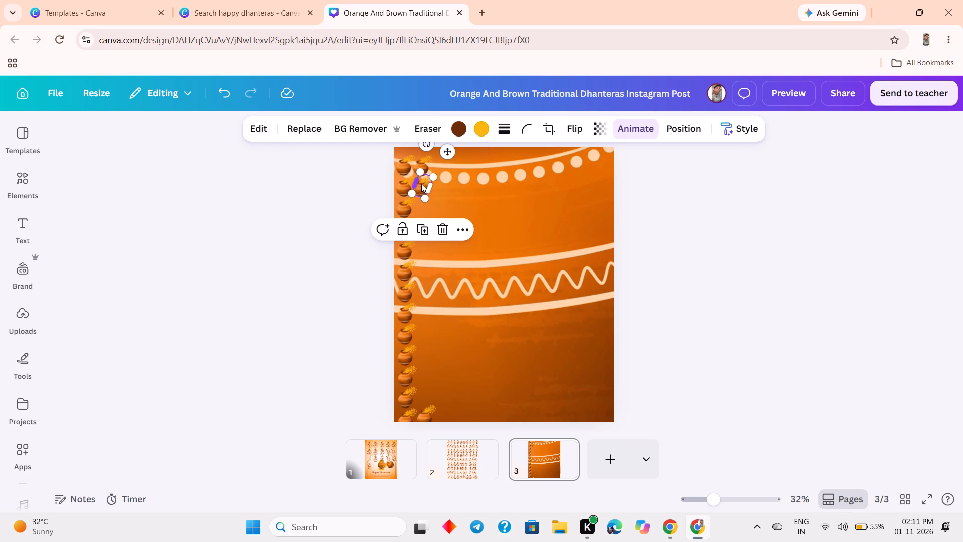
left_click(423, 225)
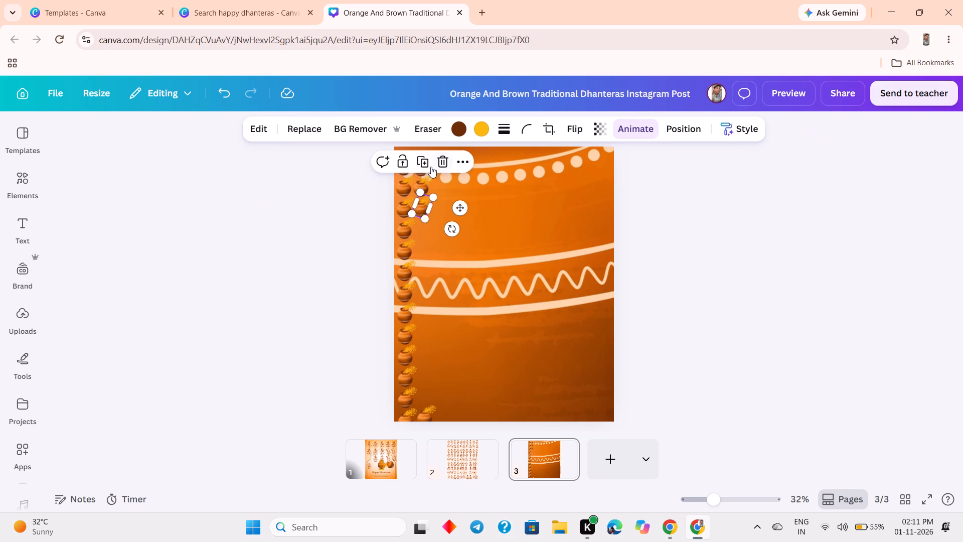
left_click(420, 160)
left_click(421, 188)
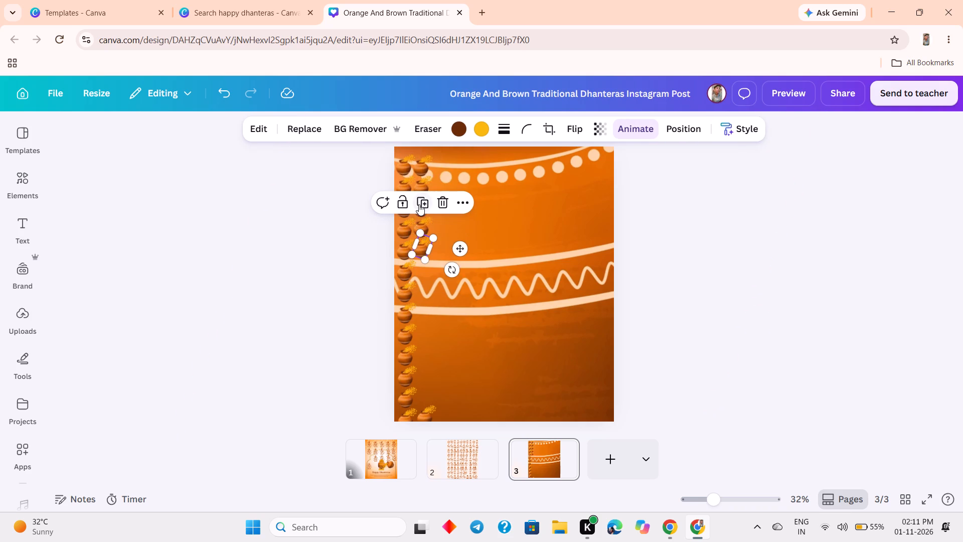
left_click(418, 203)
left_click(420, 226)
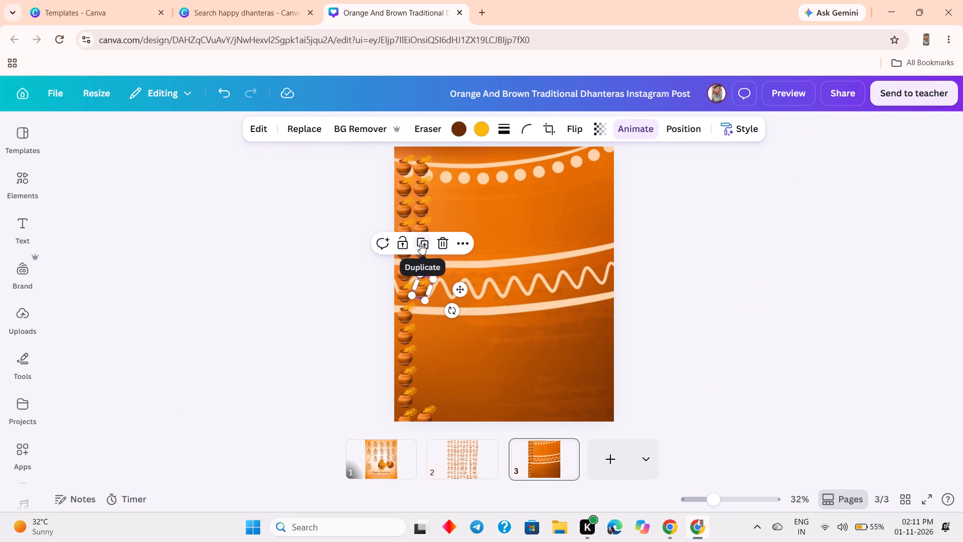
left_click(420, 243)
left_click(422, 260)
left_click(423, 281)
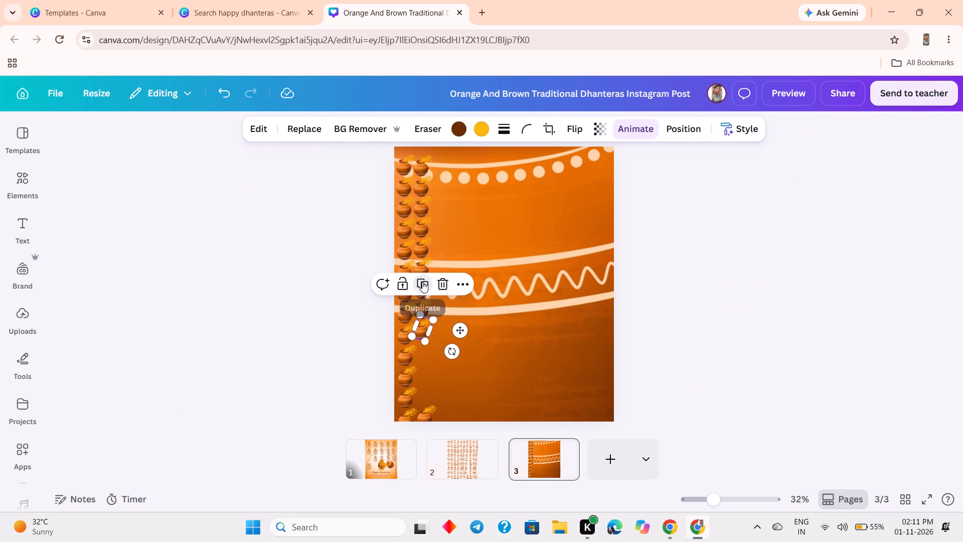
left_click(421, 306)
left_click(421, 321)
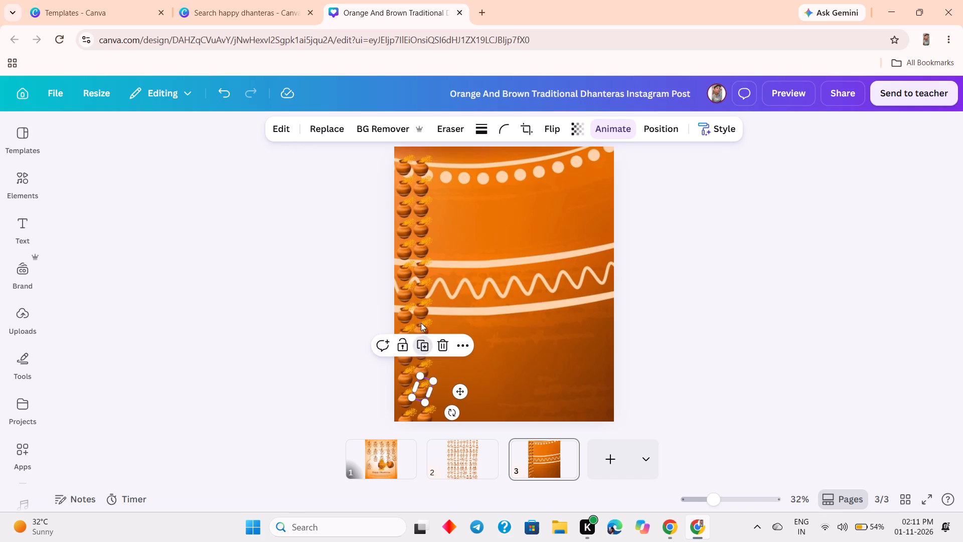
left_click(420, 343)
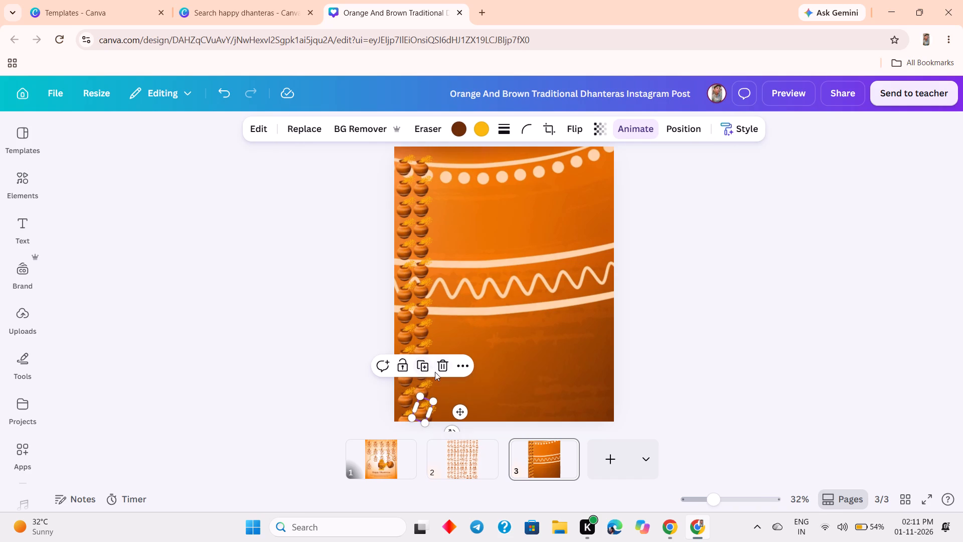
Move the second column's last pot copy to the top of the page, beside the second column, to begin a third.
left_click_drag(421, 411, 444, 344)
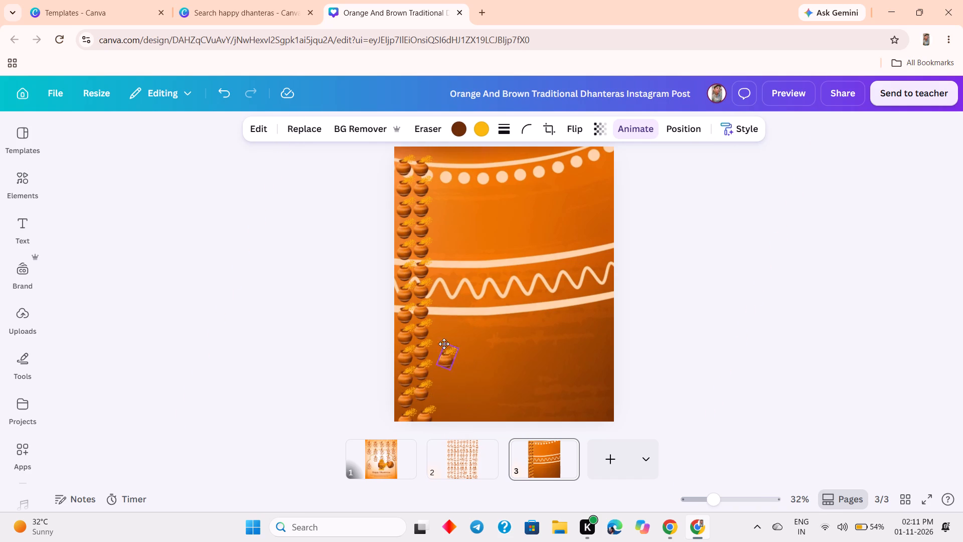
left_click_drag(444, 344, 437, 164)
Duplicate the third column's top pot, set the copy just below it, and repeat evenly spaced copies down to the page bottom.
left_click(439, 210)
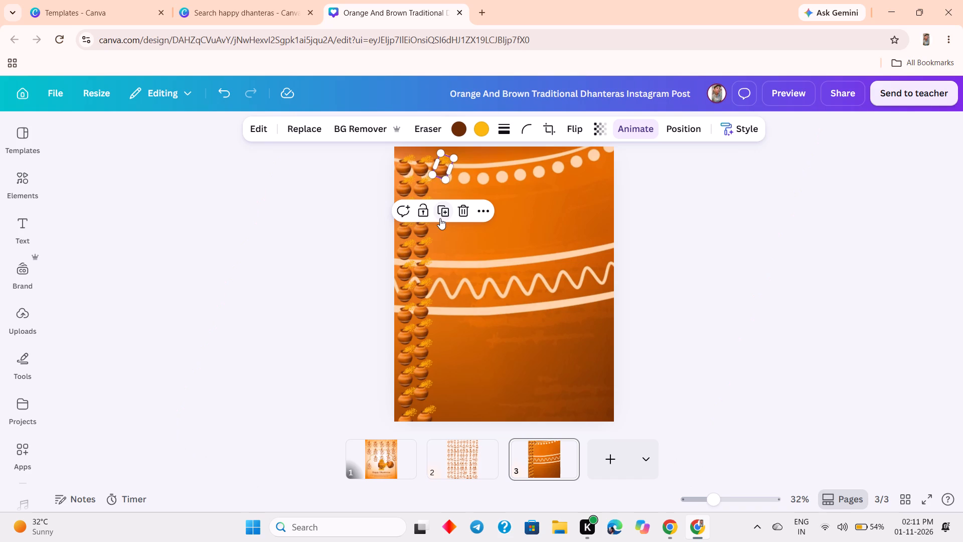
left_click_drag(441, 168, 438, 183)
left_click(440, 222)
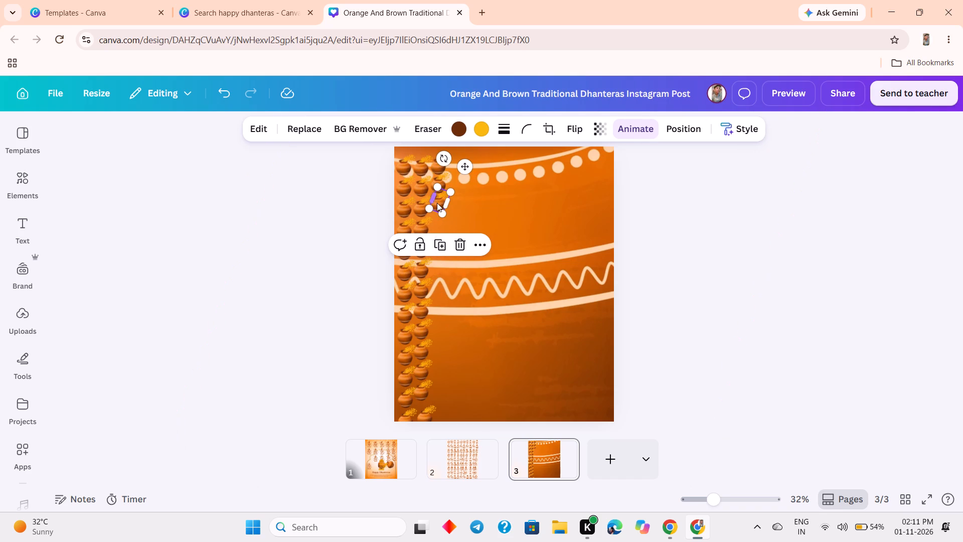
left_click(437, 203)
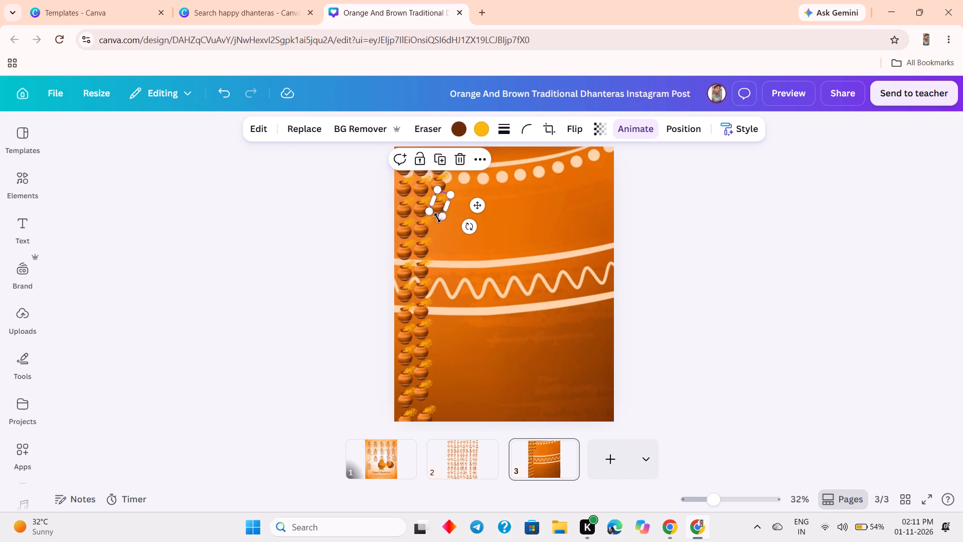
left_click(440, 165)
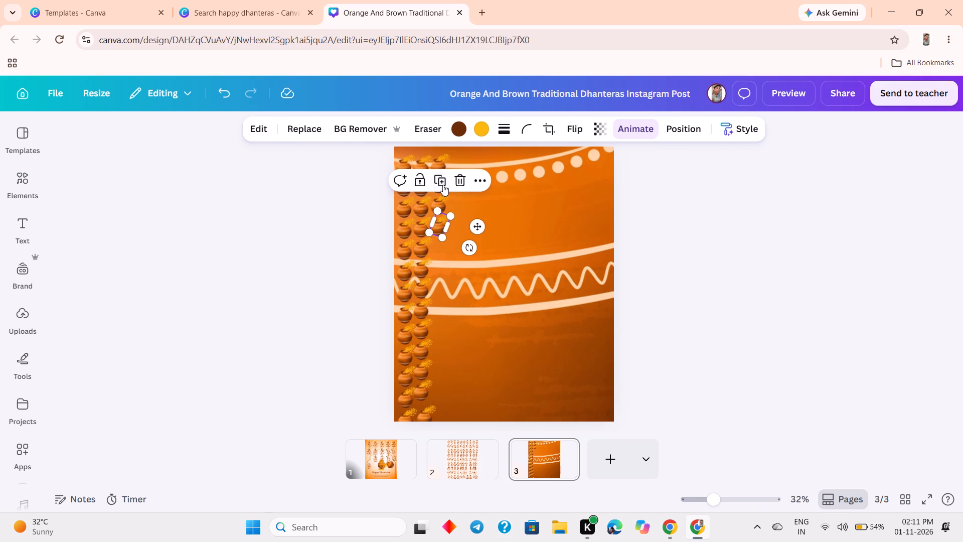
left_click(439, 227)
left_click(439, 187)
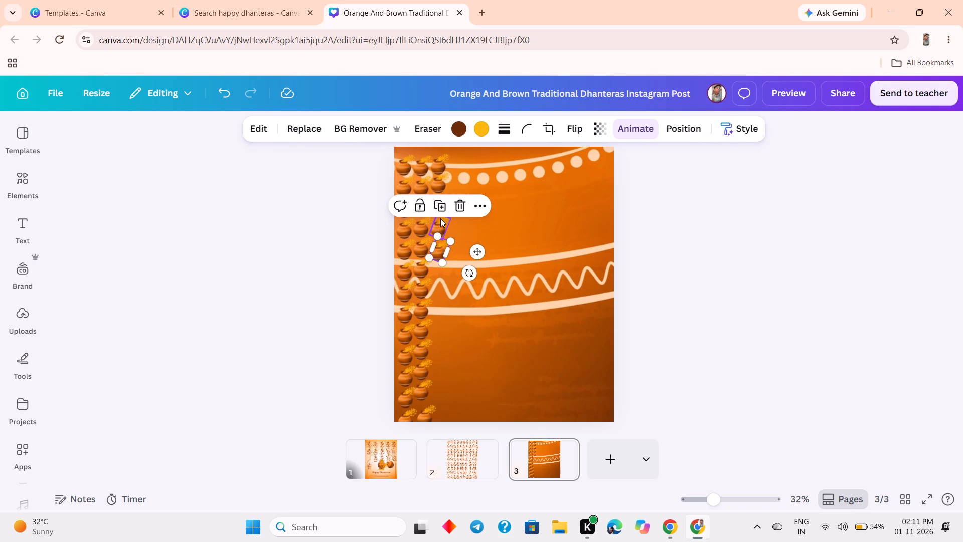
left_click(436, 207)
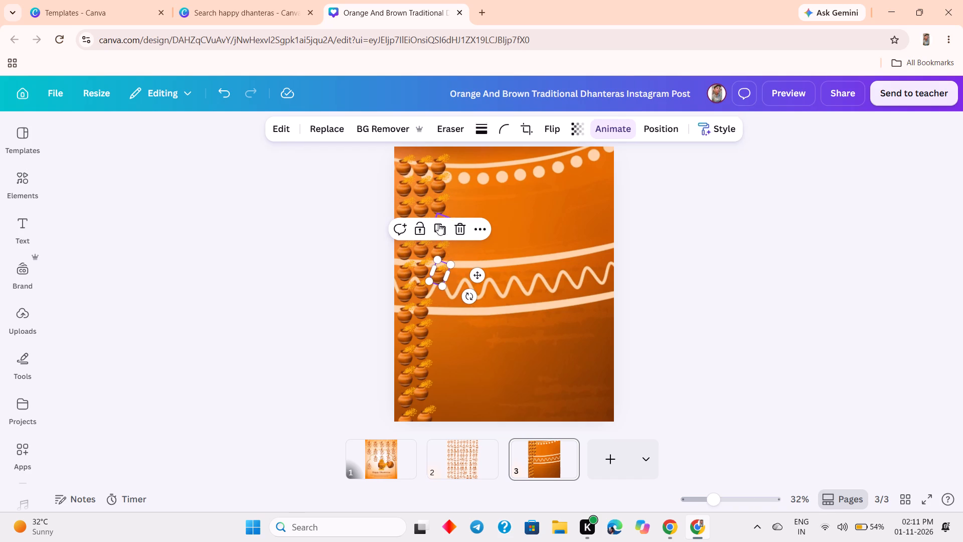
left_click(442, 226)
left_click(441, 250)
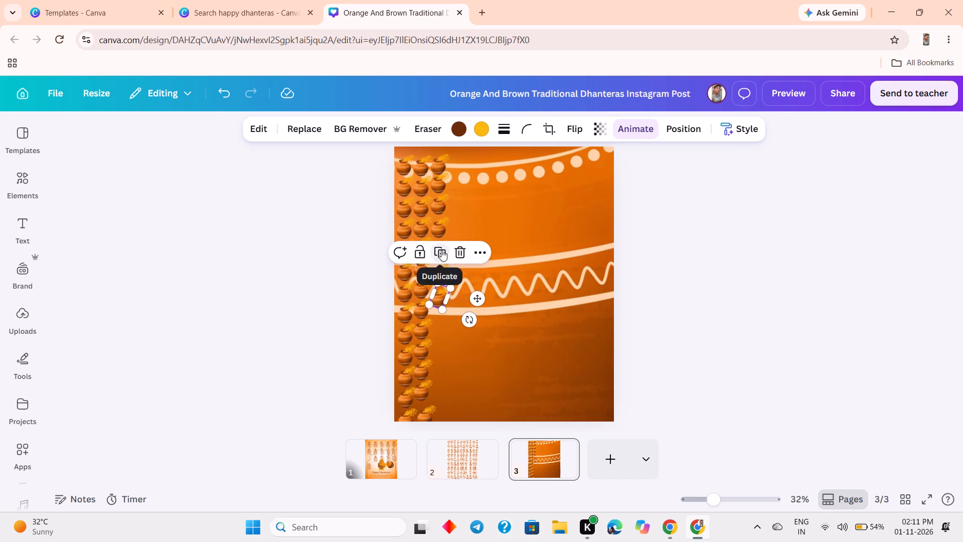
left_click(441, 274)
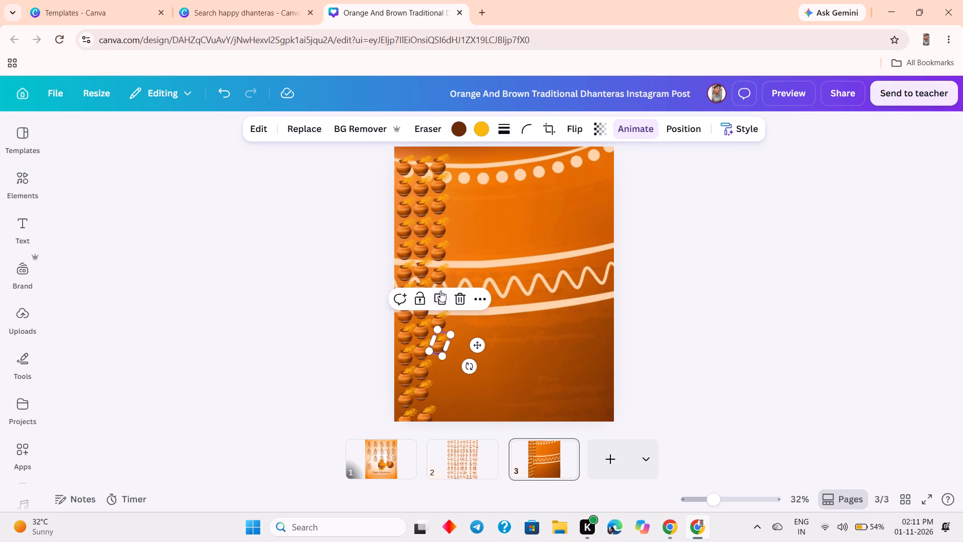
left_click(440, 293)
left_click(440, 322)
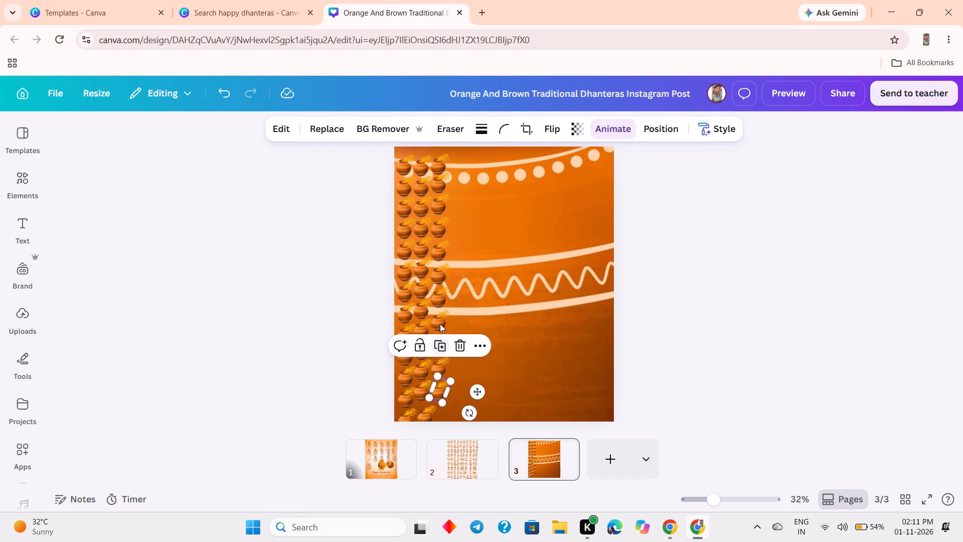
left_click(440, 342)
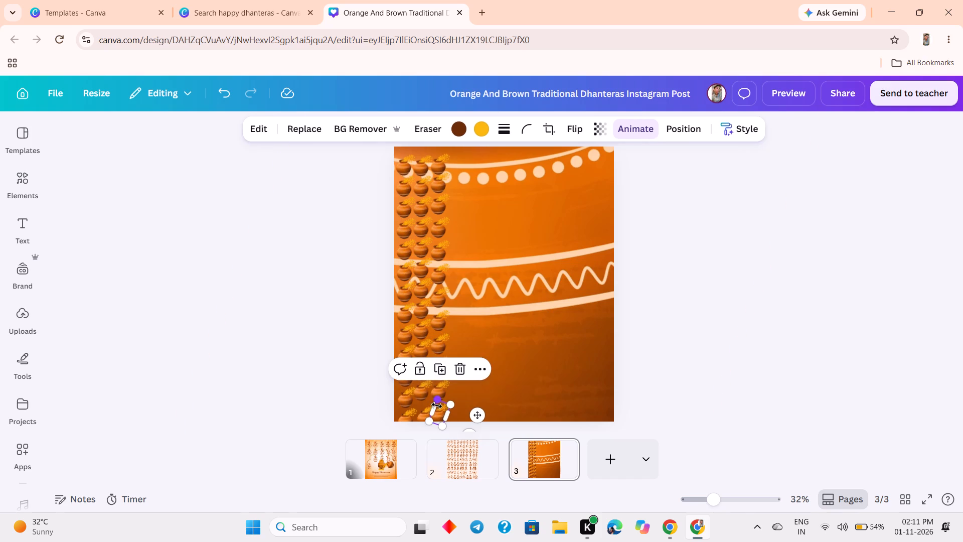
Move the third column's last pot copy to the top of the page, beside the third column, to begin a fourth.
left_click_drag(439, 411, 465, 271)
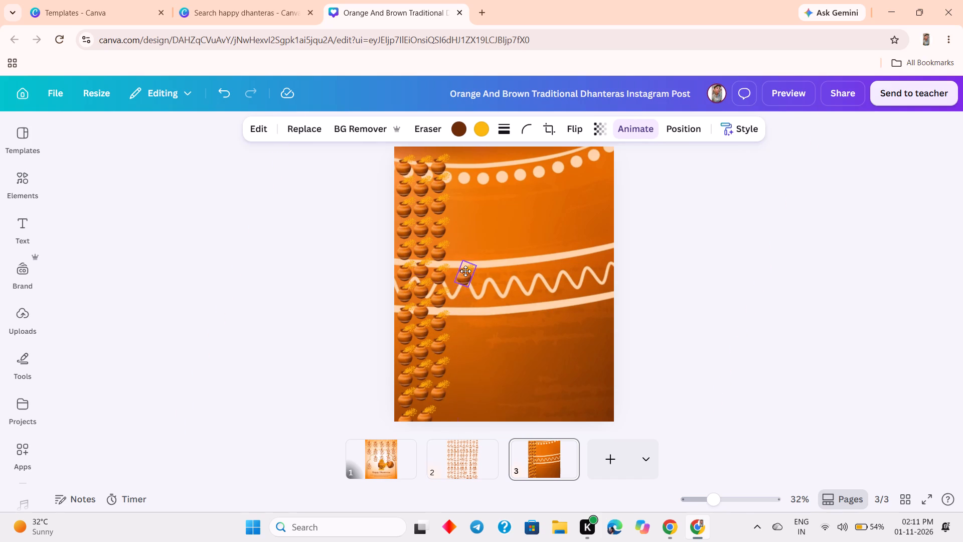
left_click_drag(465, 271, 457, 157)
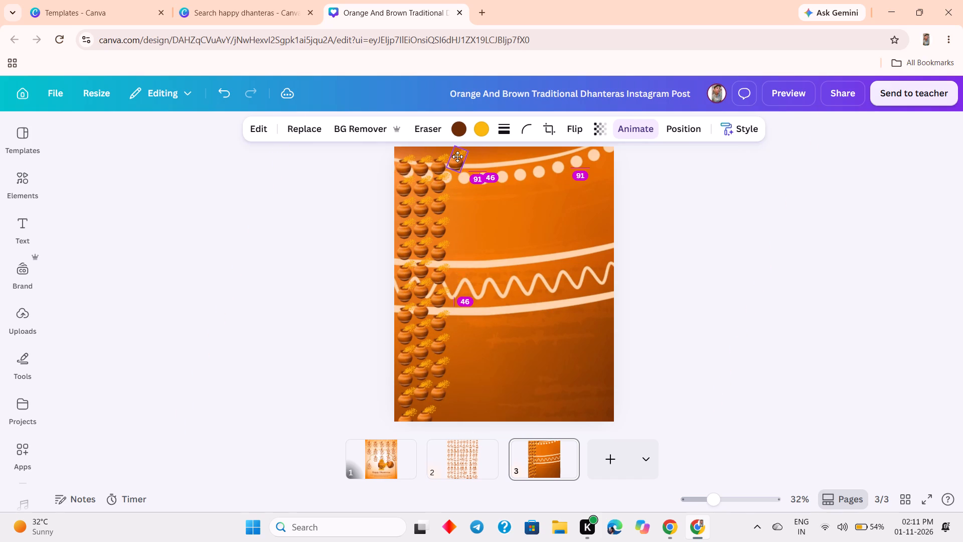
left_click_drag(457, 157, 457, 157)
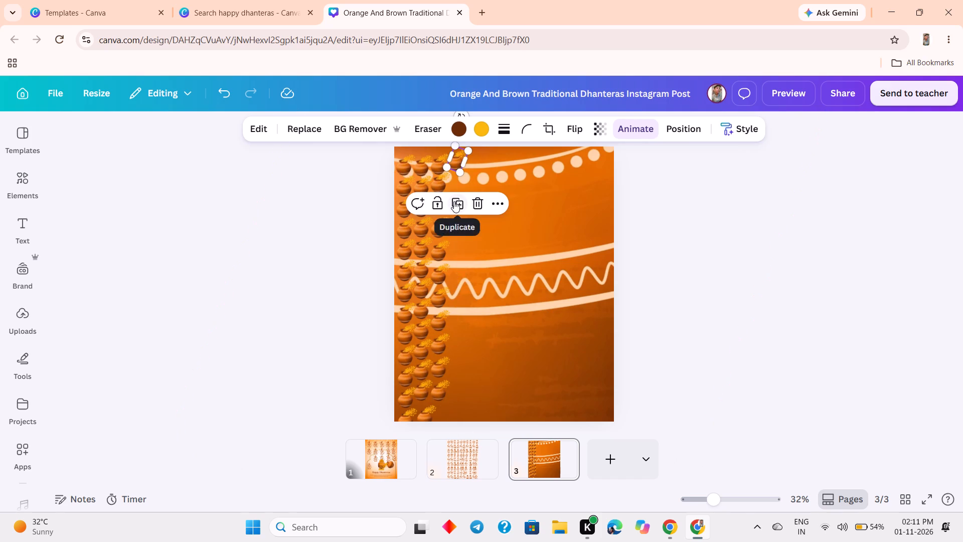
Duplicate the fourth column's top pot, set the copy just below it, and repeat evenly spaced copies down to the page bottom.
left_click(454, 201)
left_click(458, 169)
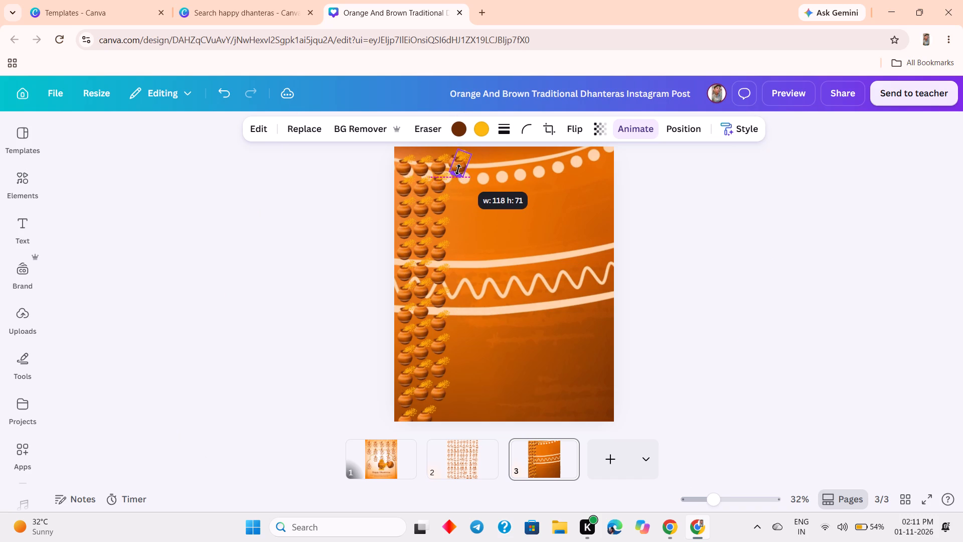
left_click_drag(459, 162, 456, 180)
left_click(462, 228)
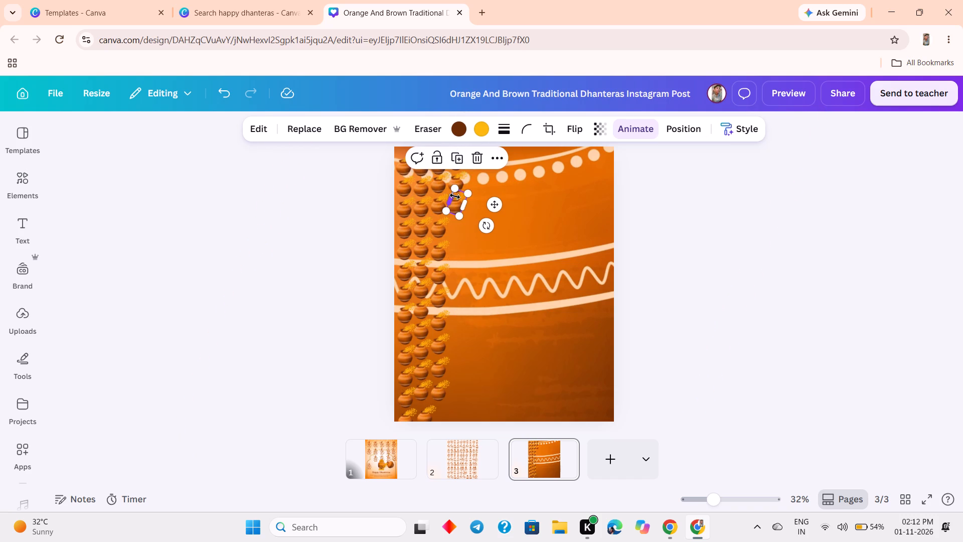
left_click(457, 163)
left_click(457, 181)
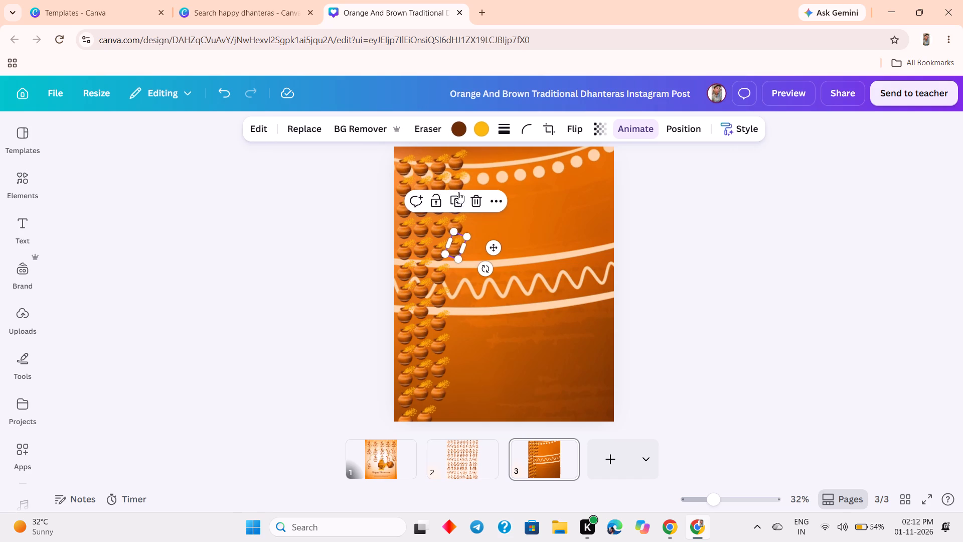
left_click(459, 197)
left_click(461, 219)
left_click(459, 239)
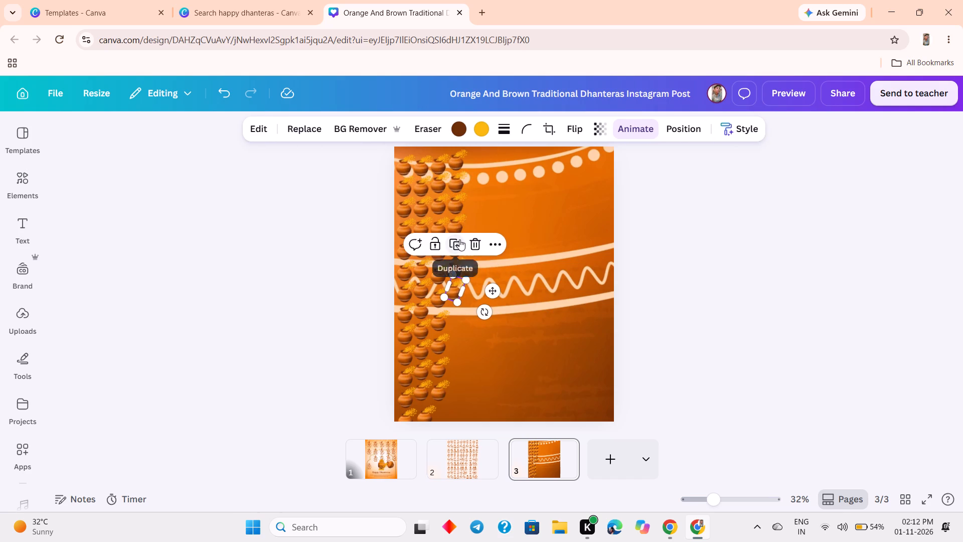
left_click(458, 272)
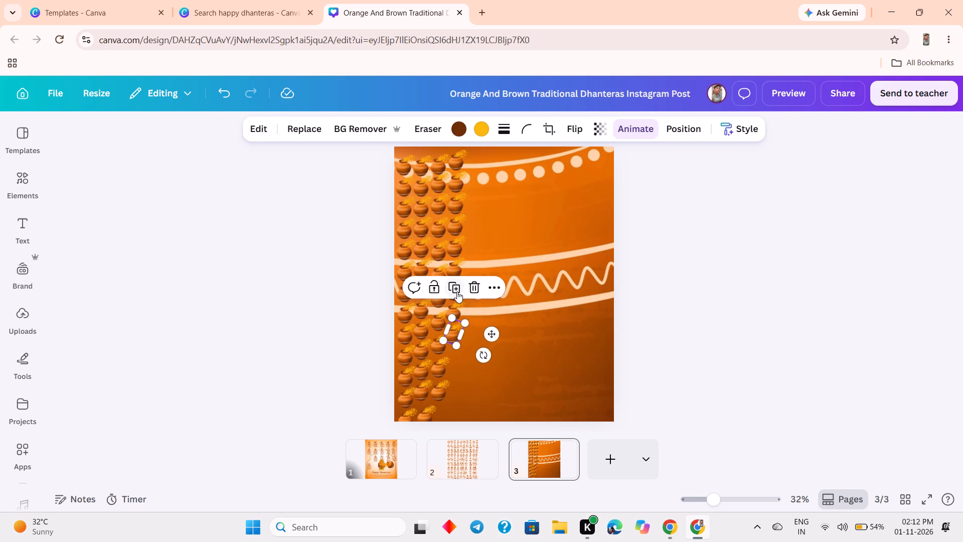
left_click(456, 292)
left_click(456, 303)
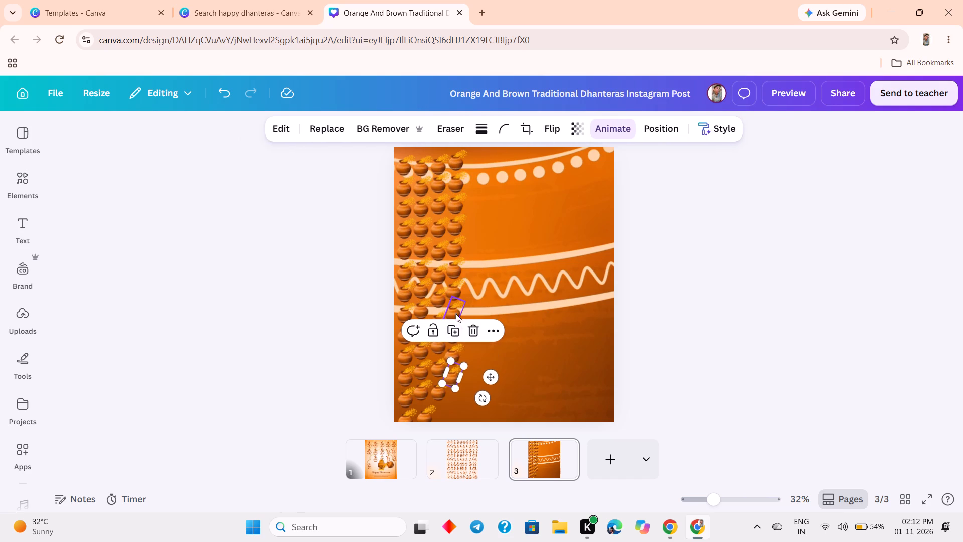
left_click(454, 325)
left_click(455, 359)
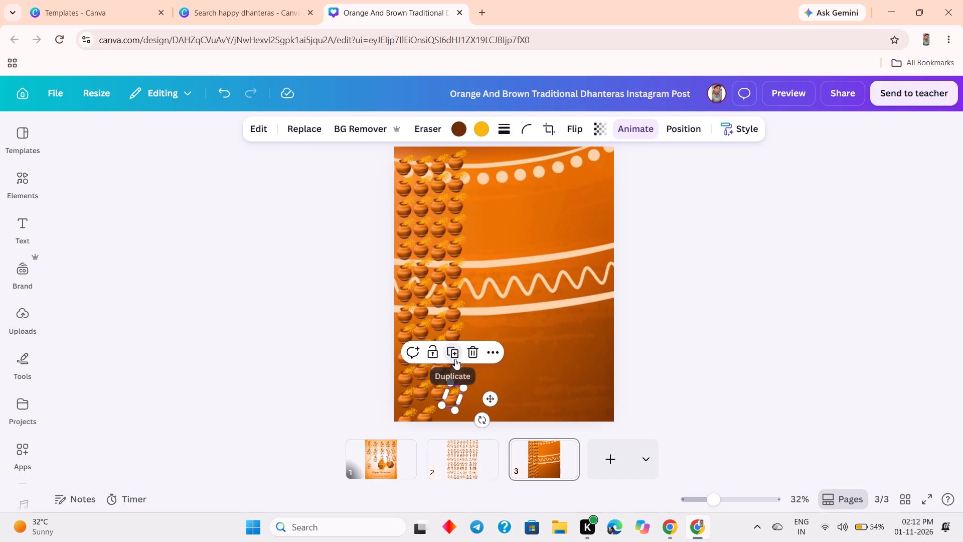
left_click(452, 376)
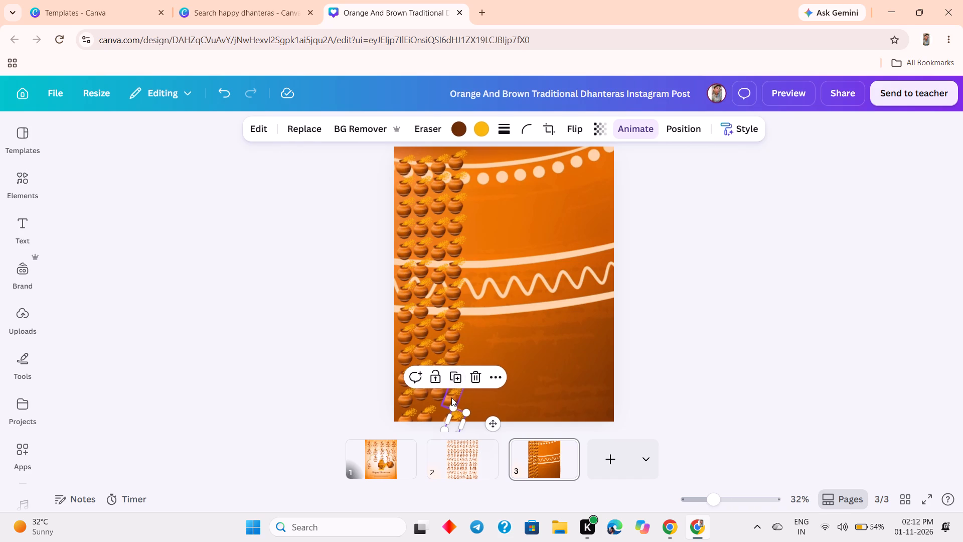
Move the fourth column's last pot copy to the top of the page, beside the fourth column, to begin a fifth.
left_click_drag(456, 417, 462, 346)
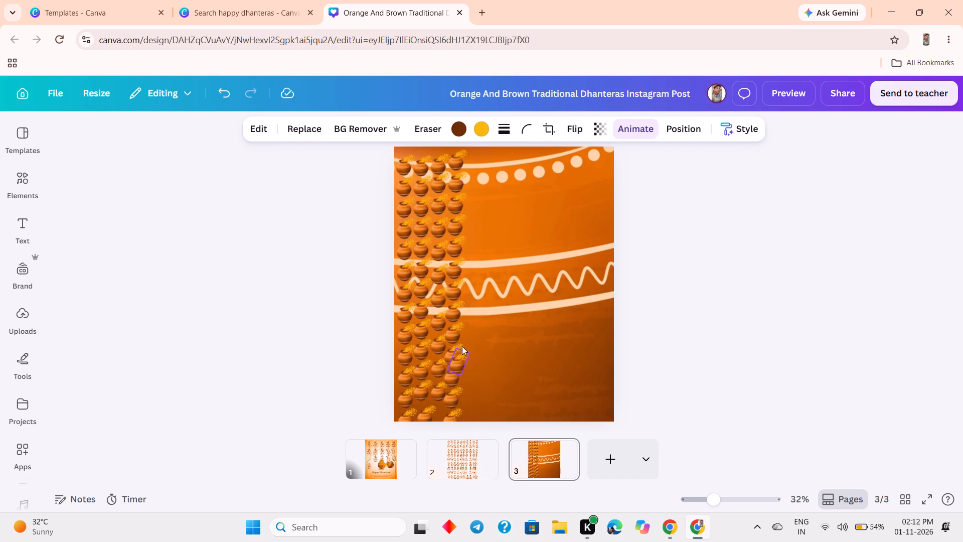
left_click_drag(462, 346, 478, 154)
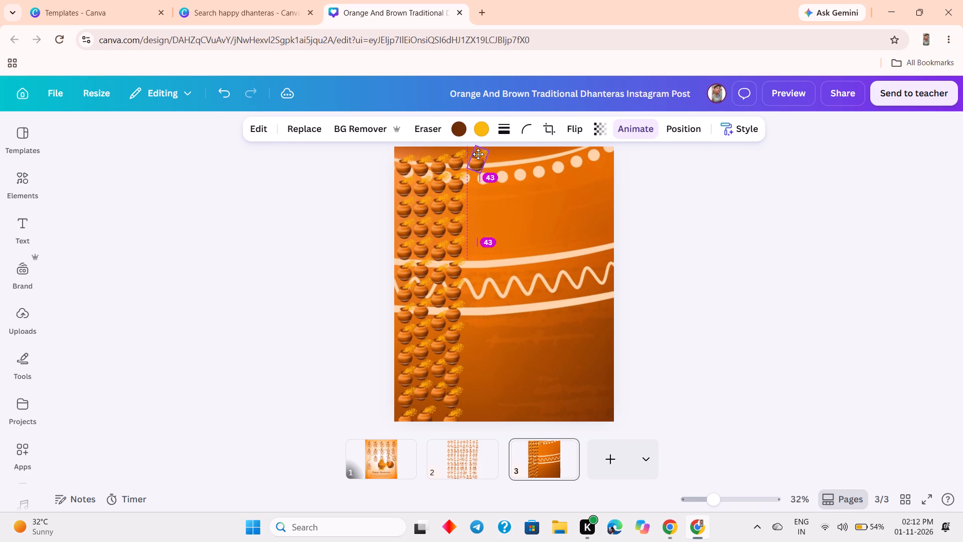
left_click_drag(478, 154, 475, 153)
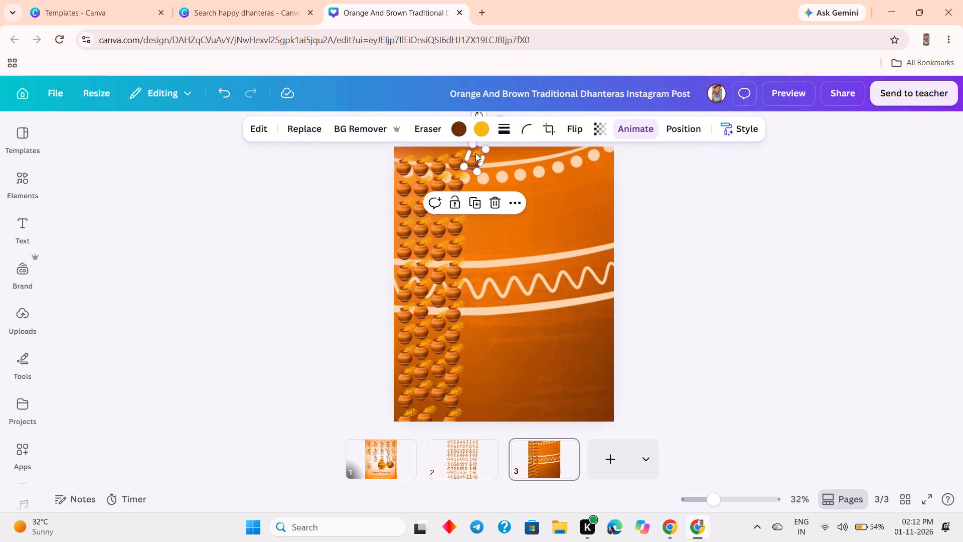
Duplicate the fifth column's top pot, set the copy just below it, and add a third pot nudged into line beneath.
left_click(472, 203)
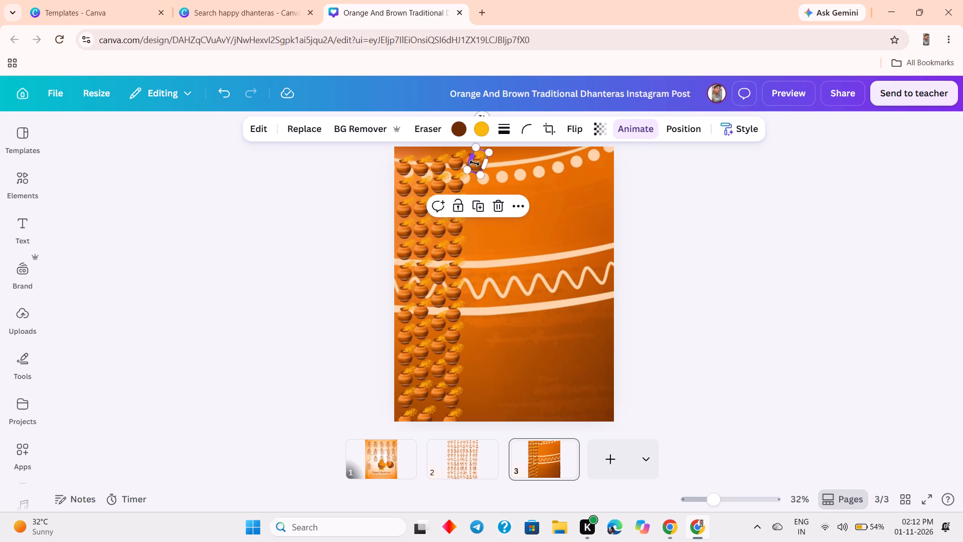
left_click(474, 163)
left_click_drag(478, 162, 475, 178)
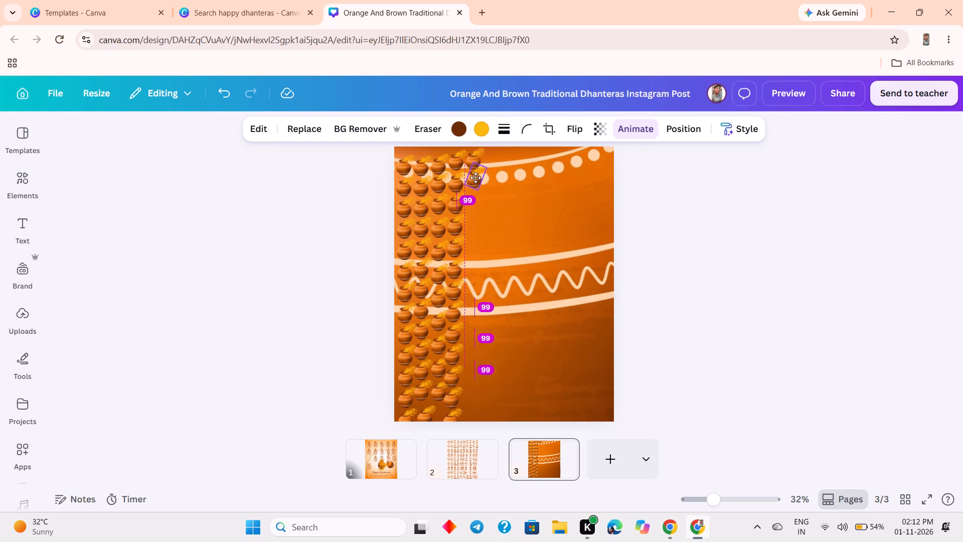
left_click_drag(475, 178, 473, 181)
left_click(477, 223)
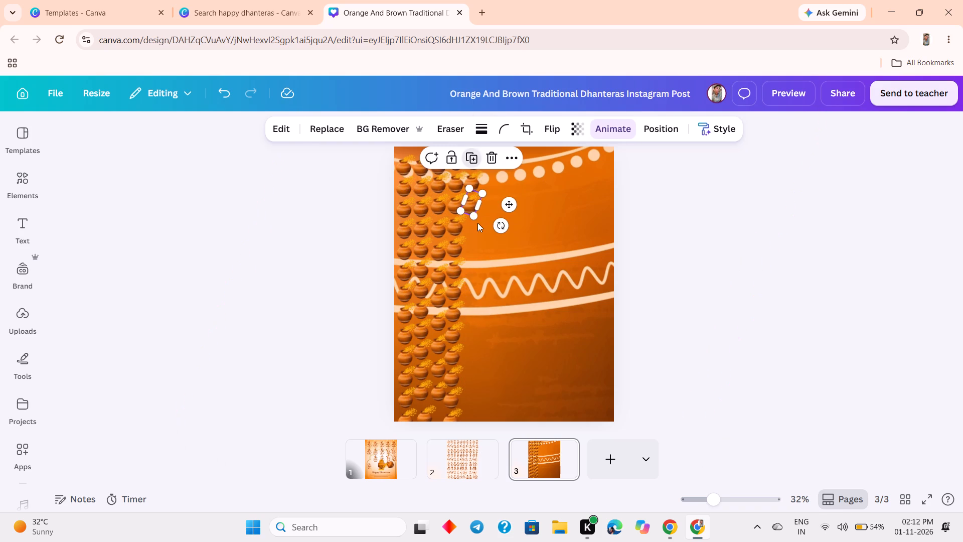
left_click(544, 190)
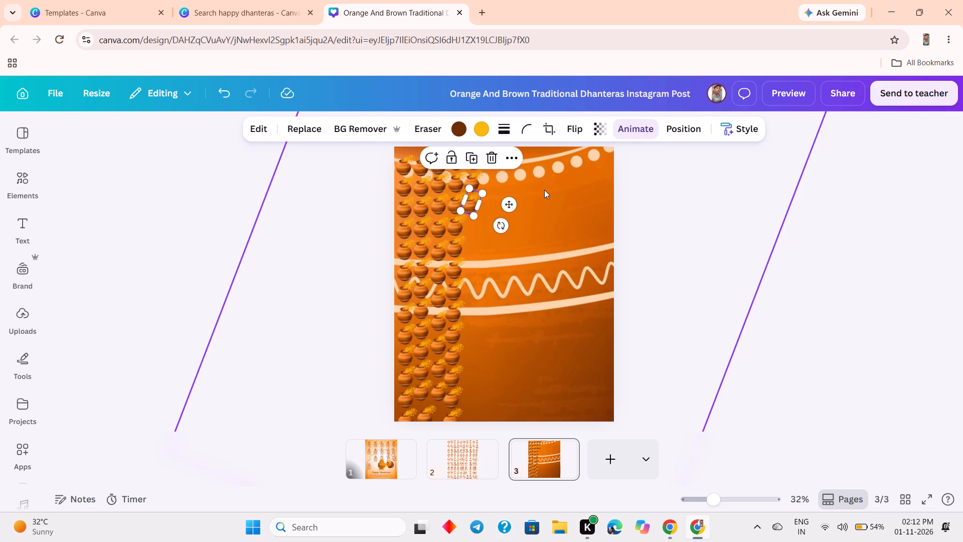
left_click(471, 204)
left_click(468, 203)
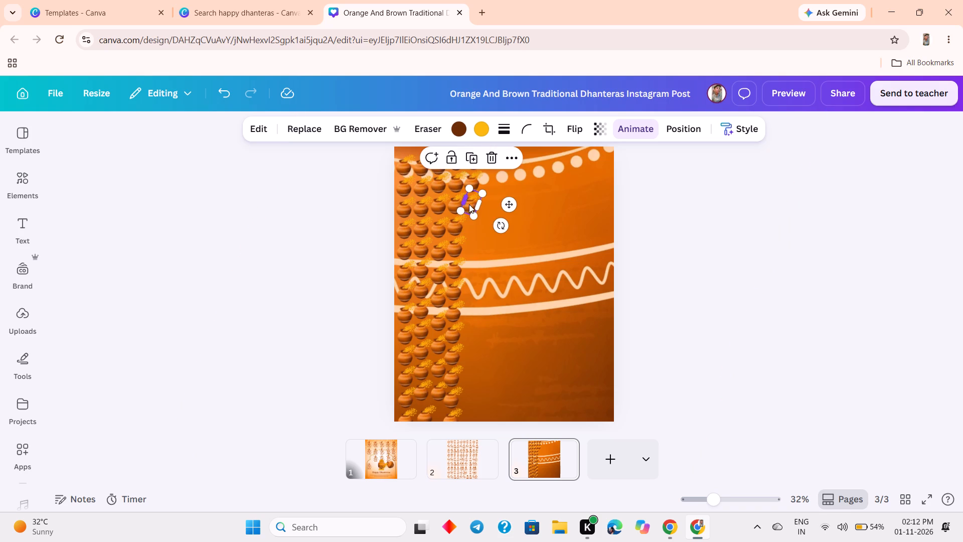
left_click(469, 204)
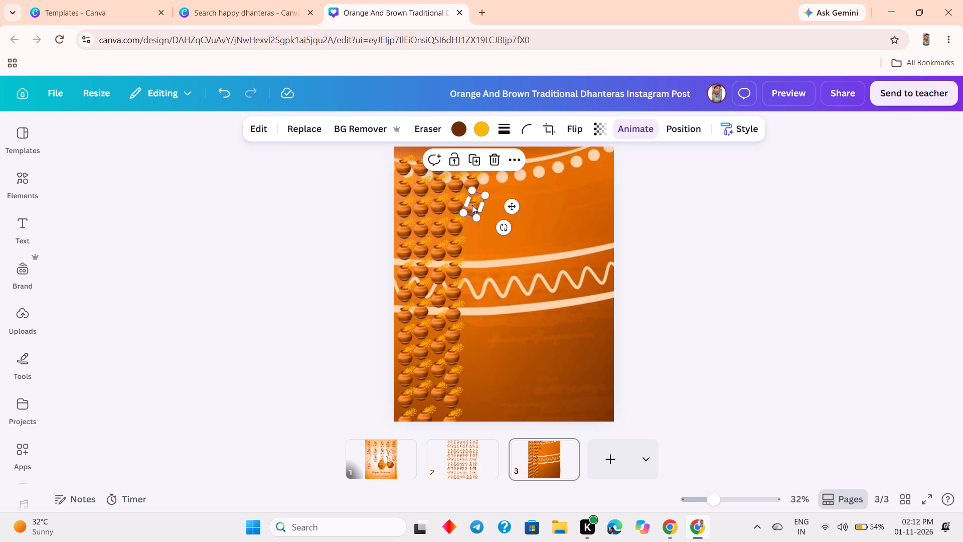
Duplicate the fifth column's third pot repeatedly down to the lower white band, and align the last copy with the column.
left_click(566, 180)
left_click(478, 202)
left_click(477, 160)
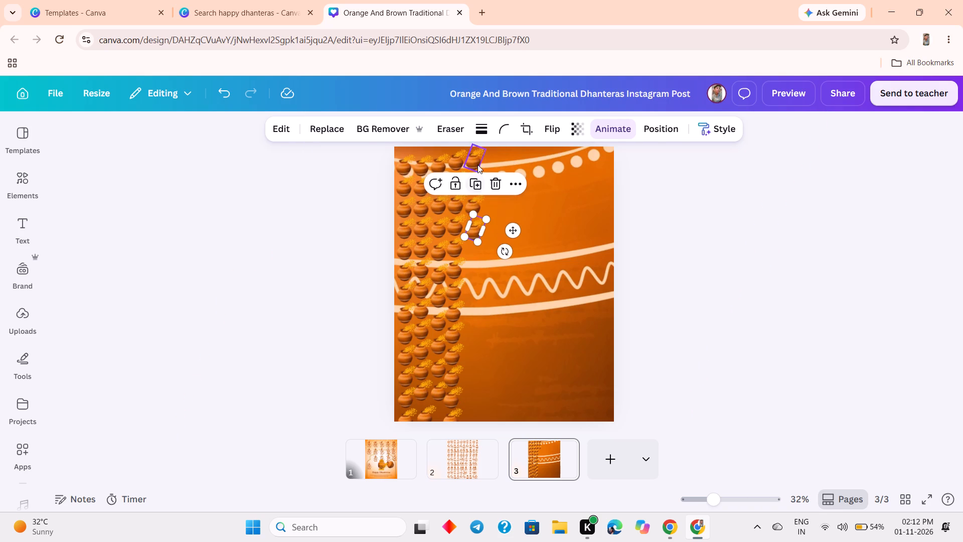
left_click(474, 186)
left_click(474, 206)
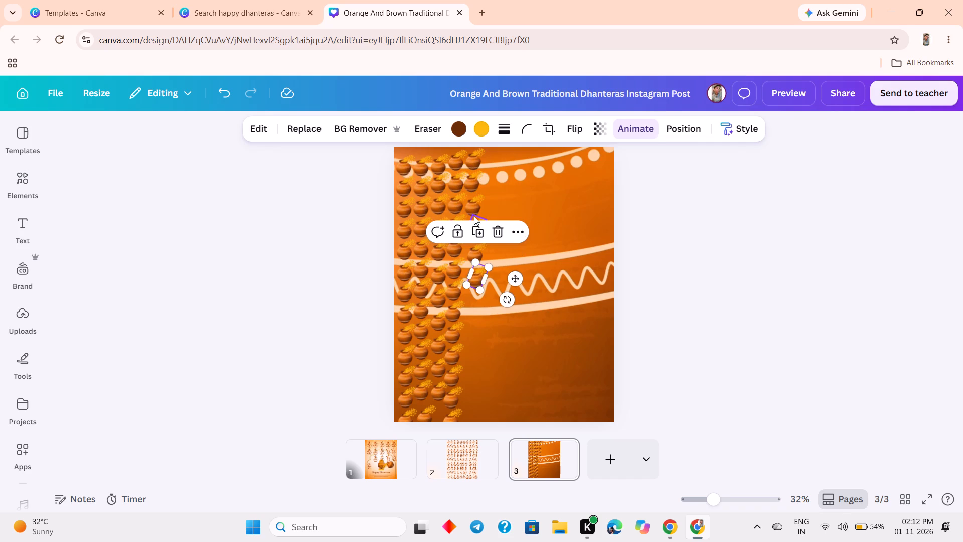
left_click(478, 235)
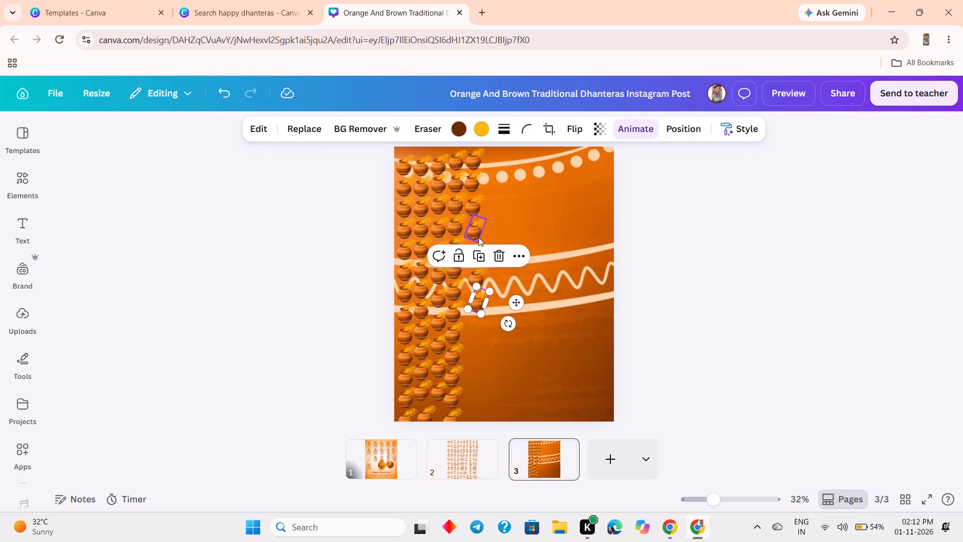
left_click(478, 238)
left_click(478, 294)
left_click_drag(479, 301, 474, 296)
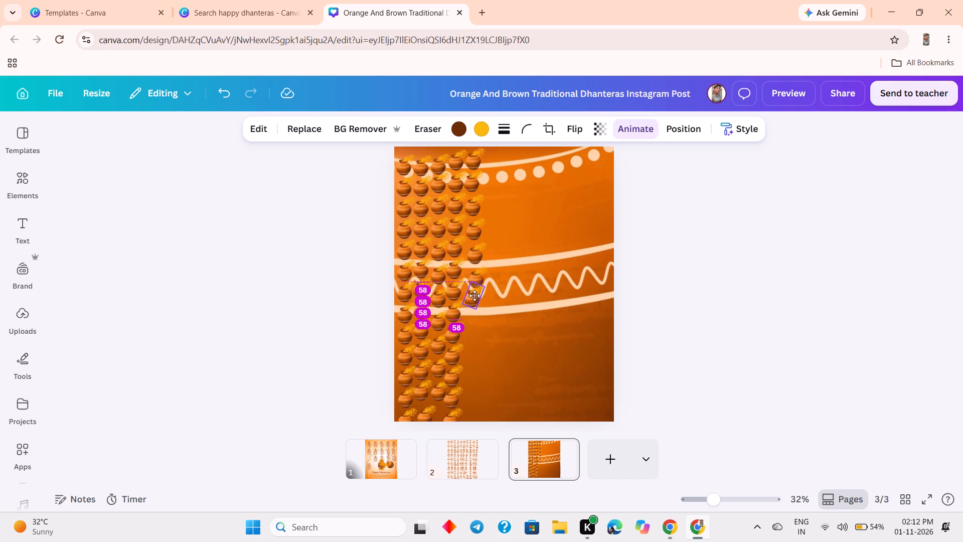
left_click_drag(474, 296, 471, 294)
Continue the fifth column with evenly spaced pot copies from the lower white band down to the page bottom.
left_click(473, 252)
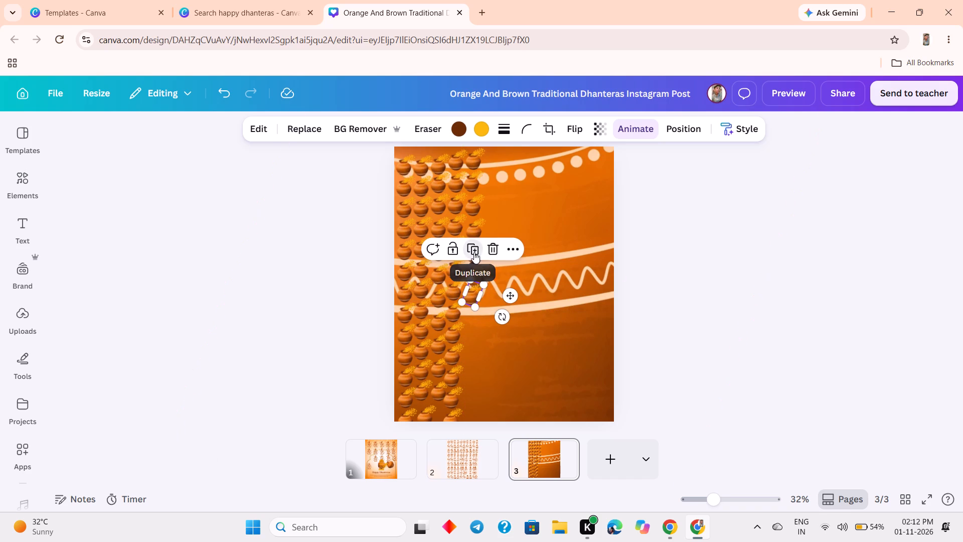
left_click(468, 311)
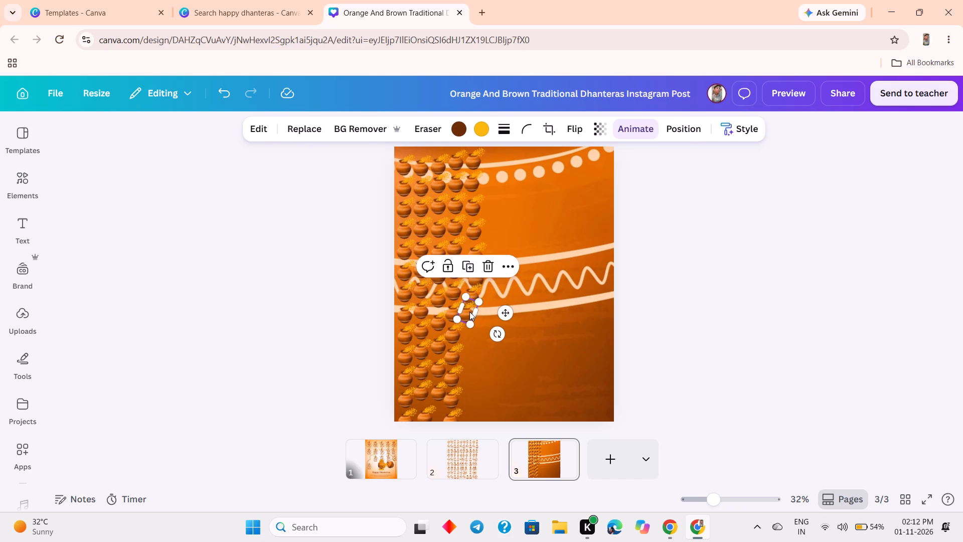
left_click(474, 265)
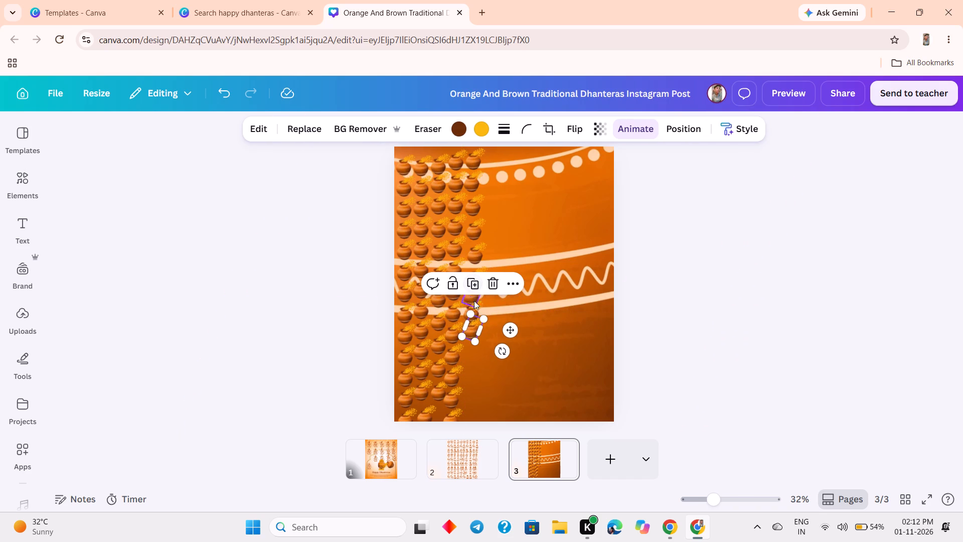
left_click(475, 281)
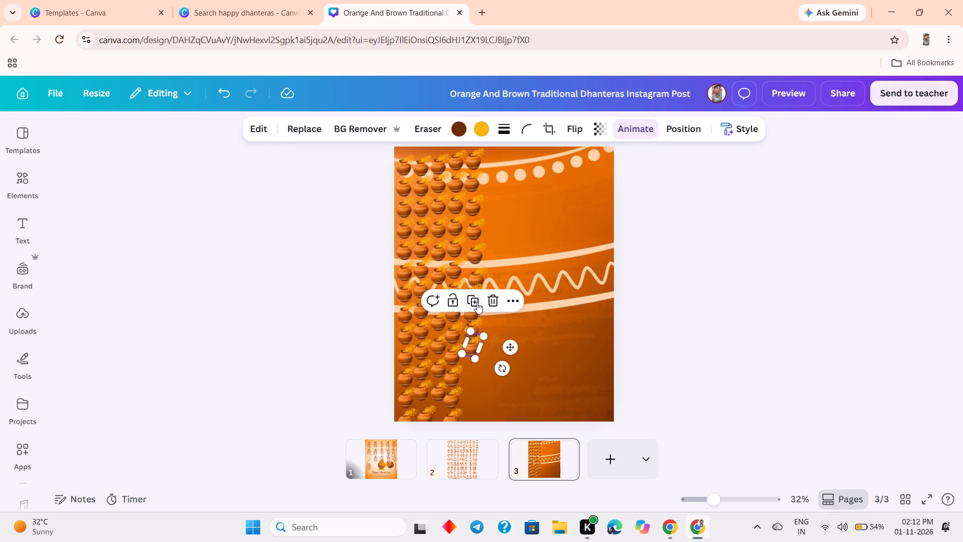
left_click(476, 301)
left_click(476, 321)
left_click(476, 329)
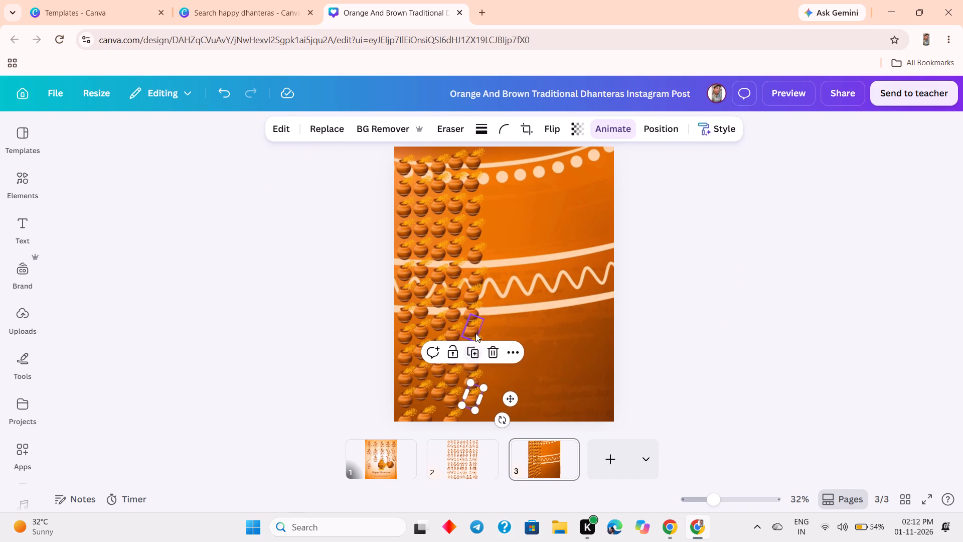
left_click(475, 344)
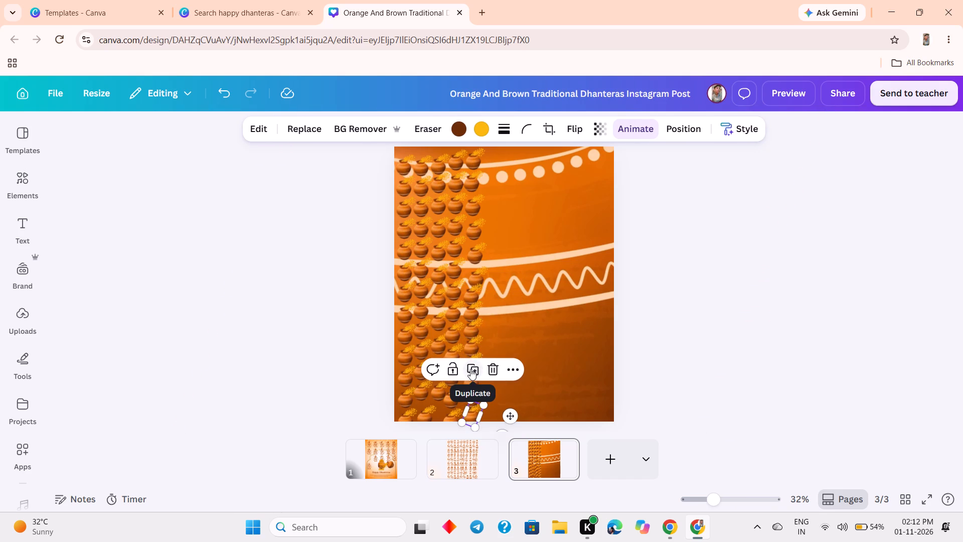
left_click(470, 369)
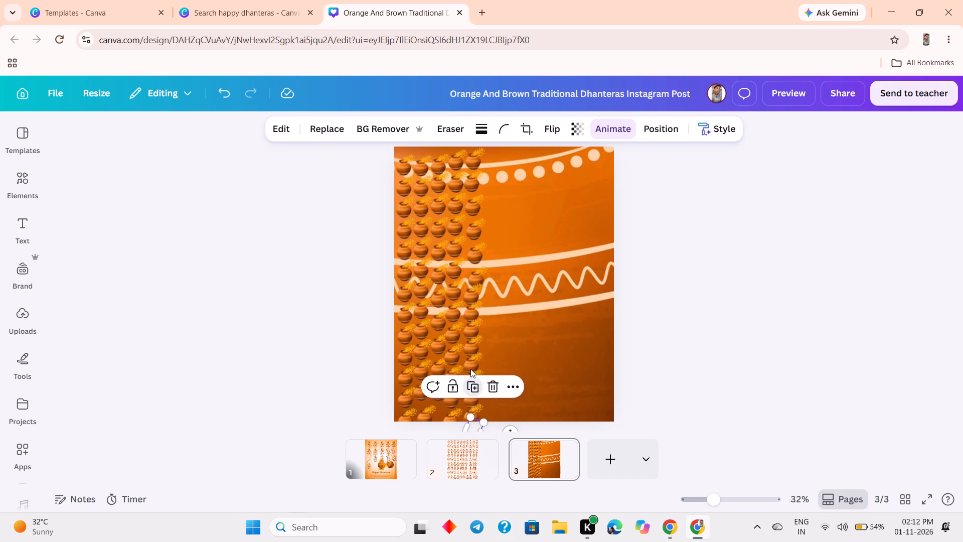
Move the fifth column's last pot copy to the top of the page, beside the fifth column, to begin a sixth.
left_click_drag(473, 429, 505, 294)
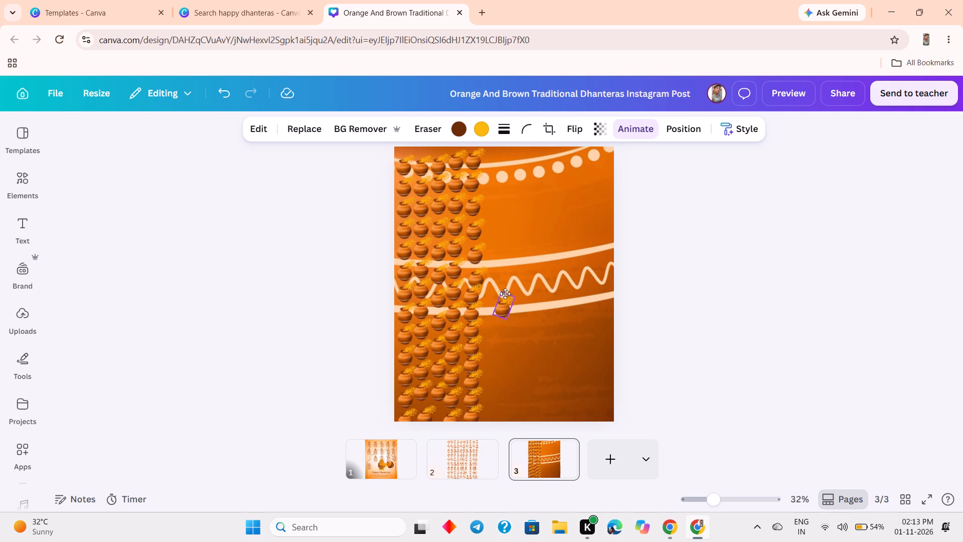
left_click_drag(505, 294, 493, 154)
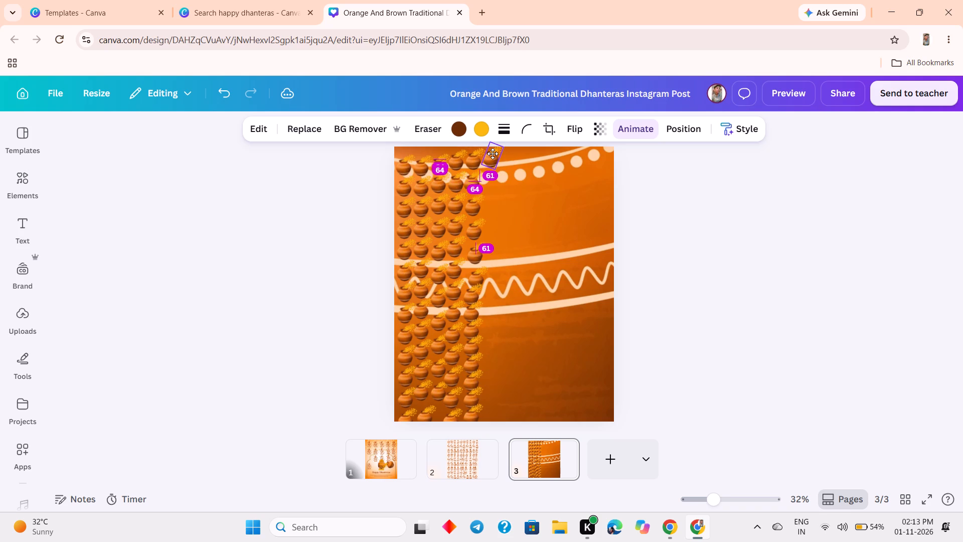
left_click_drag(493, 154, 492, 154)
Duplicate the sixth column's top pot, repeat copies down to the lower white band, and shift the last copy away from the fifth column.
left_click(490, 203)
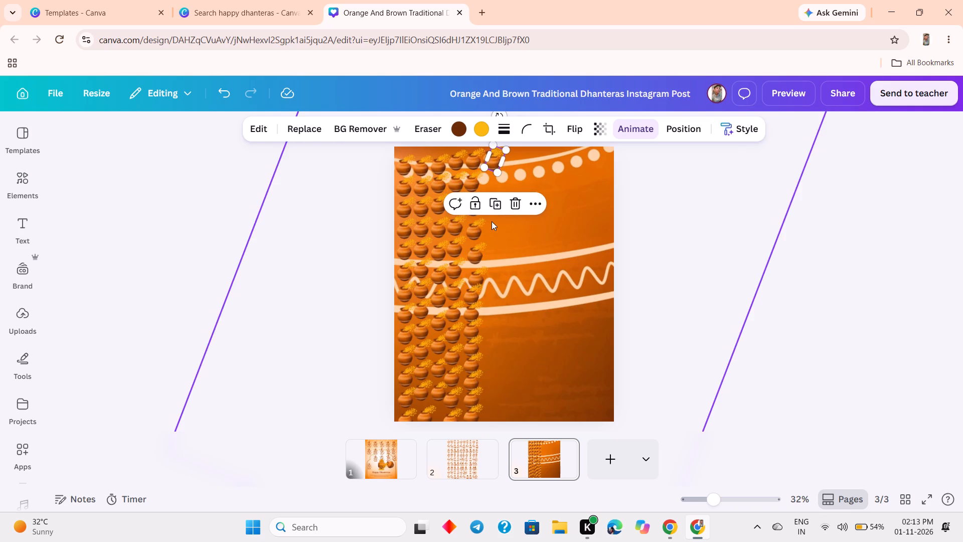
left_click_drag(493, 160, 492, 164)
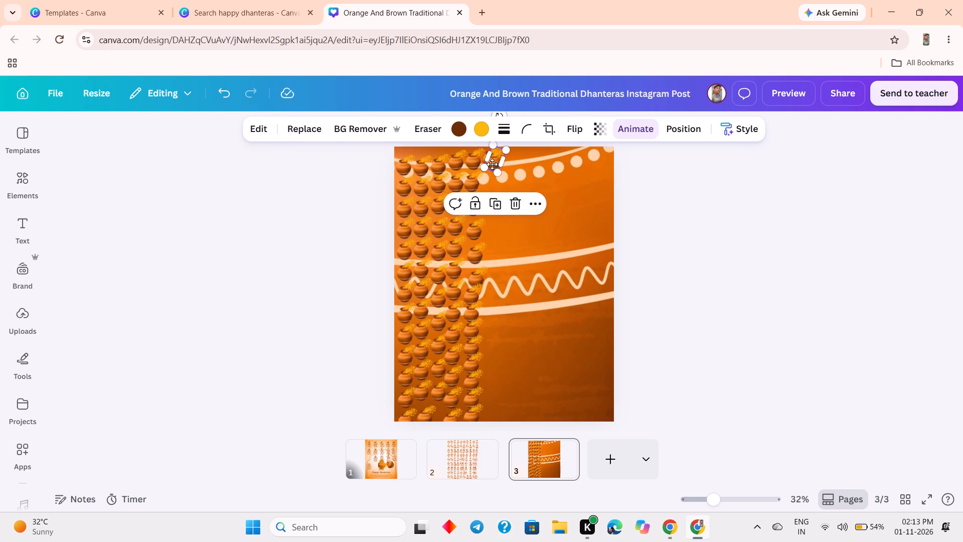
left_click_drag(492, 164, 487, 180)
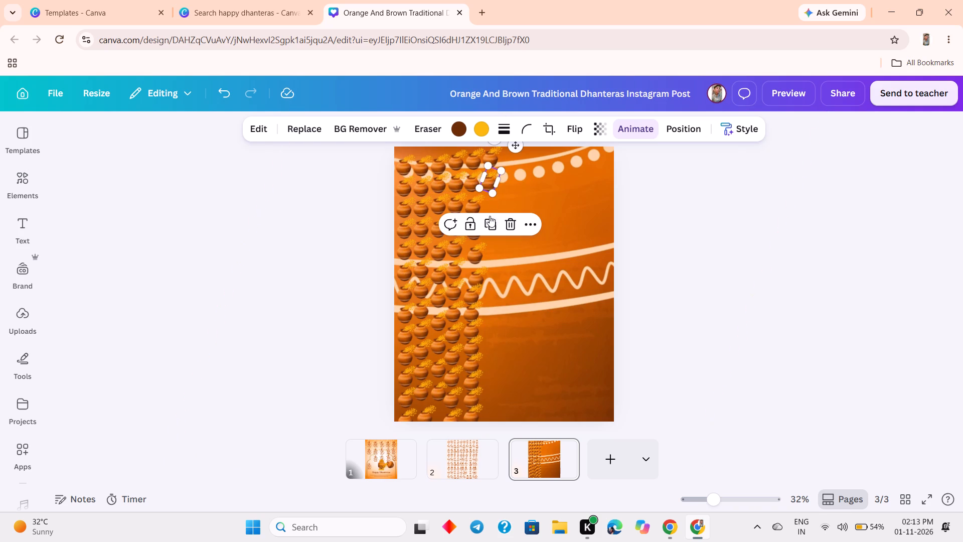
left_click(490, 223)
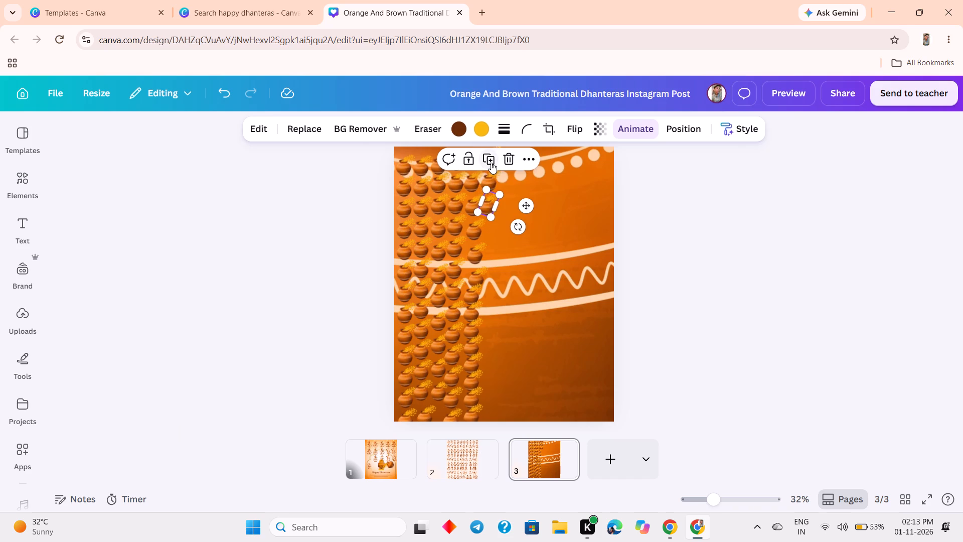
left_click(491, 161)
left_click(491, 183)
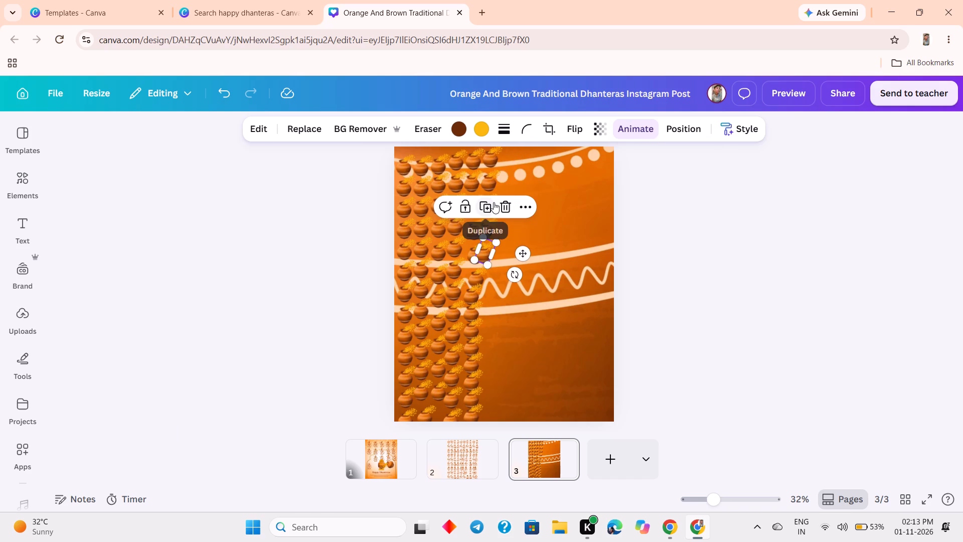
left_click(486, 205)
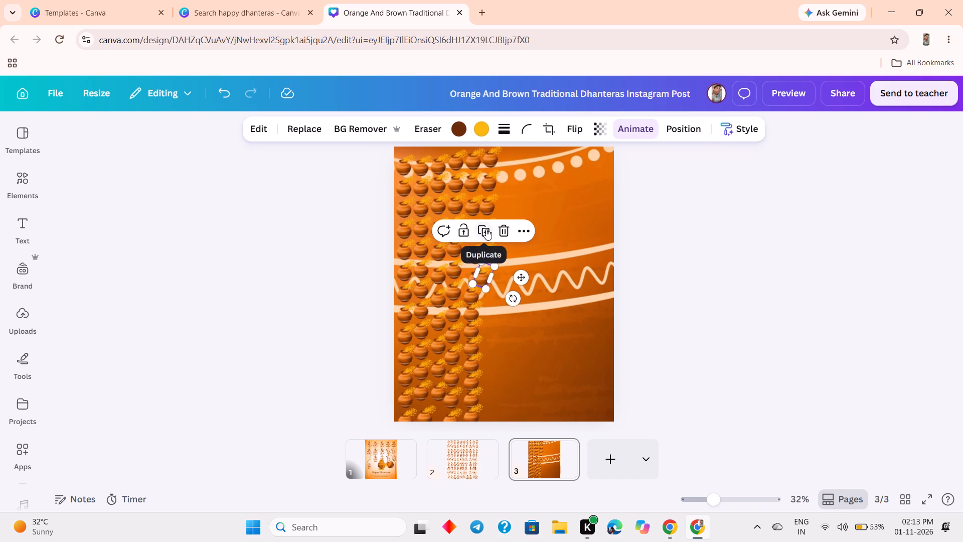
left_click(487, 229)
left_click(481, 255)
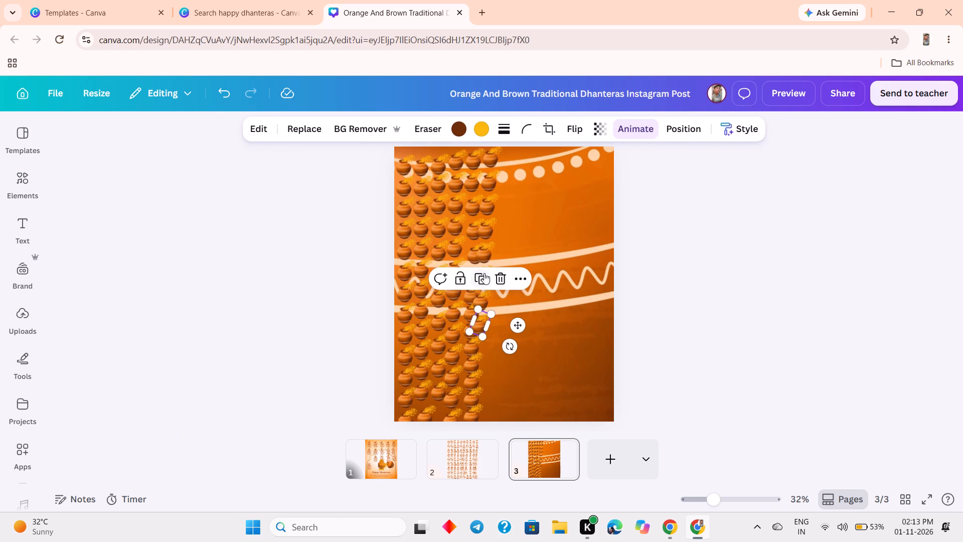
left_click_drag(480, 323, 482, 324)
left_click_drag(482, 324, 491, 321)
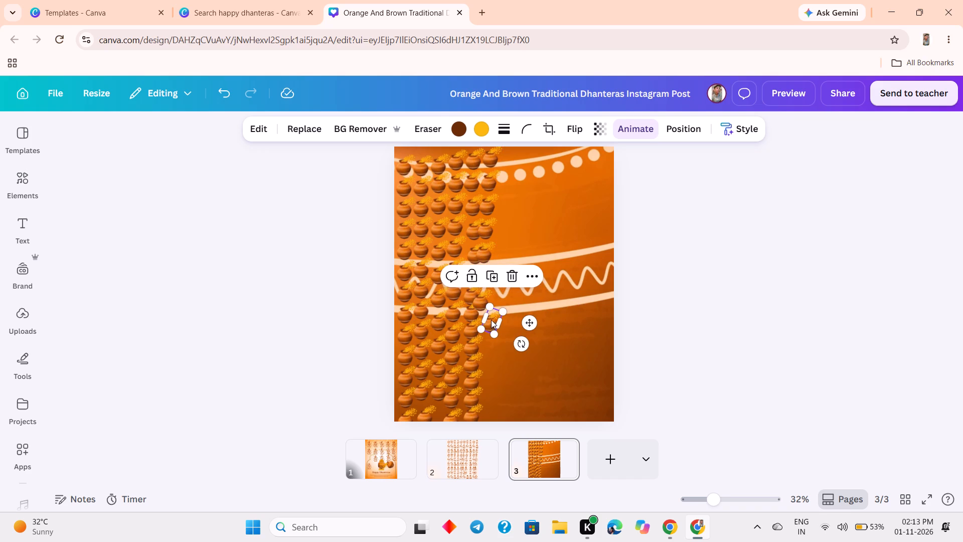
Complete the sixth column by duplicating its lowest tiny pot, aligning the copy below, and adding more copies down to the page's bottom edge.
left_click(491, 274)
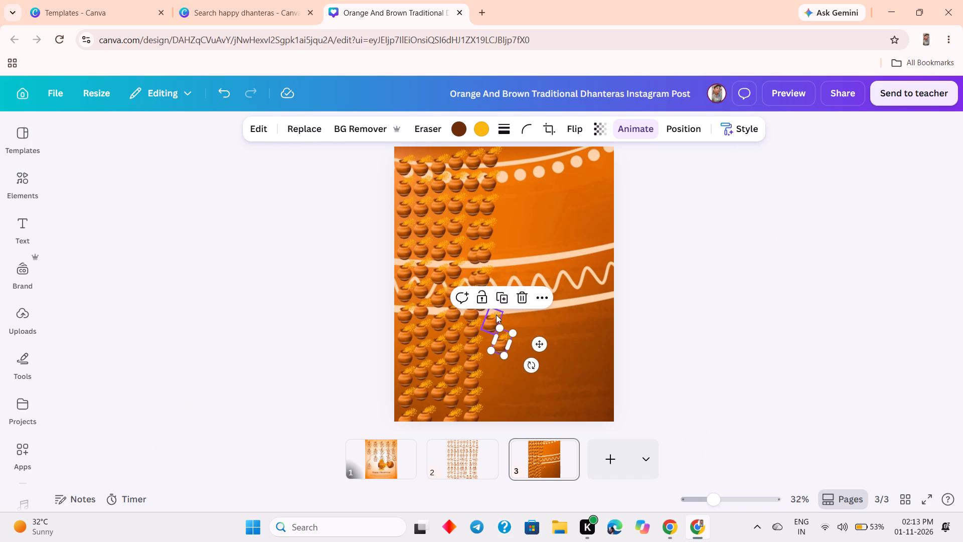
left_click_drag(500, 346, 495, 344)
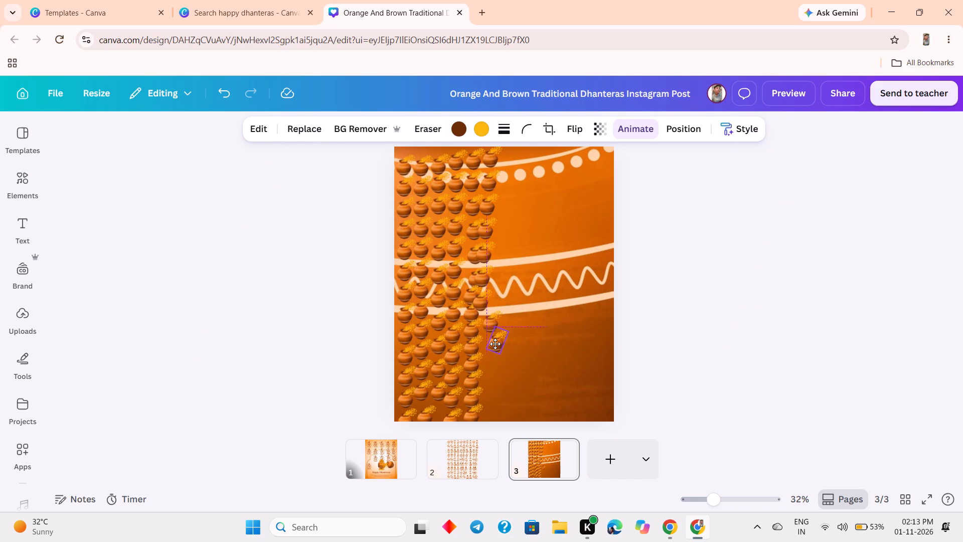
left_click_drag(495, 344, 491, 344)
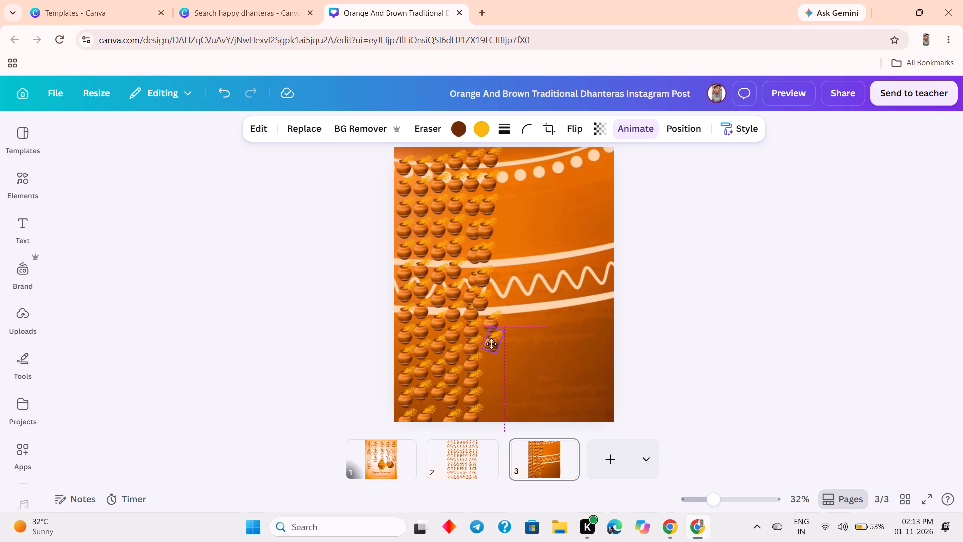
left_click_drag(491, 344, 489, 345)
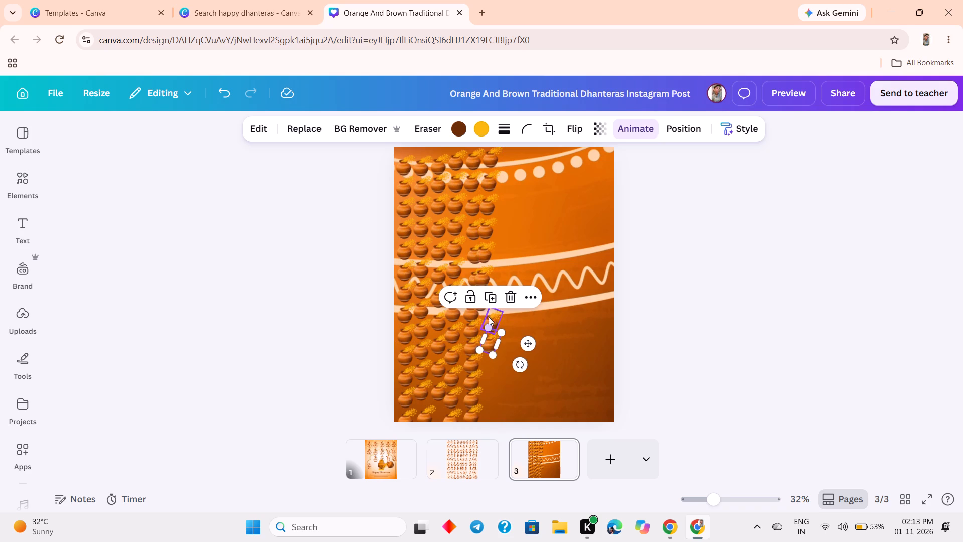
left_click(490, 301)
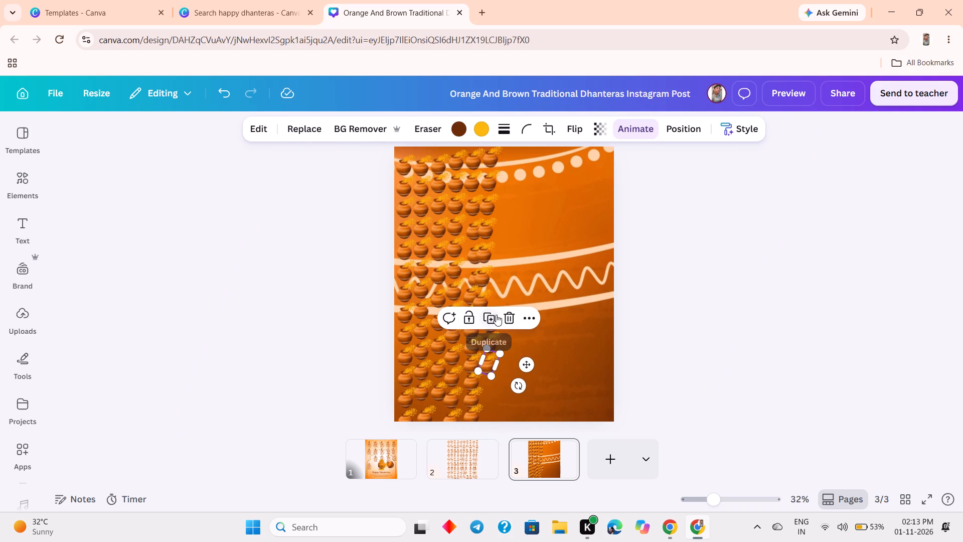
left_click(493, 316)
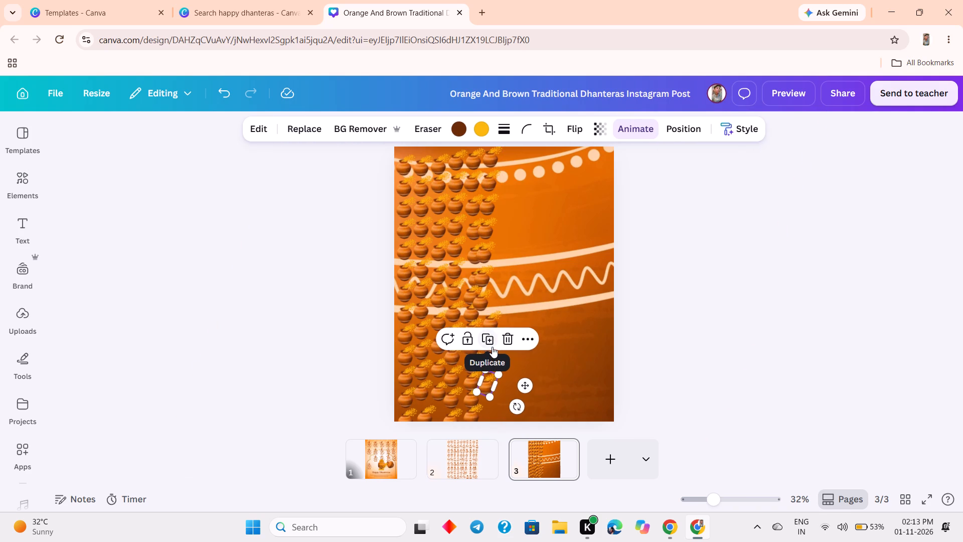
left_click(490, 343)
left_click(487, 357)
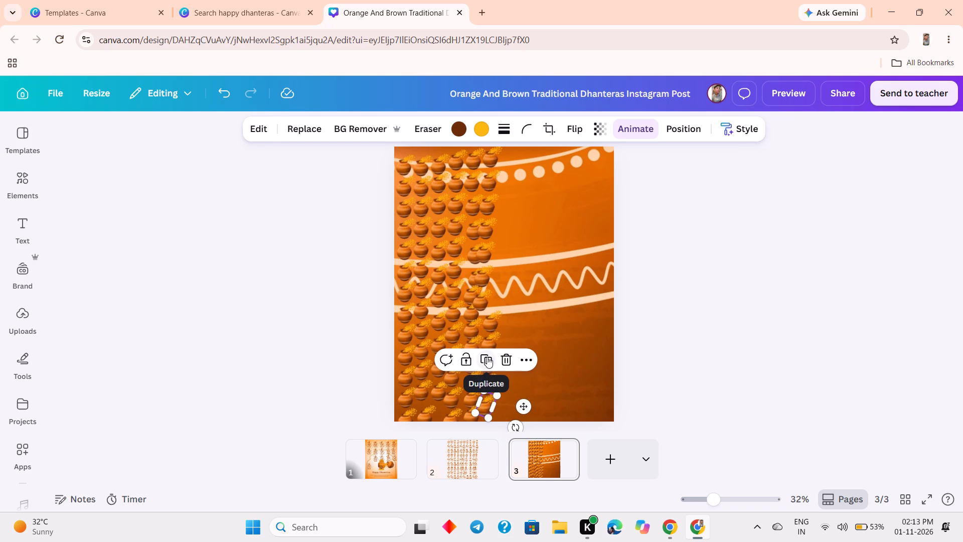
left_click(484, 404)
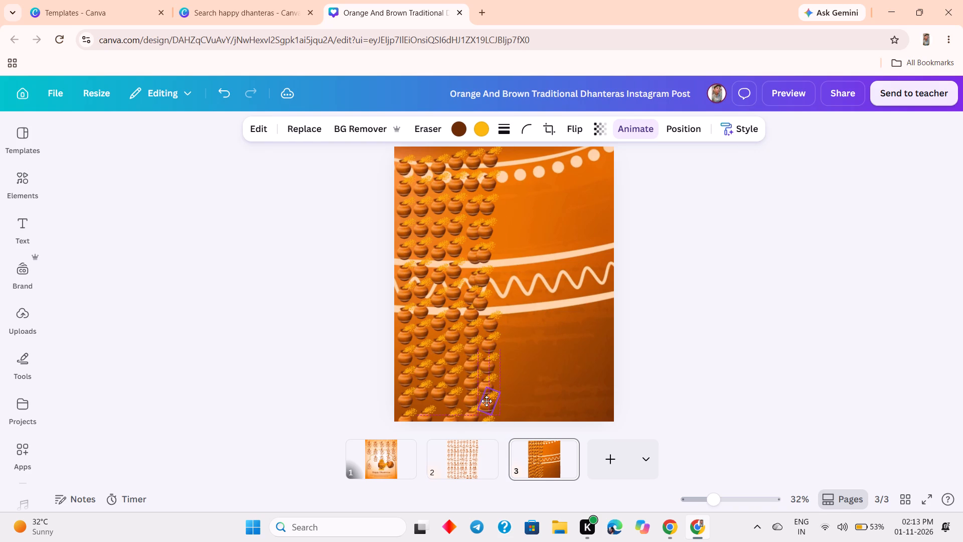
left_click(493, 359)
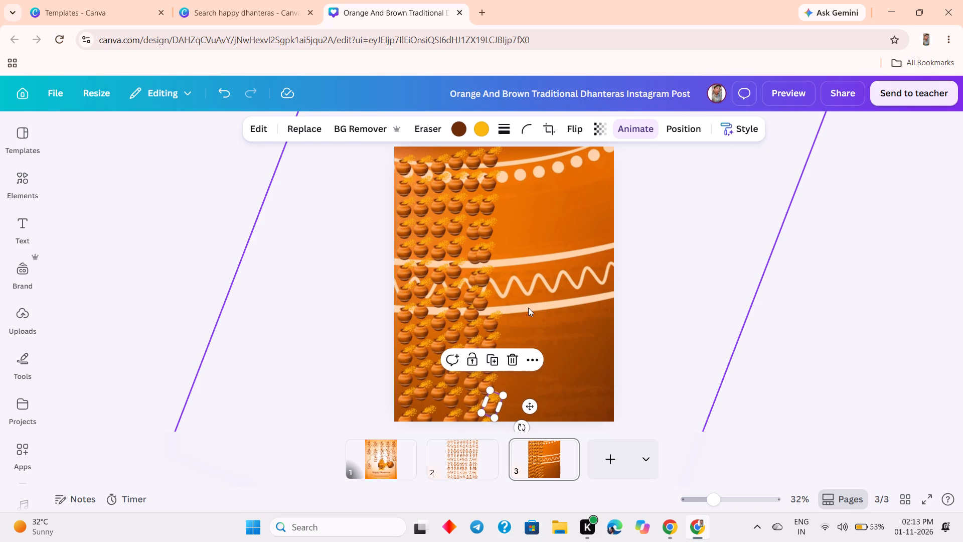
left_click(531, 296)
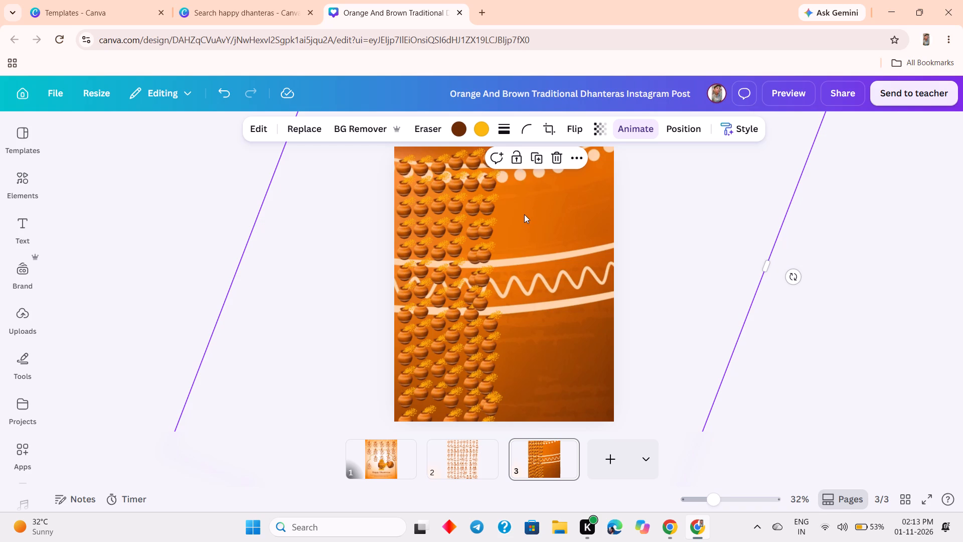
left_click(512, 203)
Duplicate the top pot of the sixth column, place the copy to its right, and duplicate that copy to extend the top row.
left_click(492, 161)
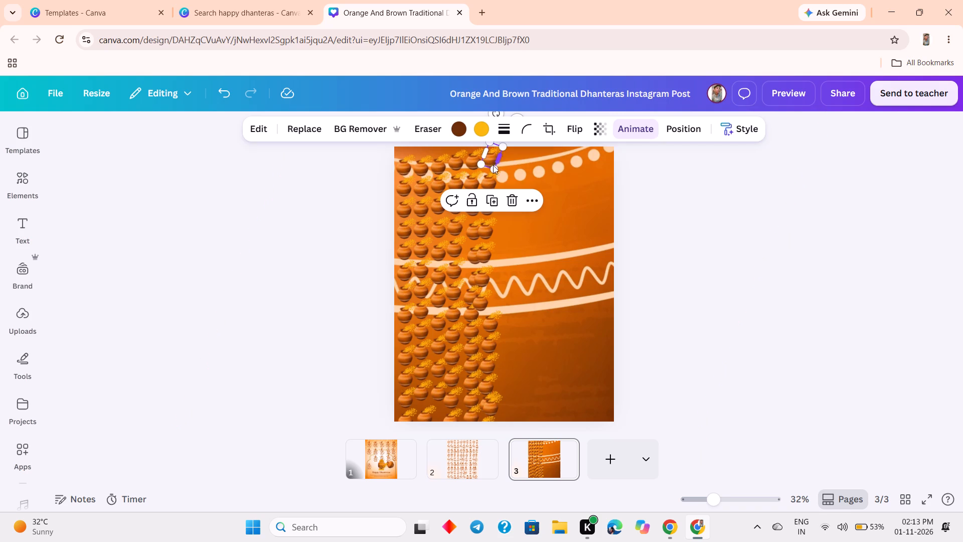
left_click(490, 201)
left_click_drag(494, 161, 509, 157)
left_click(507, 203)
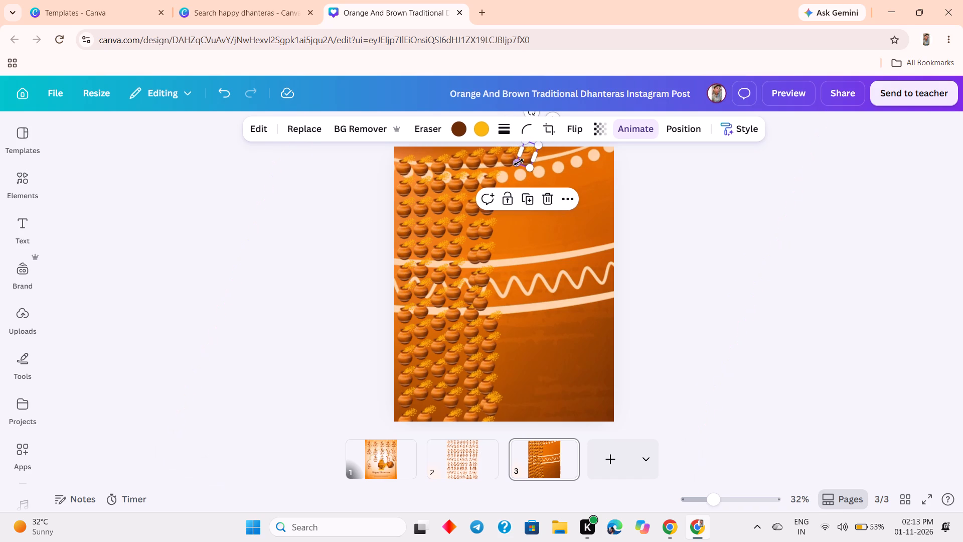
Duplicate the last pot of the top row repeatedly to extend the row to the page's right edge.
left_click(530, 201)
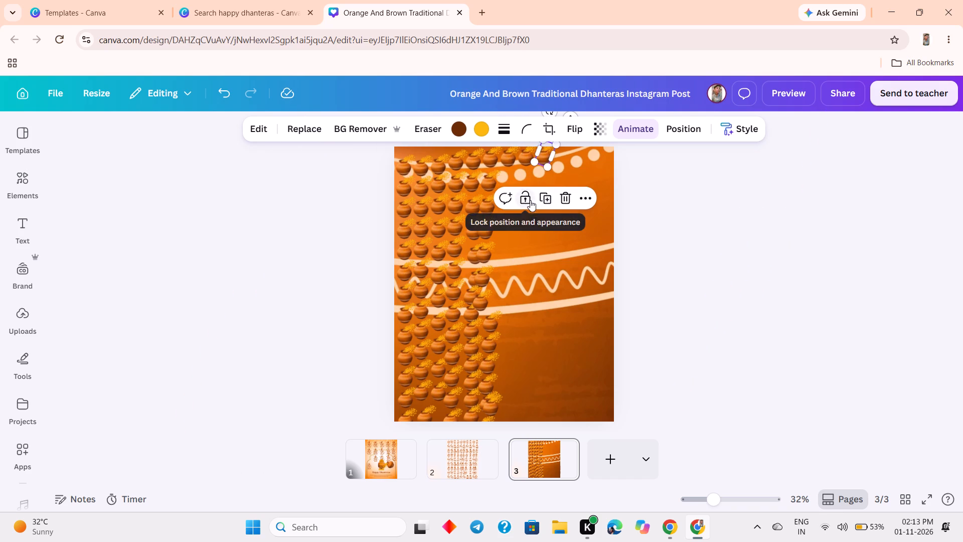
left_click(542, 199)
left_click(563, 195)
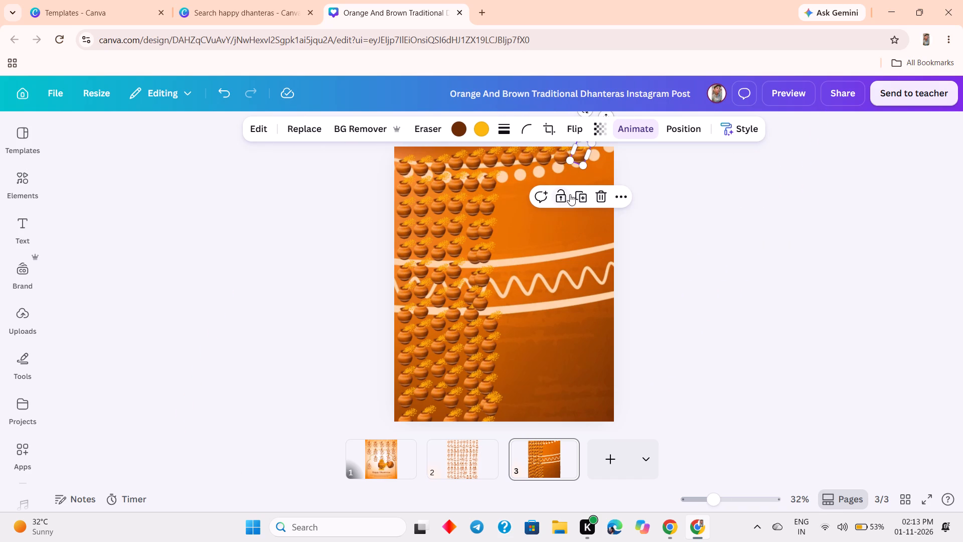
left_click(578, 194)
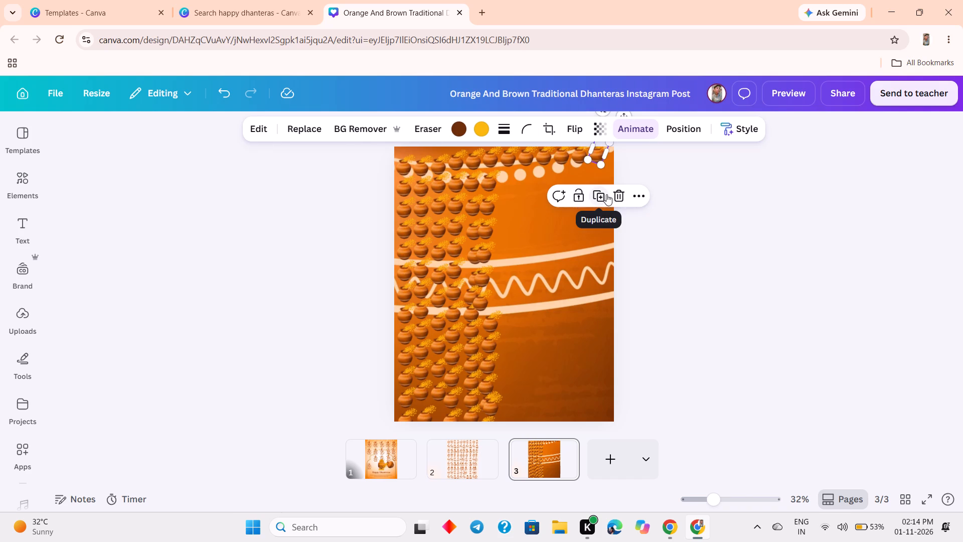
left_click(606, 194)
left_click(619, 190)
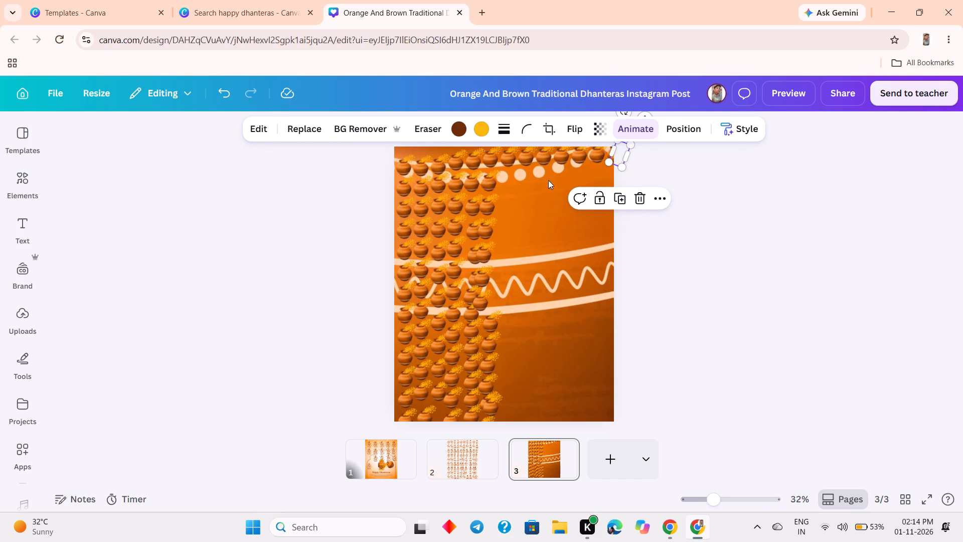
Duplicate the sixth-column pot in the second row, place the copy to its right, and add more copies across to the page's right edge.
left_click(510, 190)
left_click(493, 180)
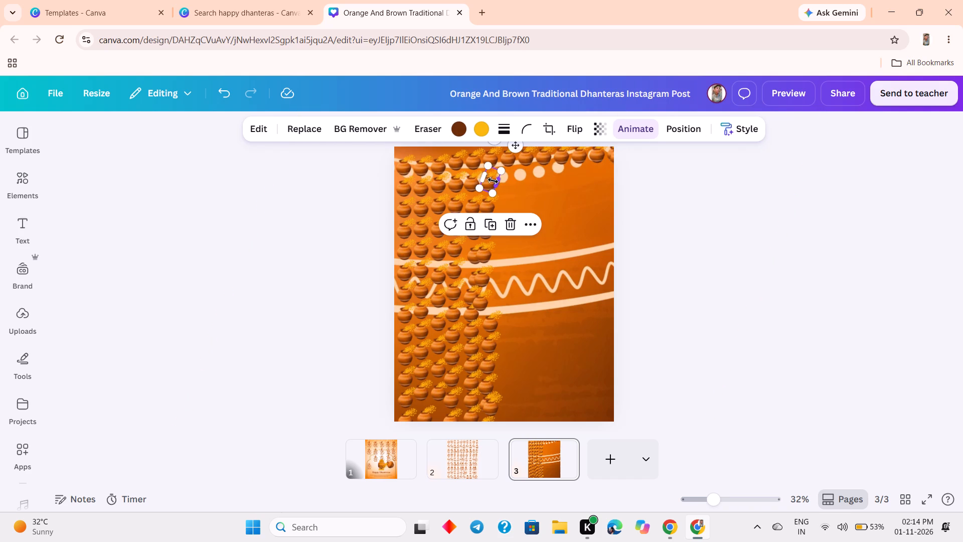
left_click(487, 226)
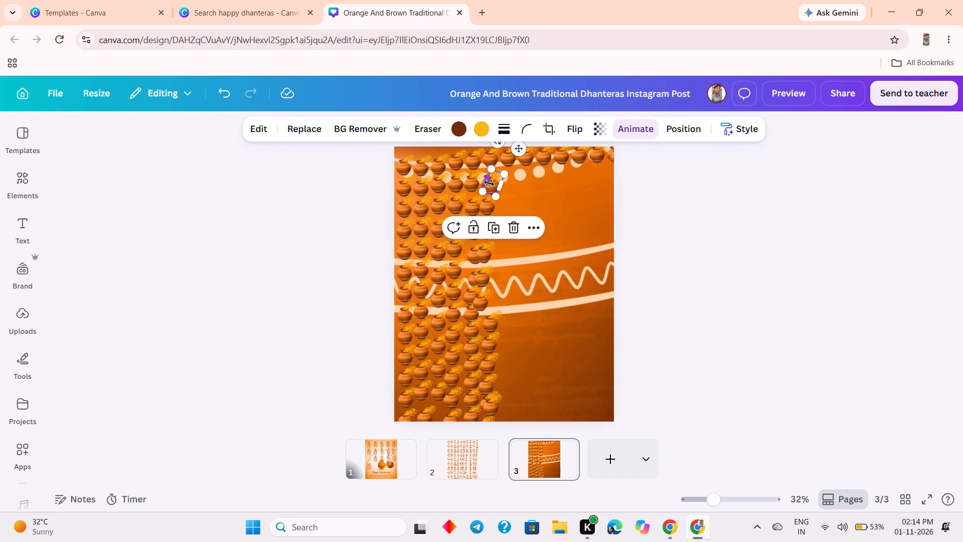
left_click_drag(494, 184, 506, 182)
left_click(504, 227)
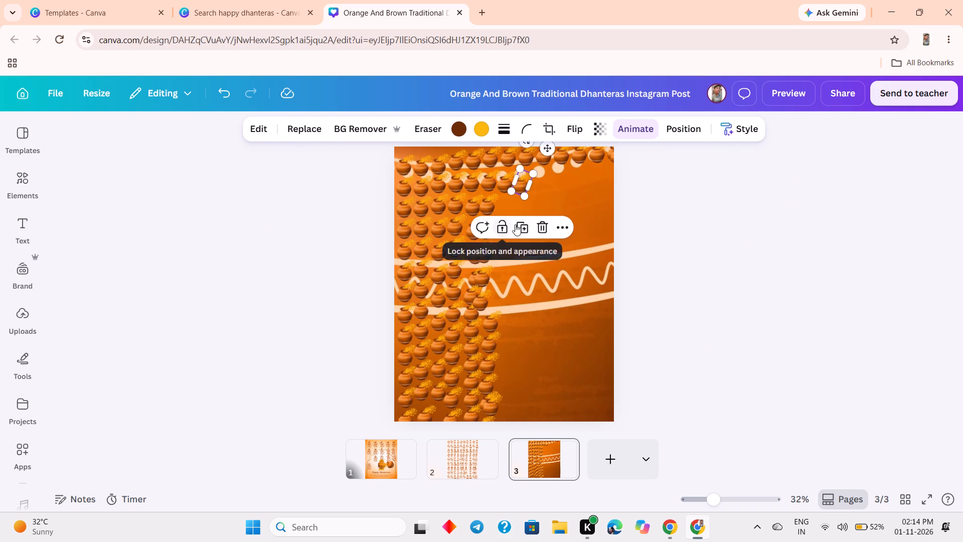
left_click(522, 185)
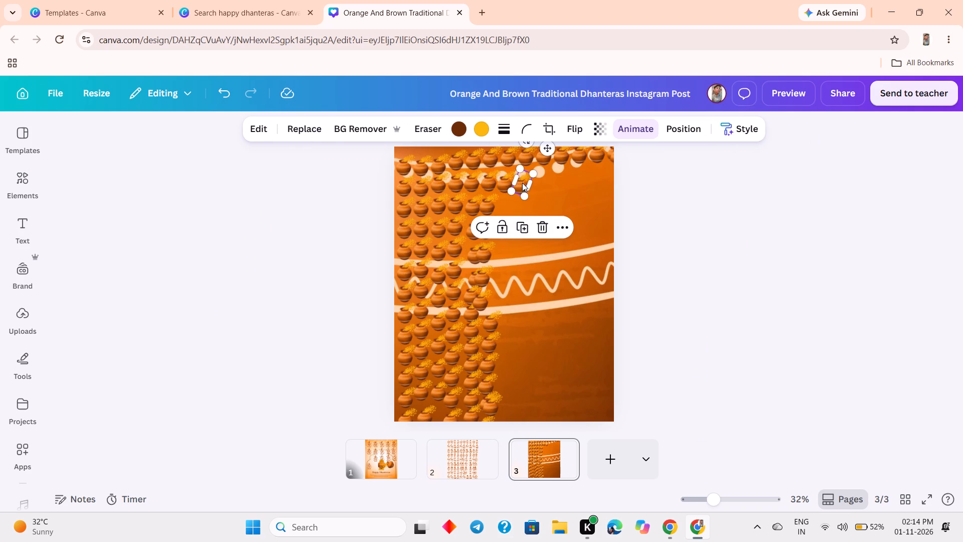
left_click(523, 220)
left_click(541, 218)
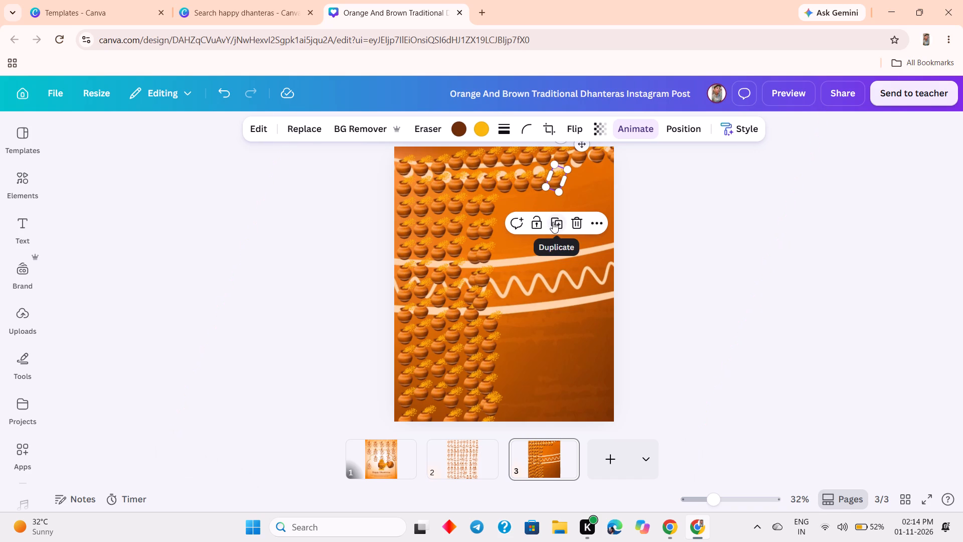
left_click(553, 222)
left_click(568, 218)
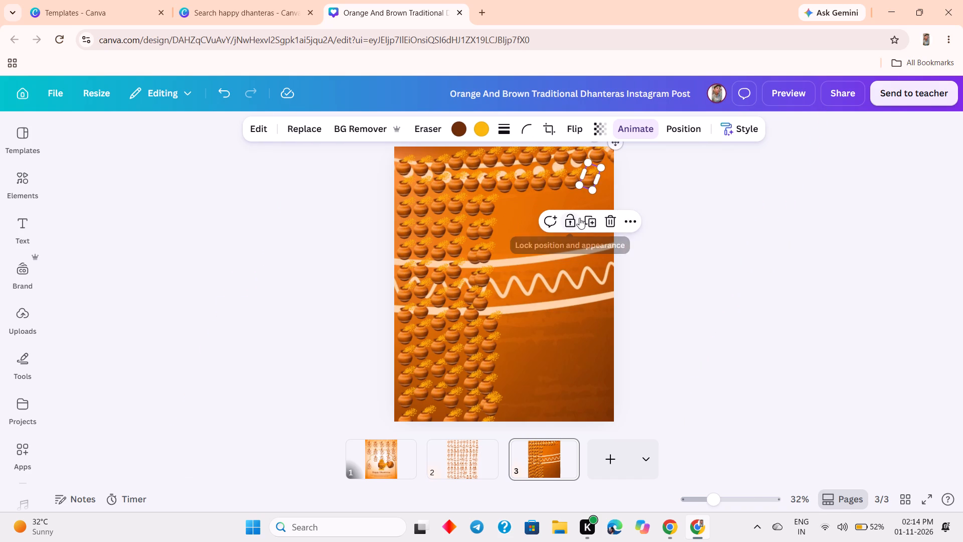
left_click(587, 217)
left_click(608, 217)
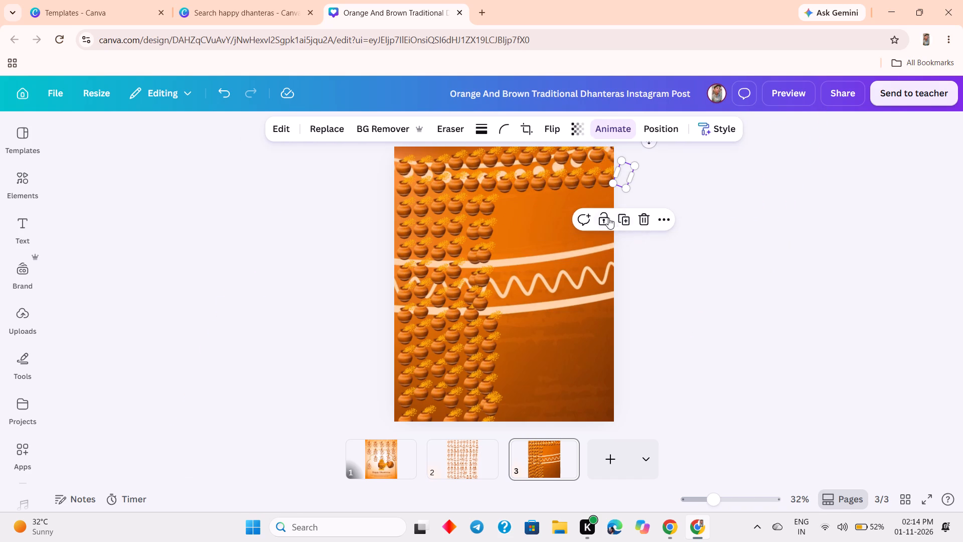
Select the sixth-column pot in the third row.
left_click(491, 205)
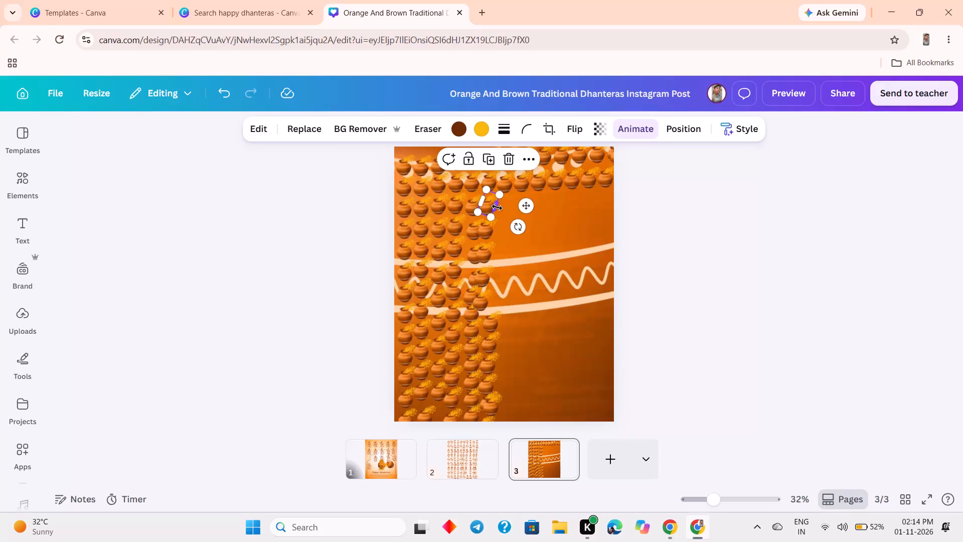
Duplicate the end pot of the third row, align the copy to its right, and repeat copies across to the page's right edge.
left_click(490, 162)
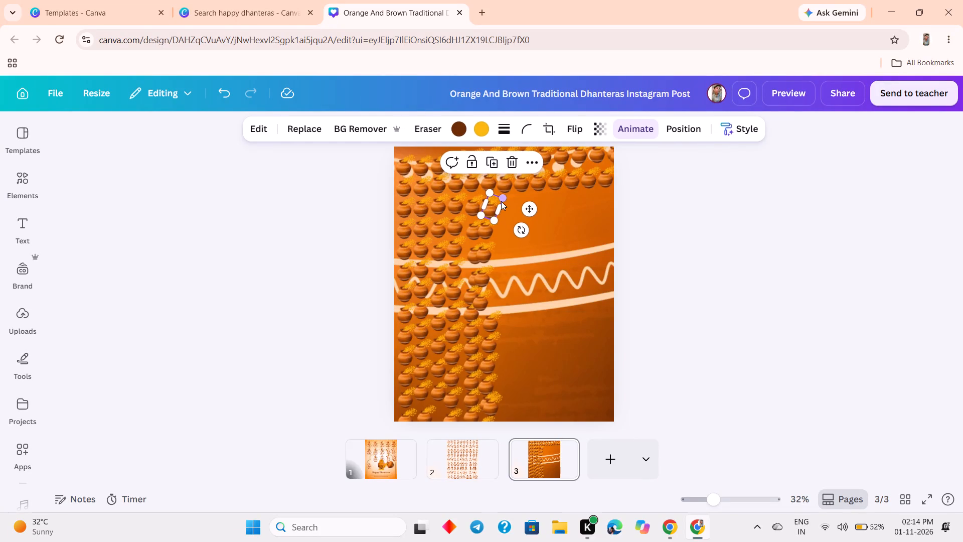
left_click_drag(493, 207, 500, 205)
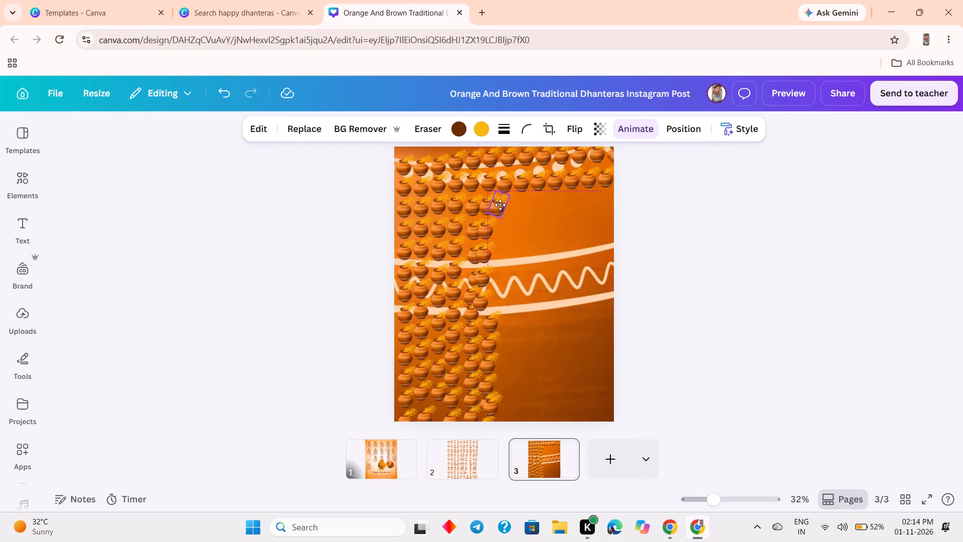
left_click_drag(500, 205, 505, 204)
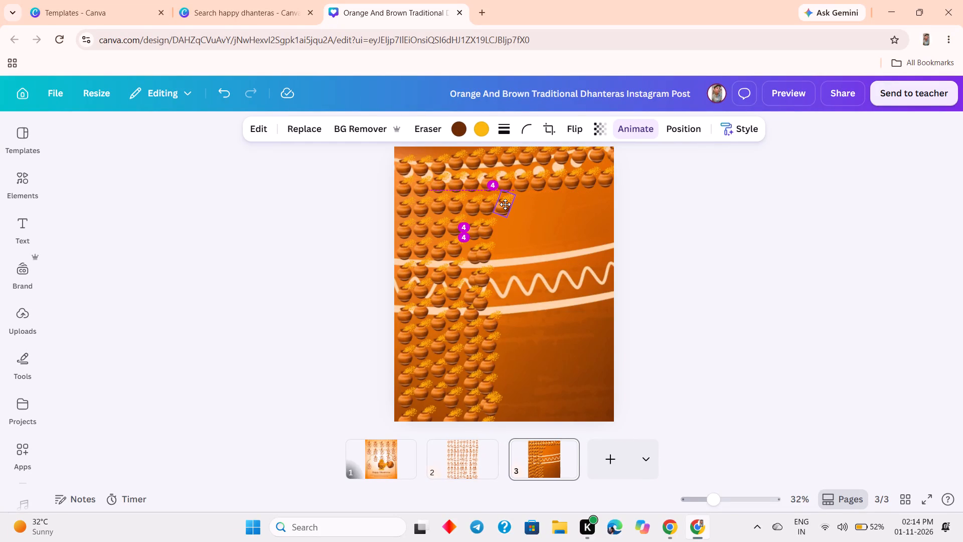
left_click(506, 157)
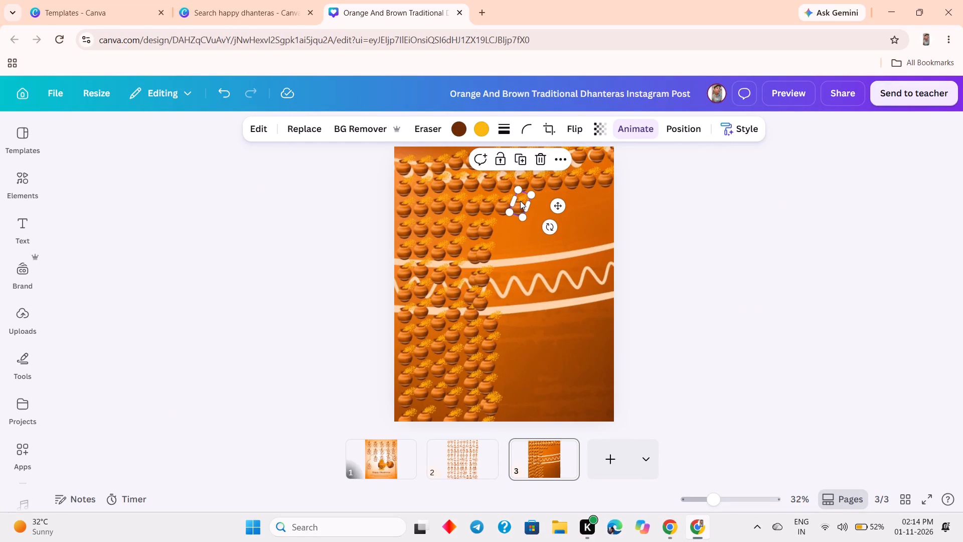
left_click(521, 164)
left_click(533, 163)
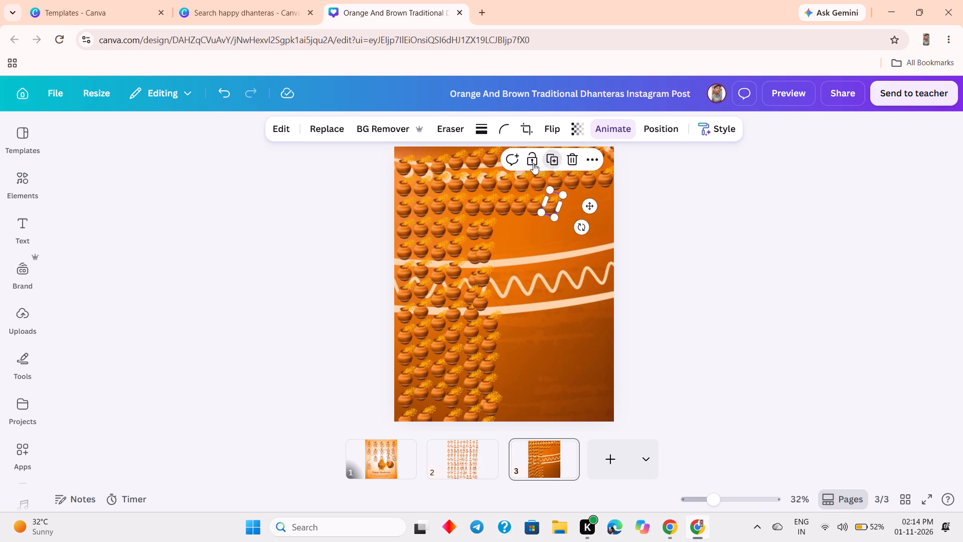
left_click(560, 162)
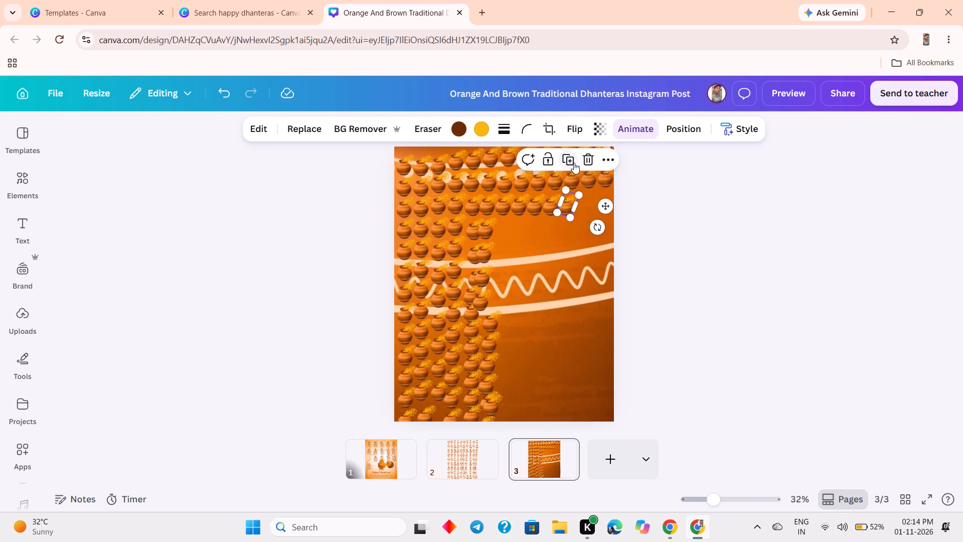
left_click(574, 163)
left_click(578, 165)
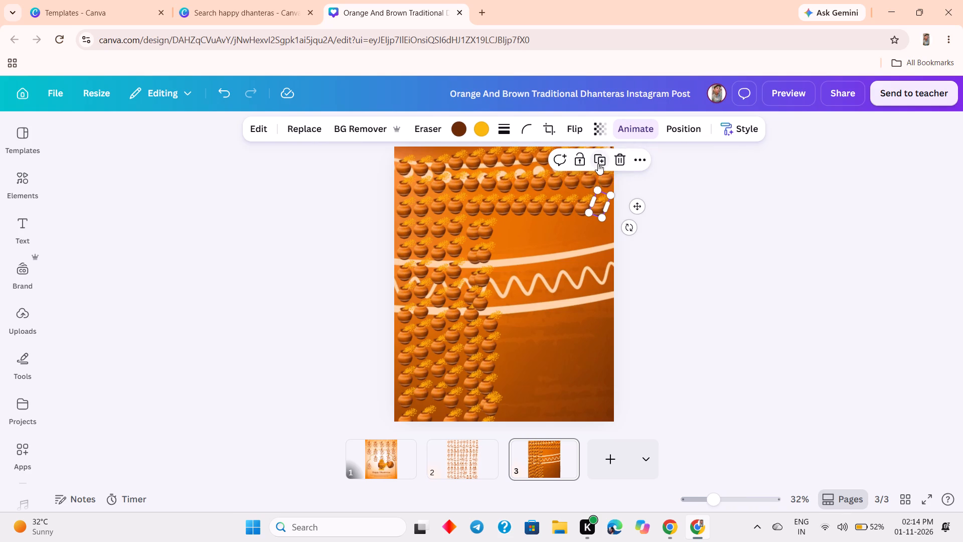
left_click(598, 163)
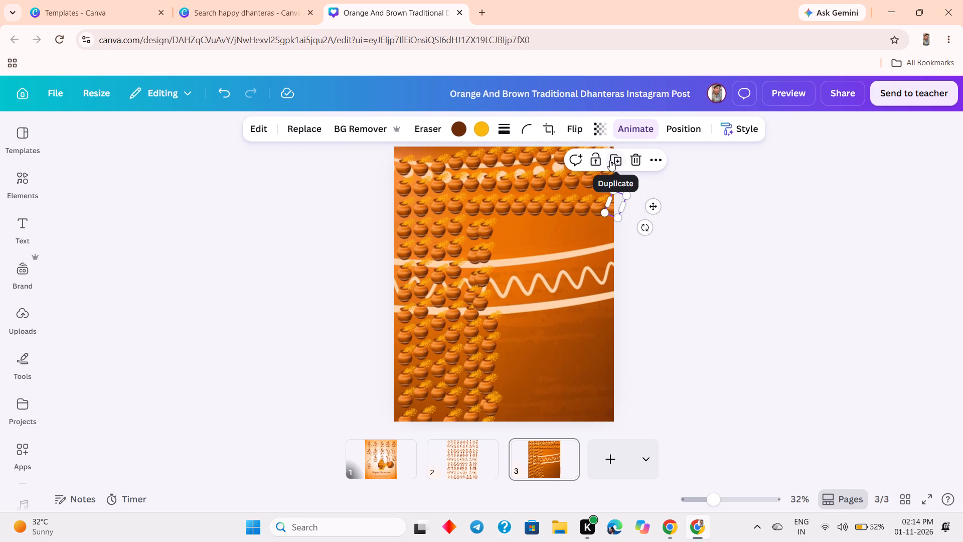
left_click(614, 160)
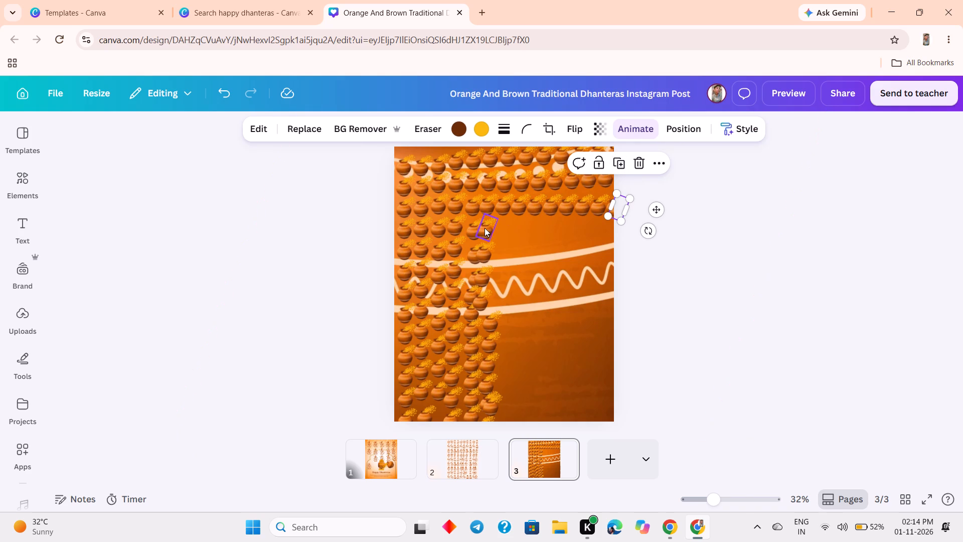
Duplicate the end pot of the fourth row, align the copy beside it, and add more copies across to the page's right edge.
left_click(485, 228)
left_click(491, 184)
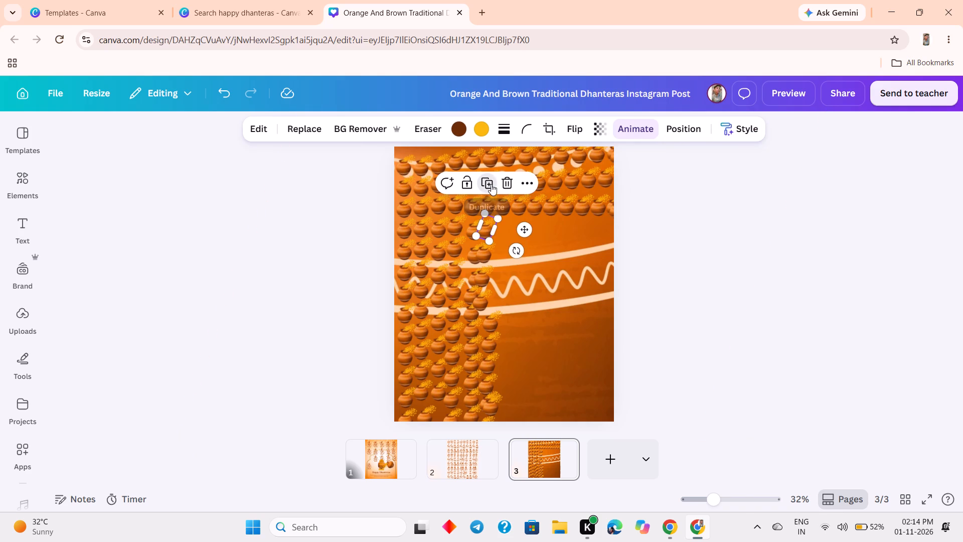
left_click_drag(490, 231, 494, 232)
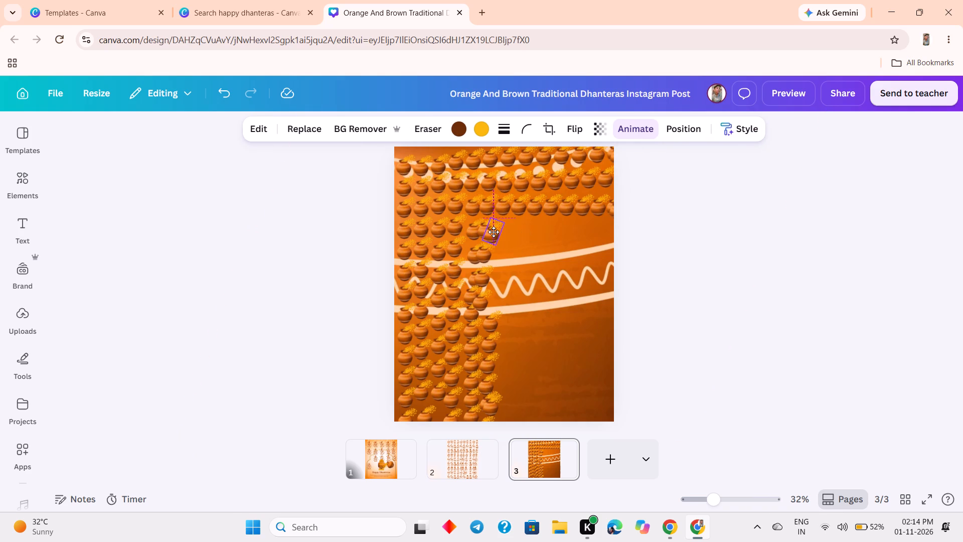
left_click_drag(494, 232, 503, 226)
left_click(504, 180)
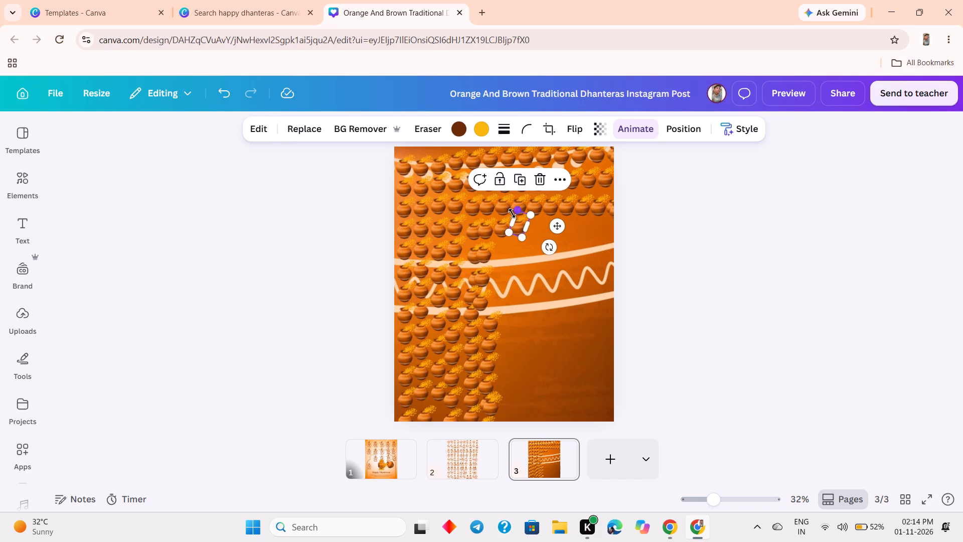
left_click(518, 180)
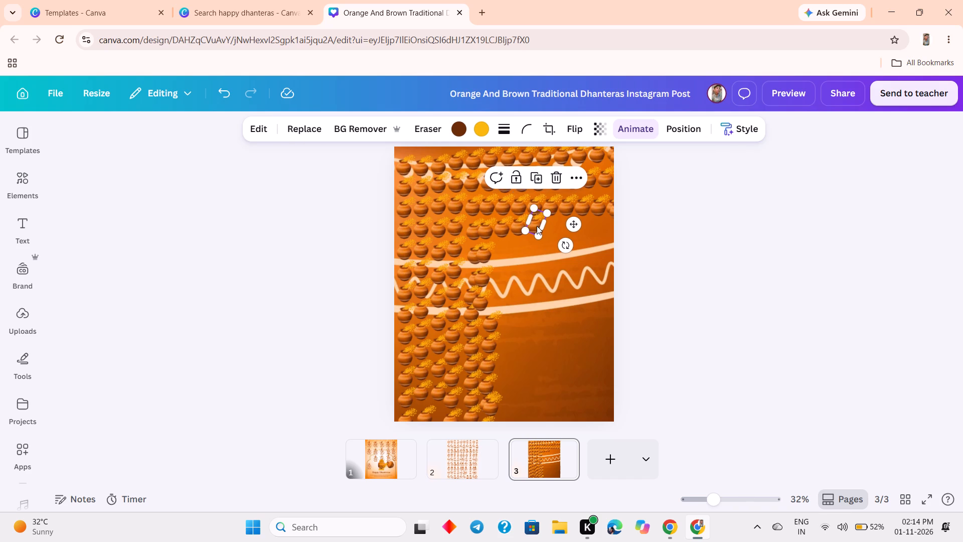
left_click(537, 226)
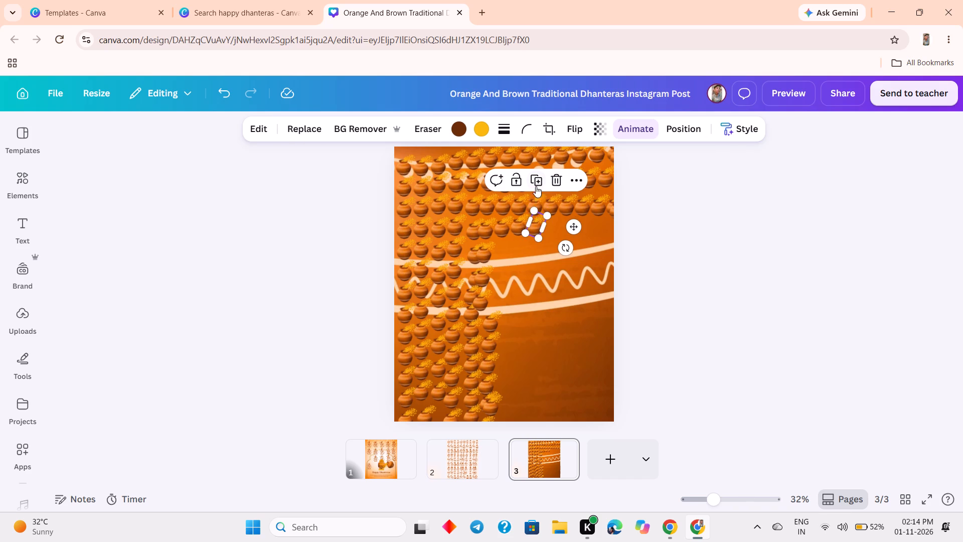
left_click(536, 178)
left_click(549, 183)
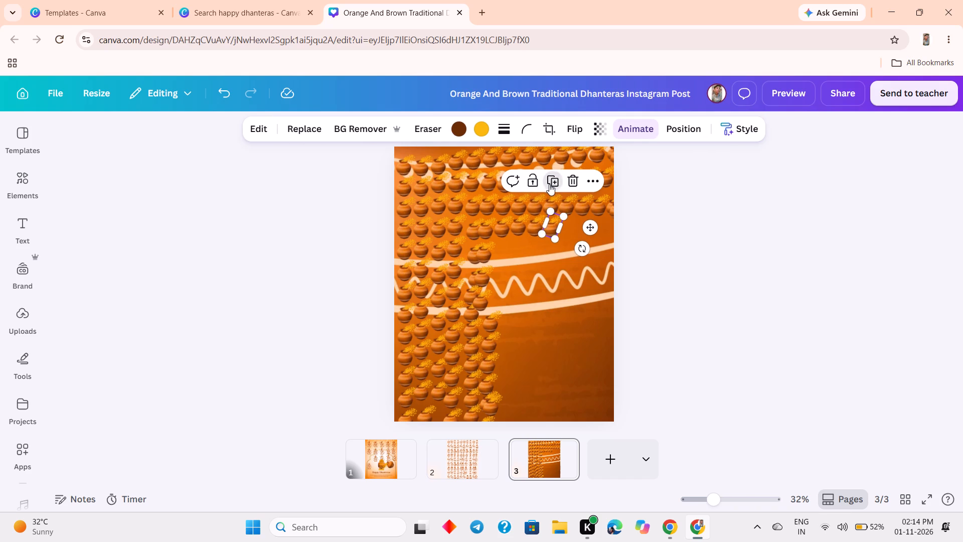
left_click(569, 186)
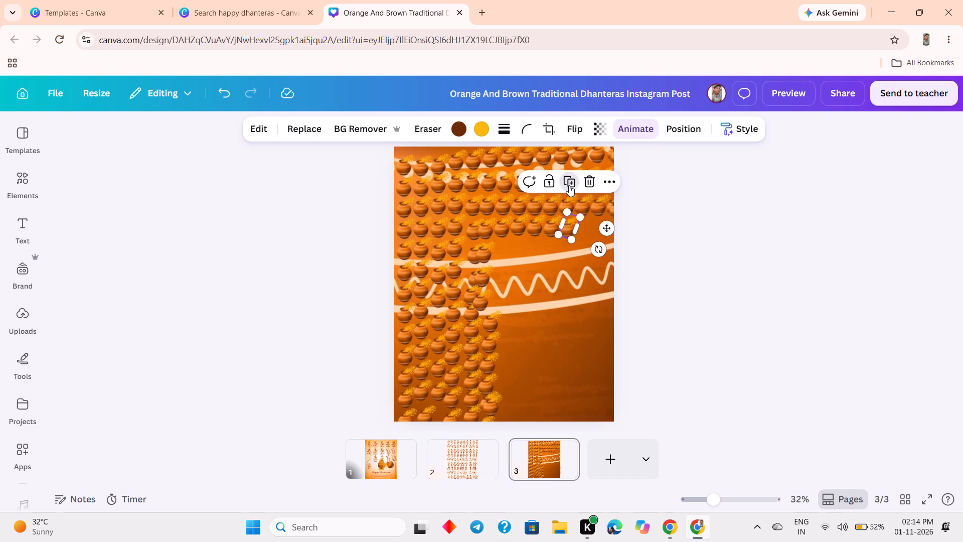
left_click(582, 187)
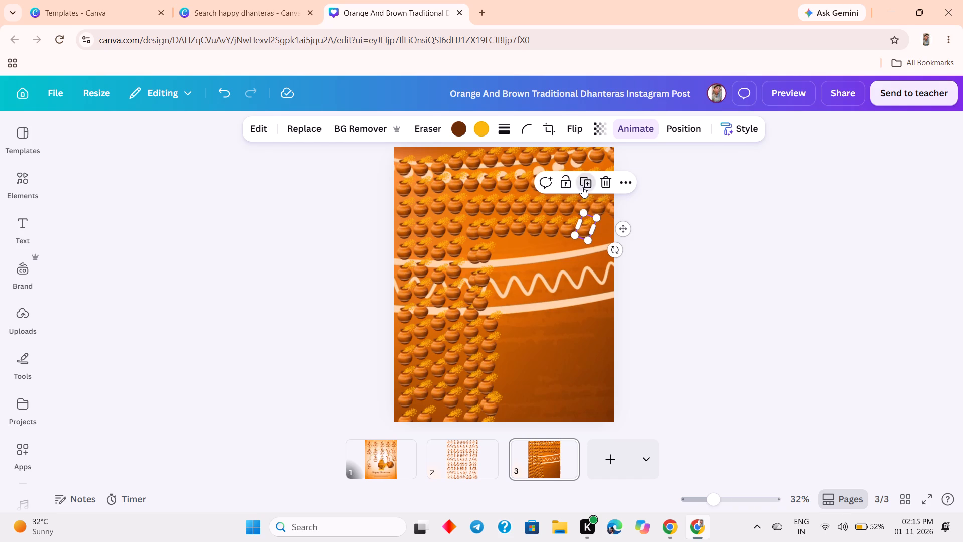
left_click(604, 186)
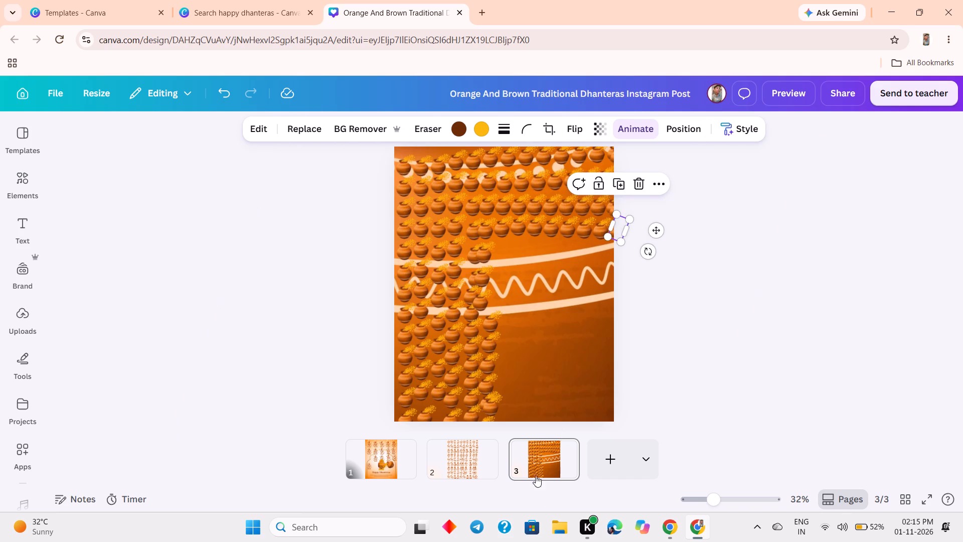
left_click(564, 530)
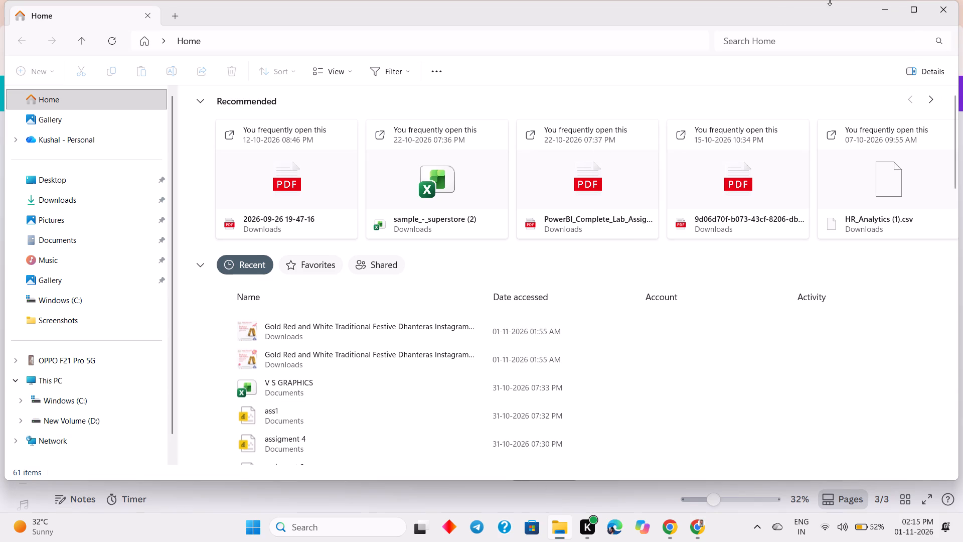
Close the File Explorer window to return to the Canva design.
left_click(933, 15)
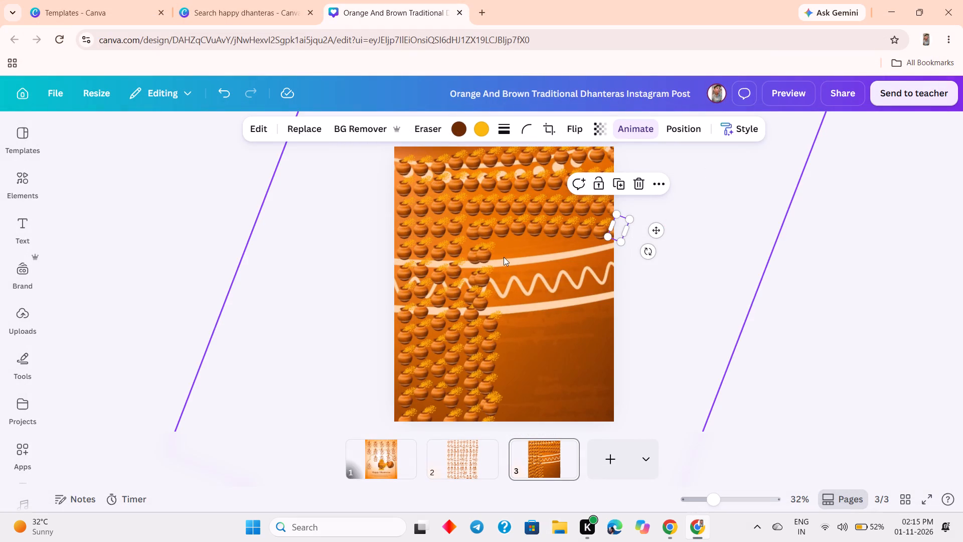
Duplicate the end pot of the fifth row, align the copy to its right, and repeat copies across to the page's right edge.
left_click(481, 246)
left_click(490, 211)
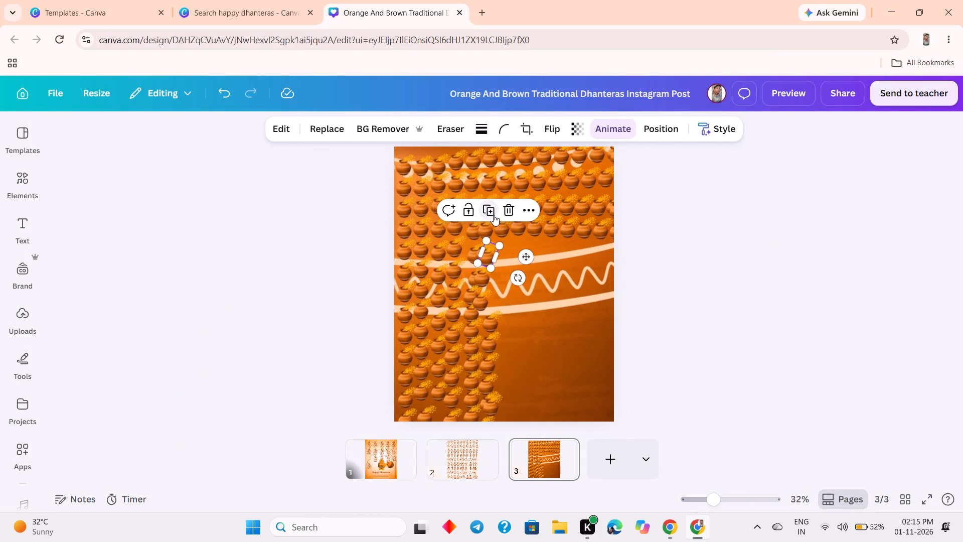
left_click_drag(489, 258, 497, 255)
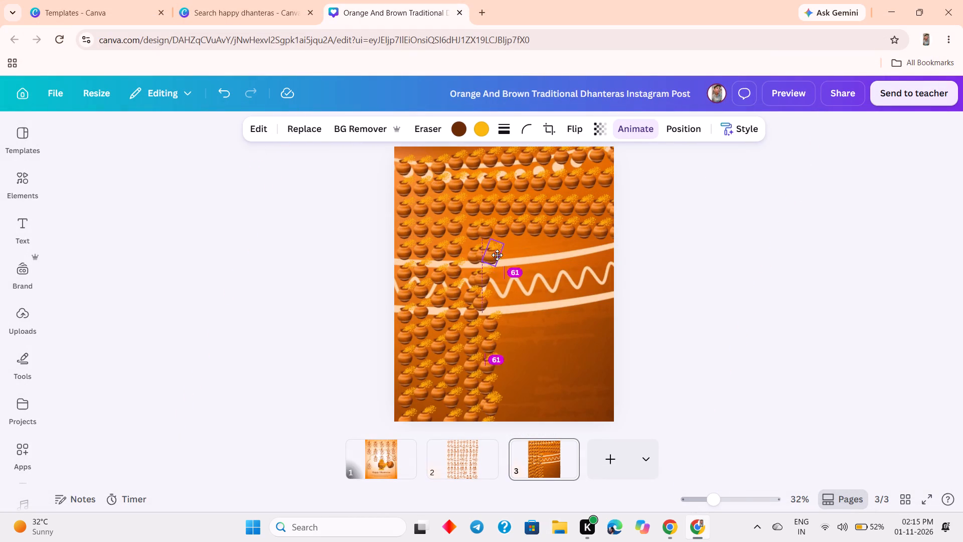
left_click_drag(497, 255, 503, 254)
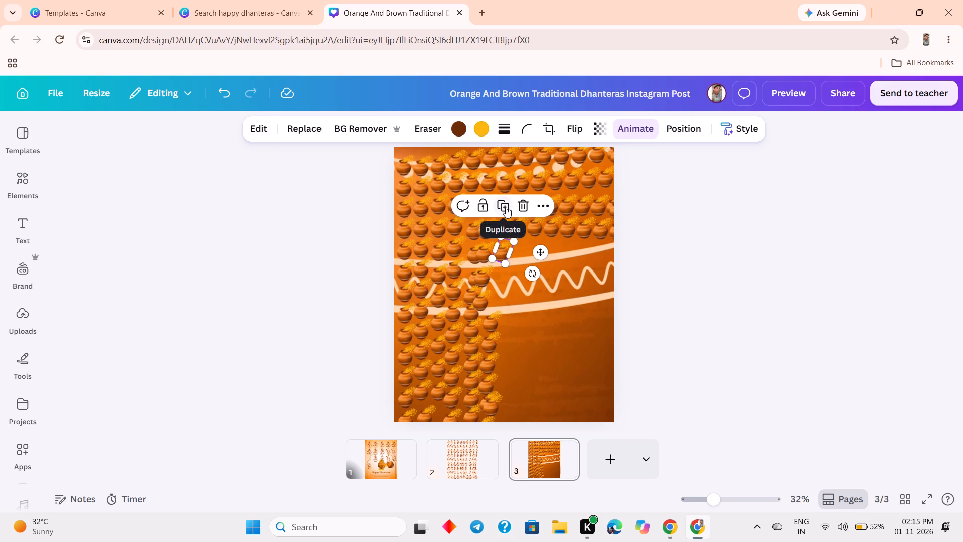
left_click(506, 207)
left_click(521, 203)
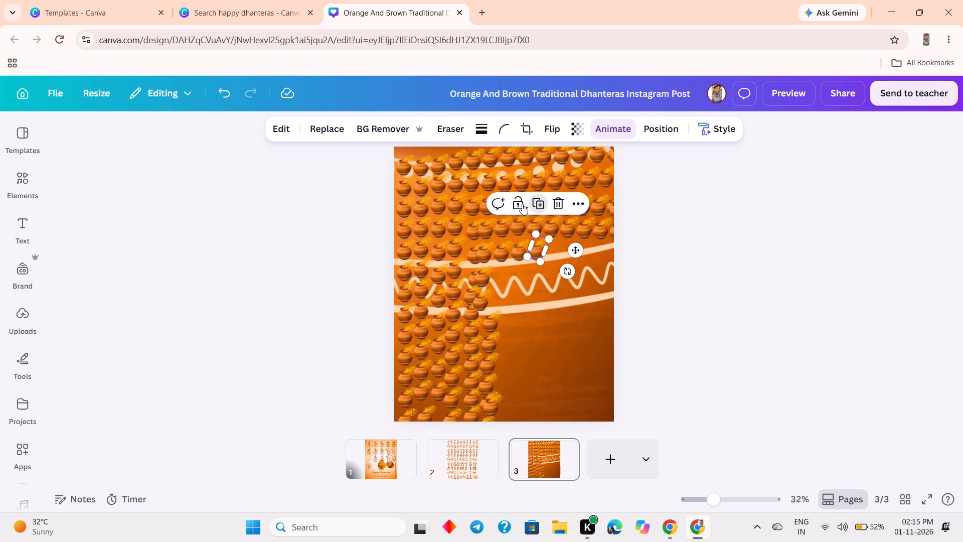
left_click(537, 205)
left_click(558, 205)
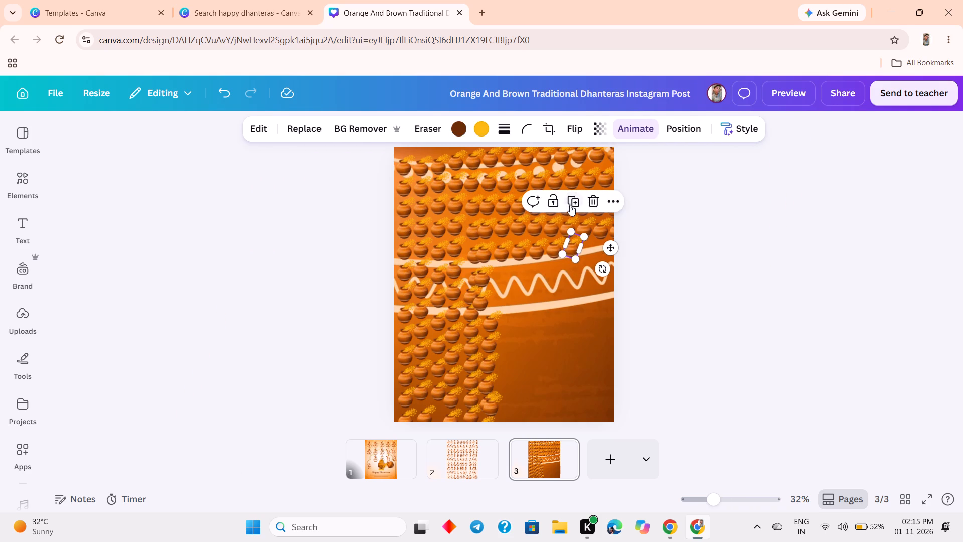
left_click(573, 203)
left_click(589, 204)
Duplicate the fifth row's last pot, move the copy to the end of the sixth row, and add aligned copies toward the page's right edge.
left_click(608, 201)
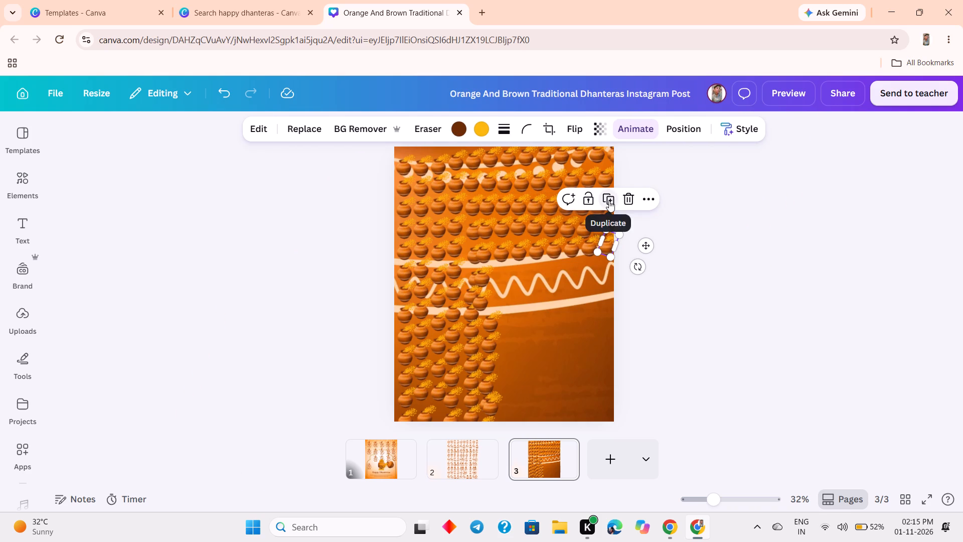
left_click_drag(612, 248, 533, 273)
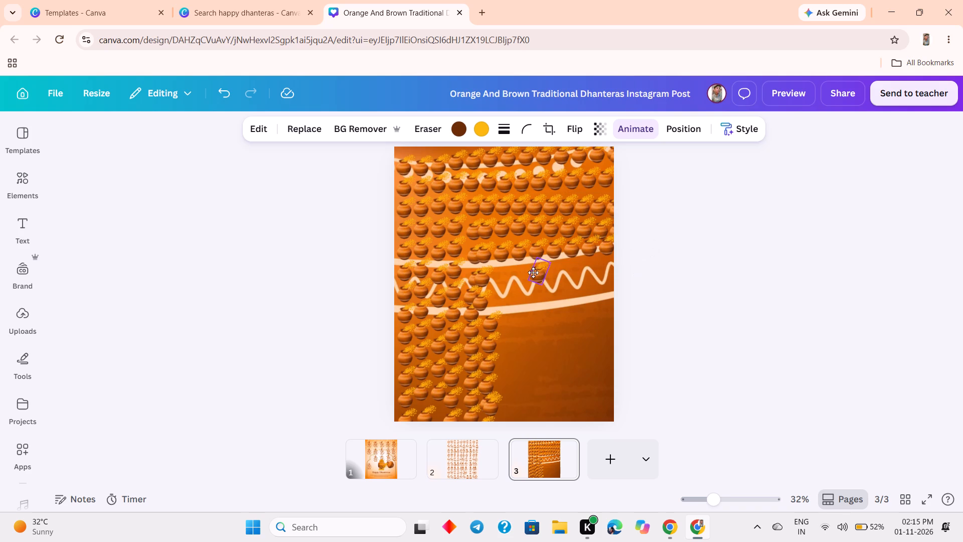
left_click_drag(533, 273, 503, 276)
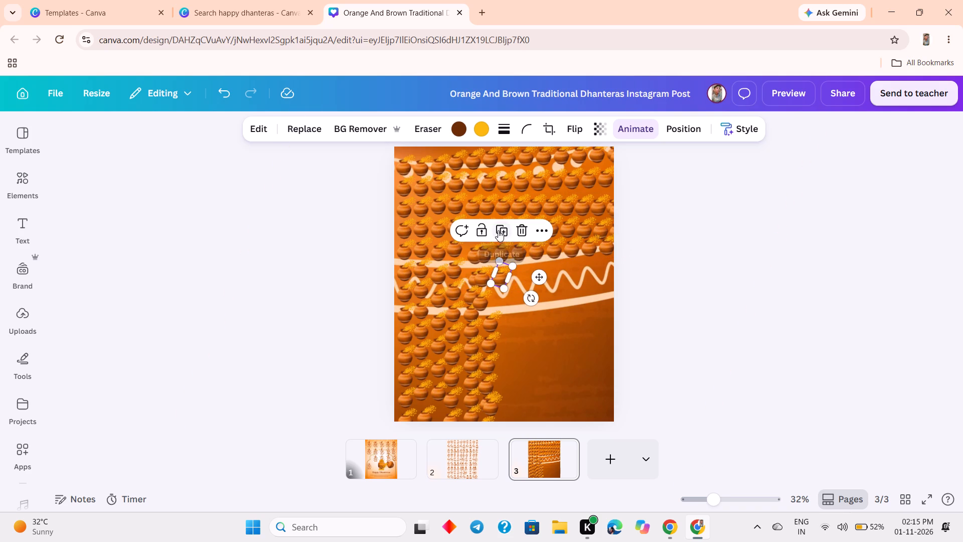
left_click(498, 230)
left_click(501, 278)
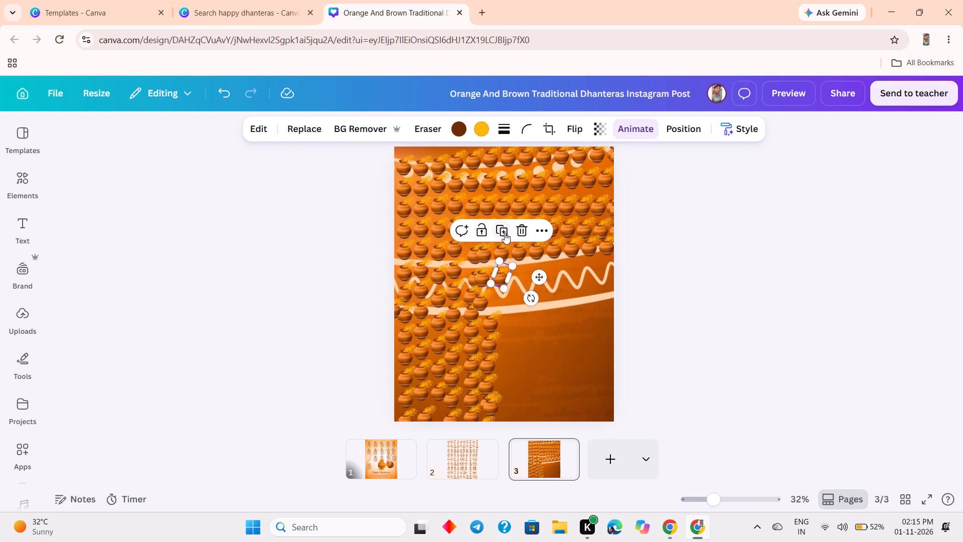
left_click(505, 232)
left_click_drag(504, 282, 508, 279)
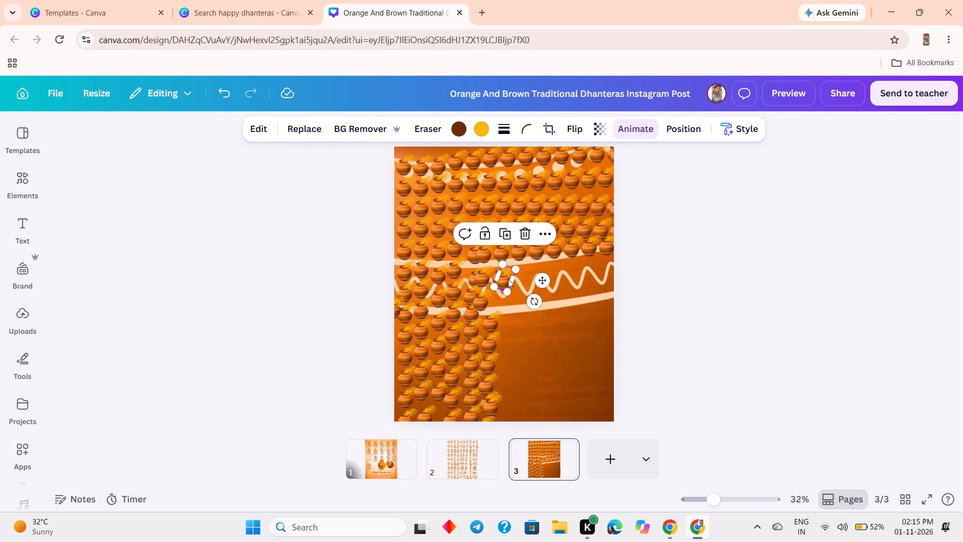
left_click_drag(508, 279, 518, 277)
left_click(514, 230)
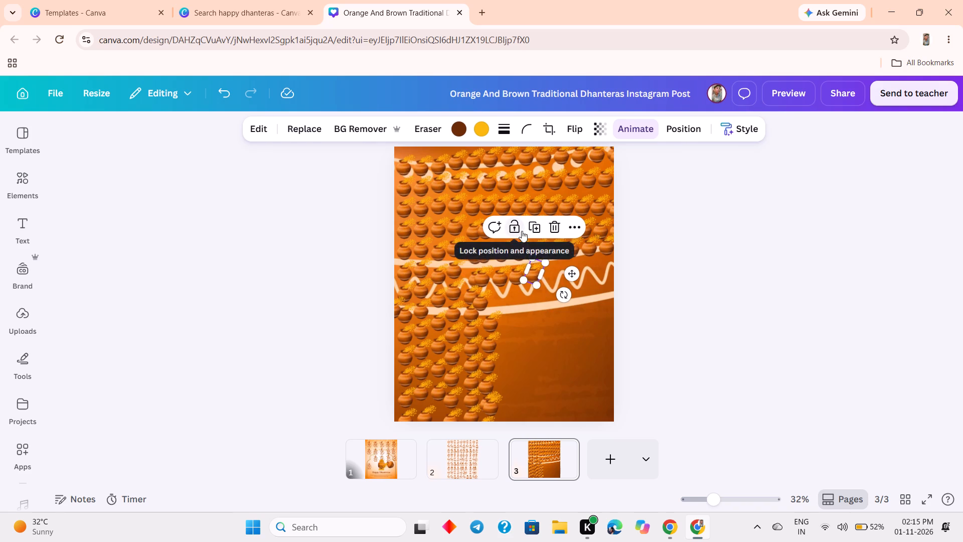
left_click(530, 228)
left_click(553, 224)
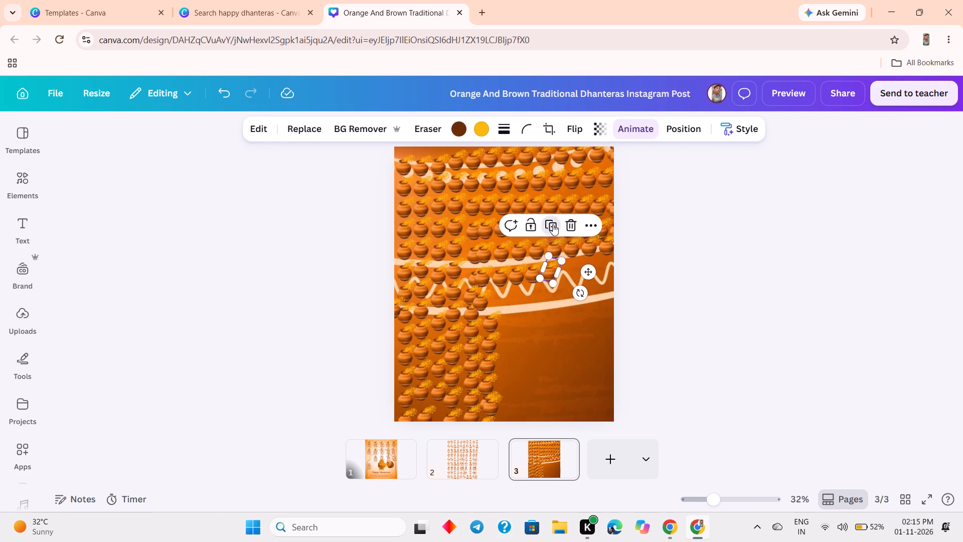
left_click(562, 220)
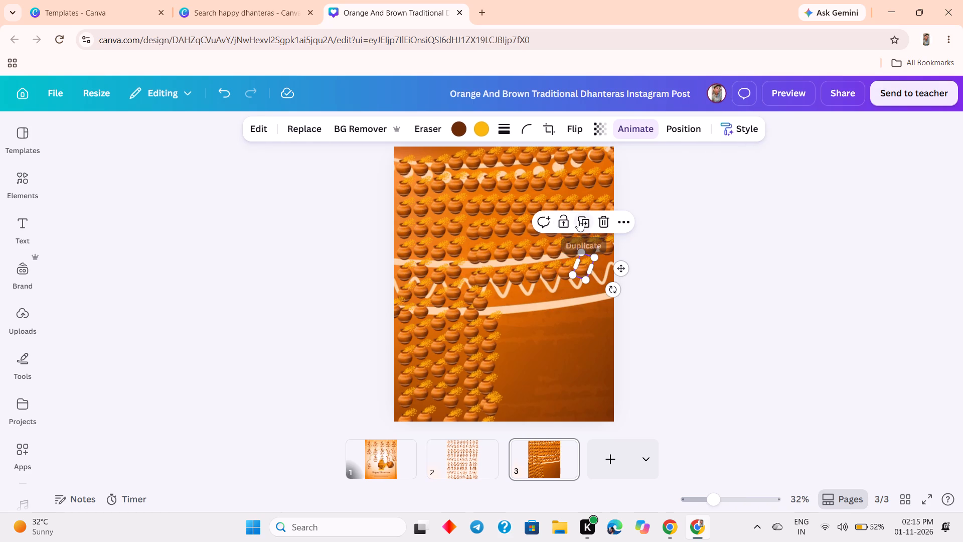
Duplicate the last pot of the sixth row repeatedly to complete that row to the page's right edge.
left_click(579, 220)
left_click(600, 220)
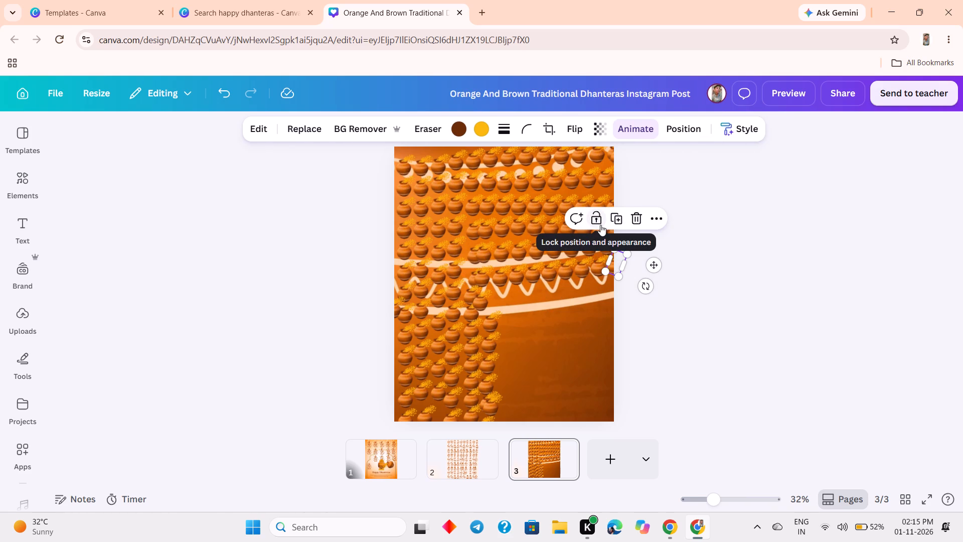
left_click(613, 214)
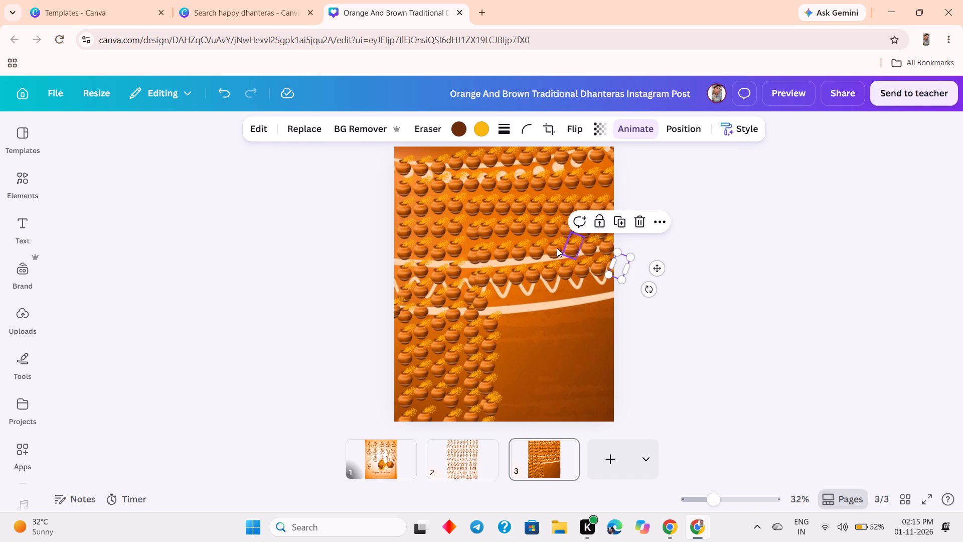
Shift the end pot of the seventh row slightly right, duplicate it beside itself, and repeat copies across to the page's right edge.
left_click_drag(481, 297, 487, 296)
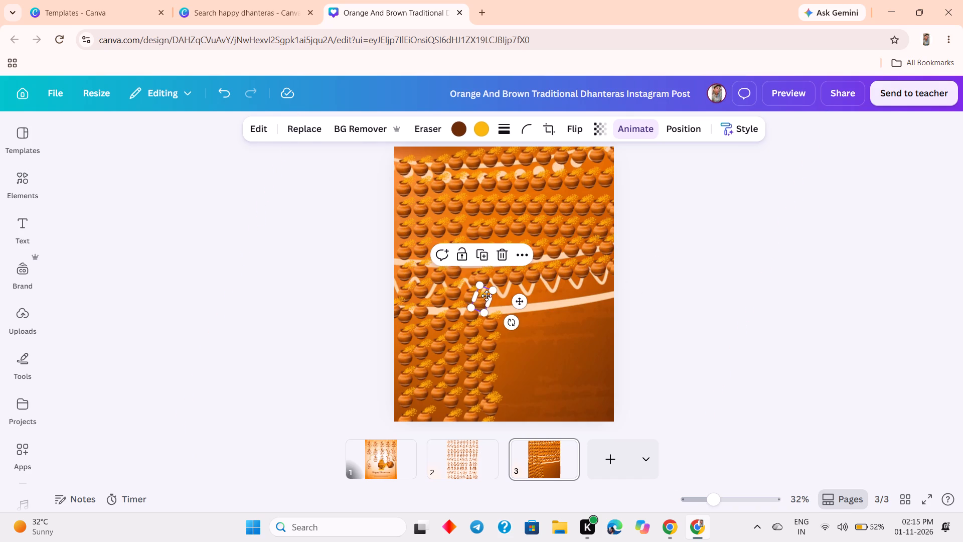
left_click_drag(487, 296, 489, 293)
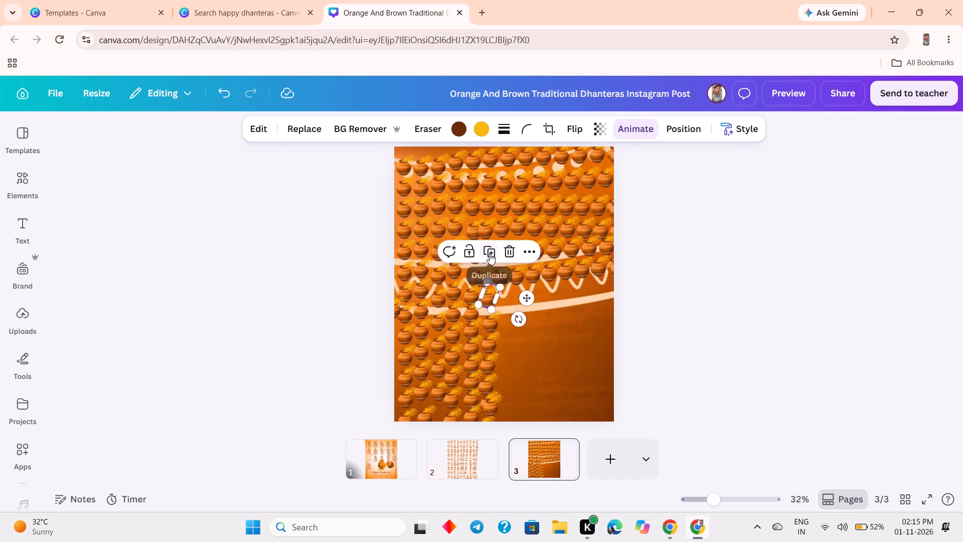
left_click(490, 253)
left_click_drag(491, 304, 493, 304)
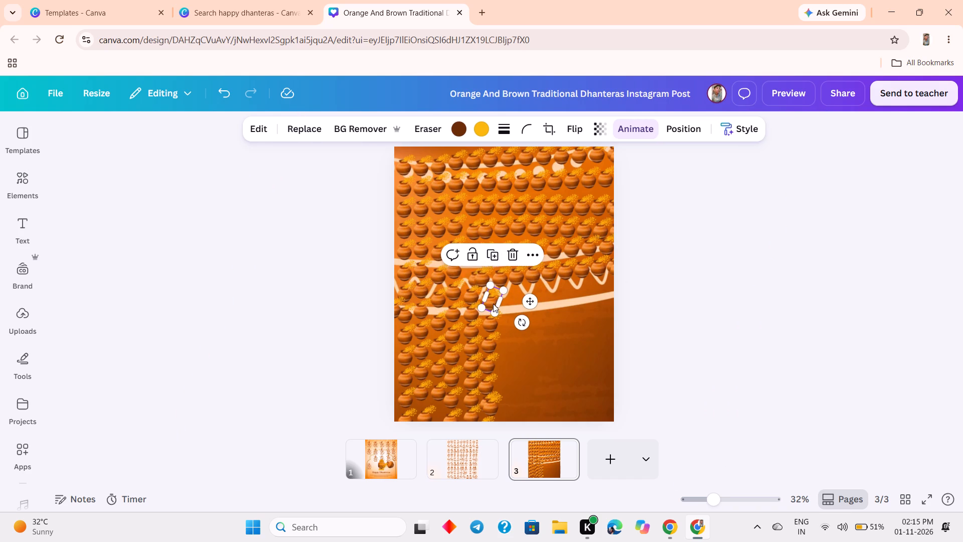
left_click_drag(493, 304, 505, 300)
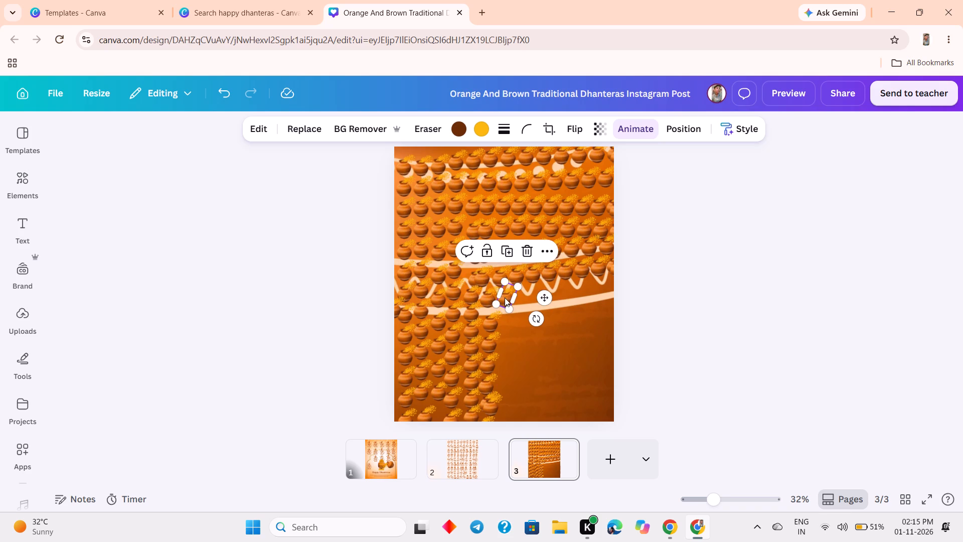
left_click(504, 254)
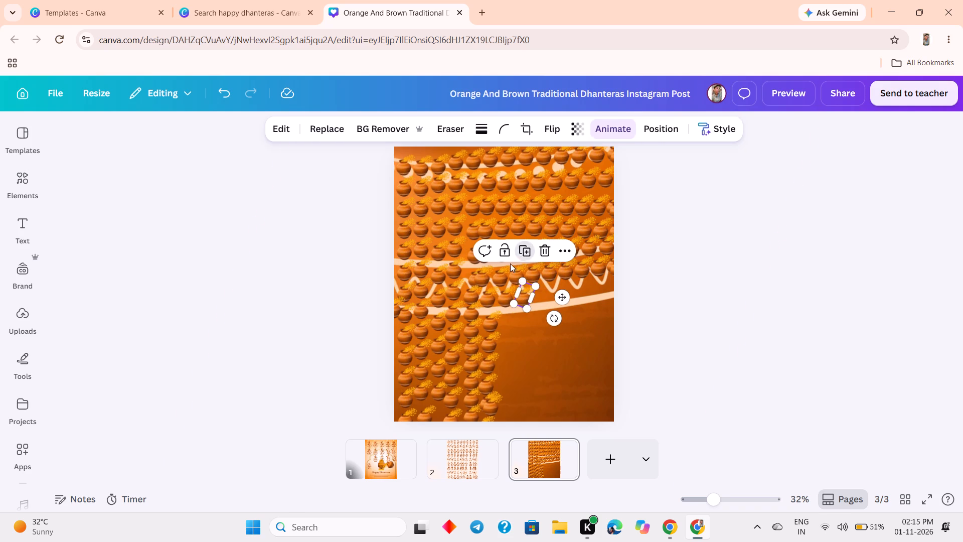
left_click(528, 251)
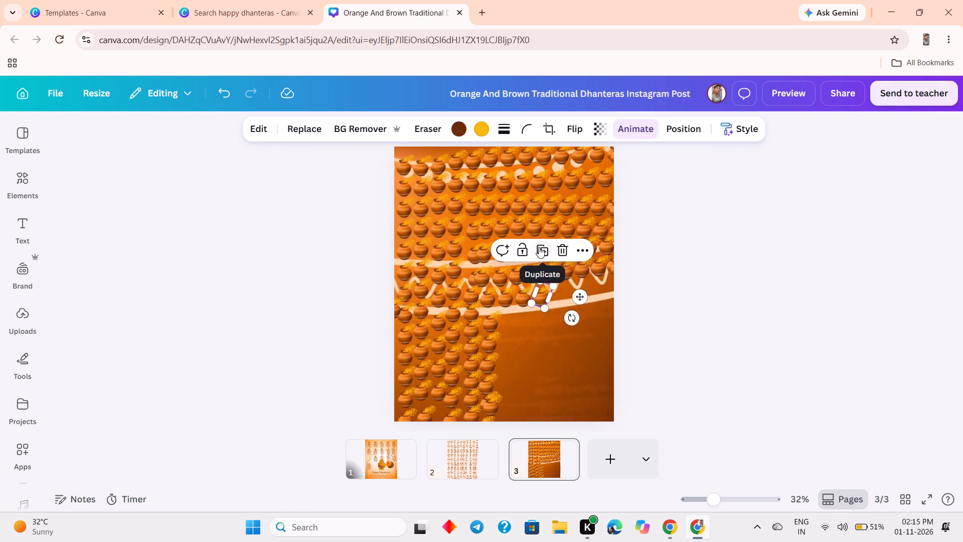
left_click(540, 249)
left_click(560, 251)
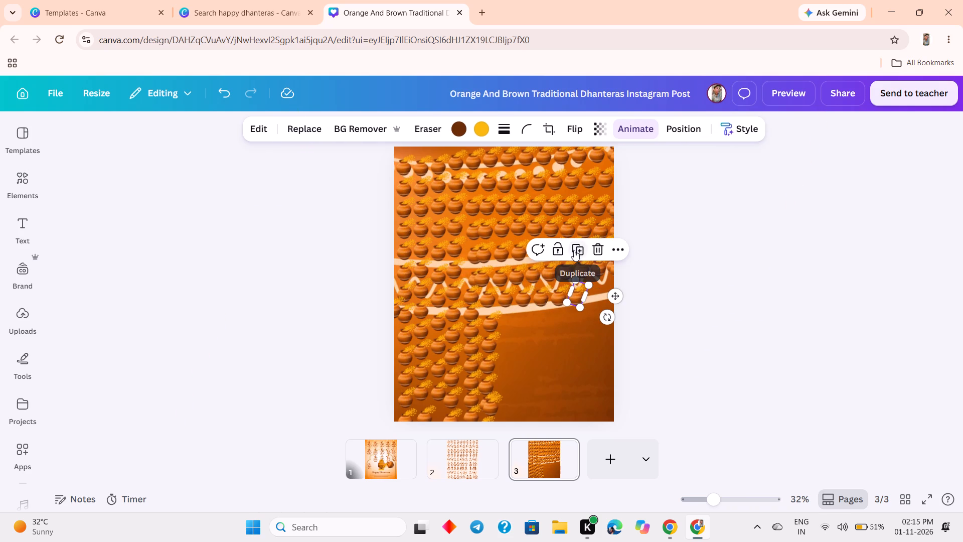
left_click(574, 250)
left_click(591, 249)
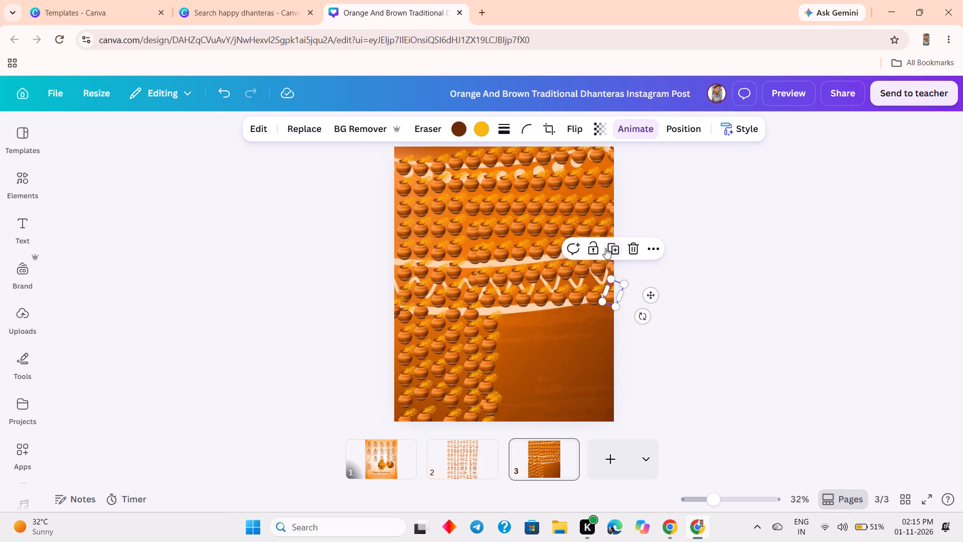
left_click(612, 248)
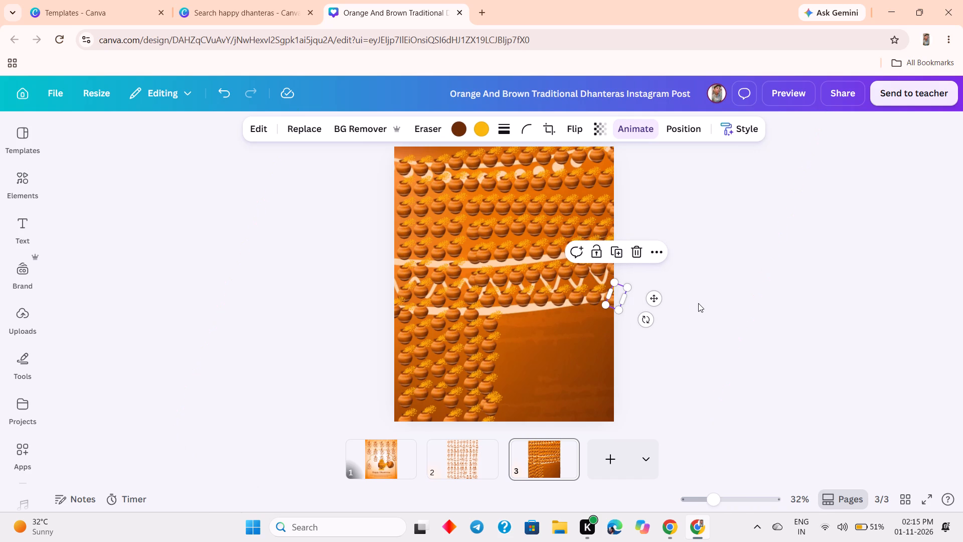
left_click(698, 303)
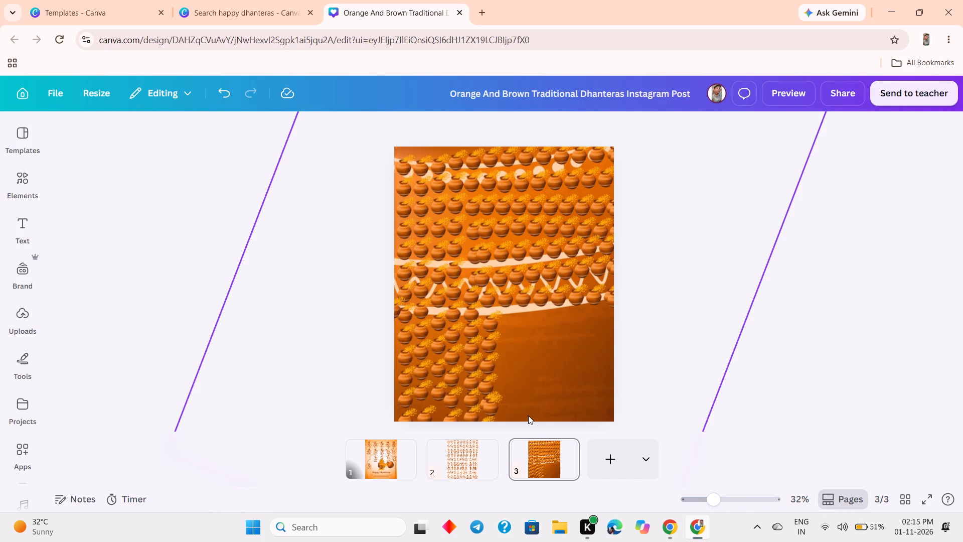
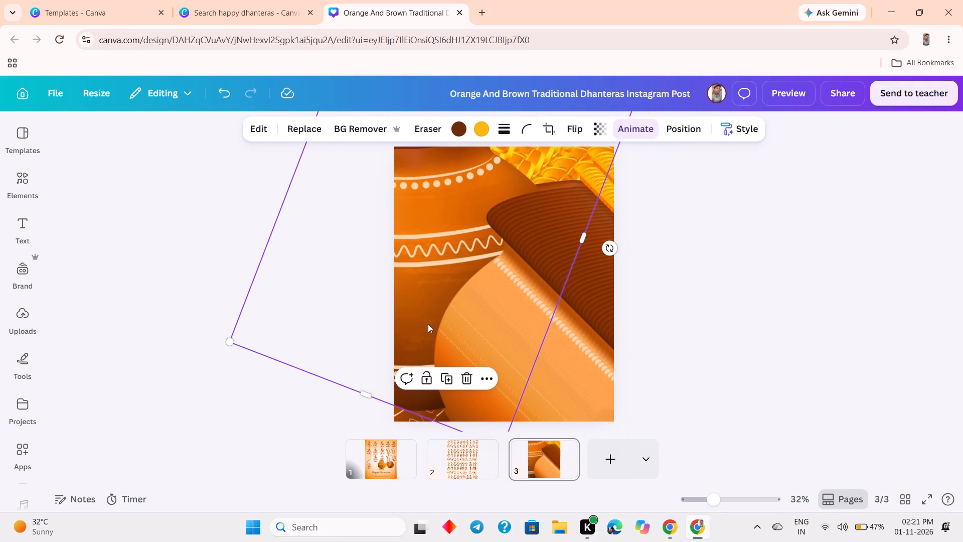
Duplicate the large coin pot on page 3 repeatedly, building an overlapping stack of copies that fills the page.
left_click(441, 373)
left_click(445, 376)
left_click(455, 383)
left_click(455, 386)
left_click(459, 390)
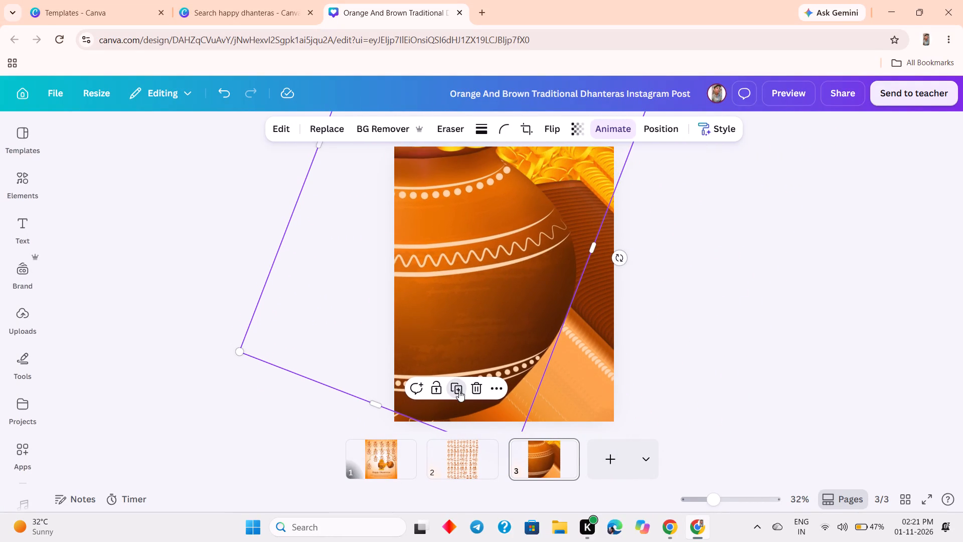
triple_click(459, 391)
left_click(463, 396)
left_click(466, 398)
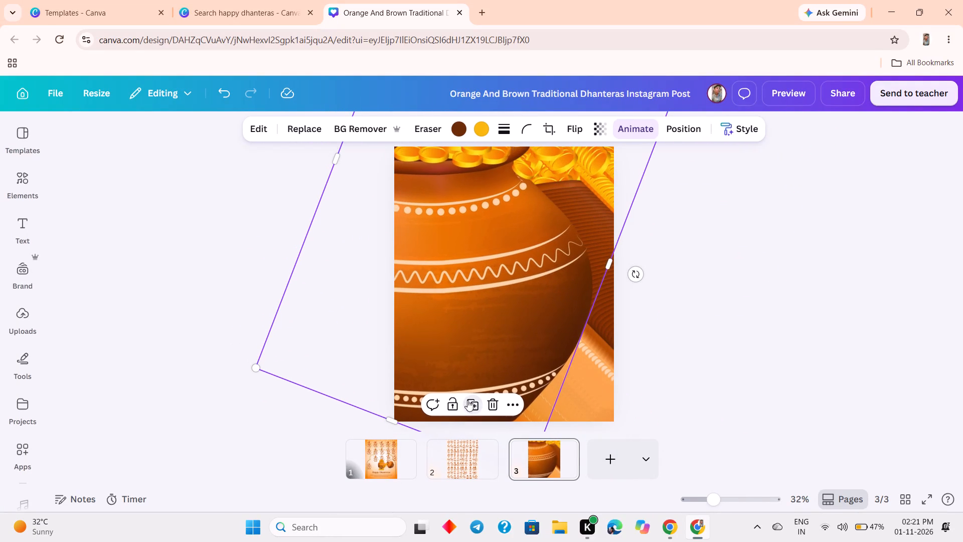
triple_click(470, 405)
left_click(475, 409)
double_click(476, 410)
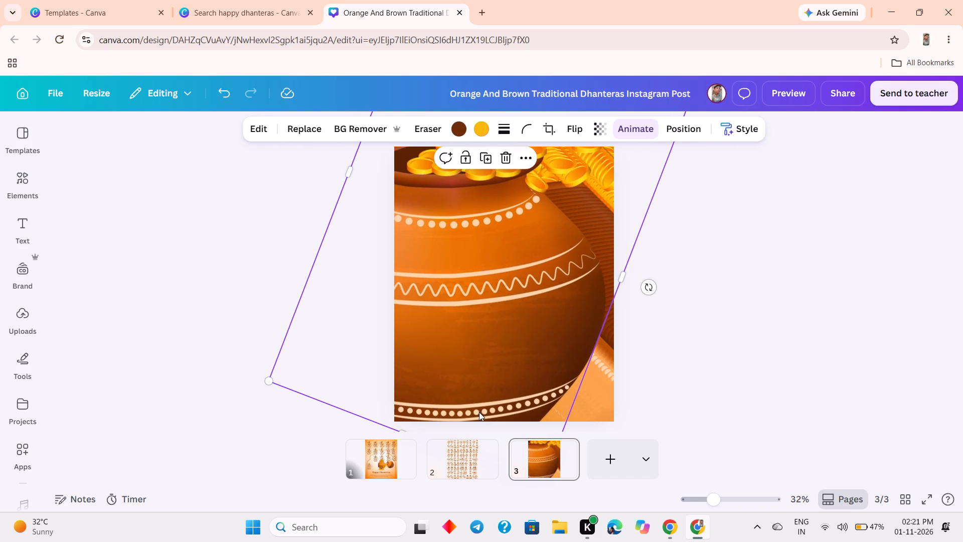
left_click(485, 155)
triple_click(485, 160)
double_click(495, 154)
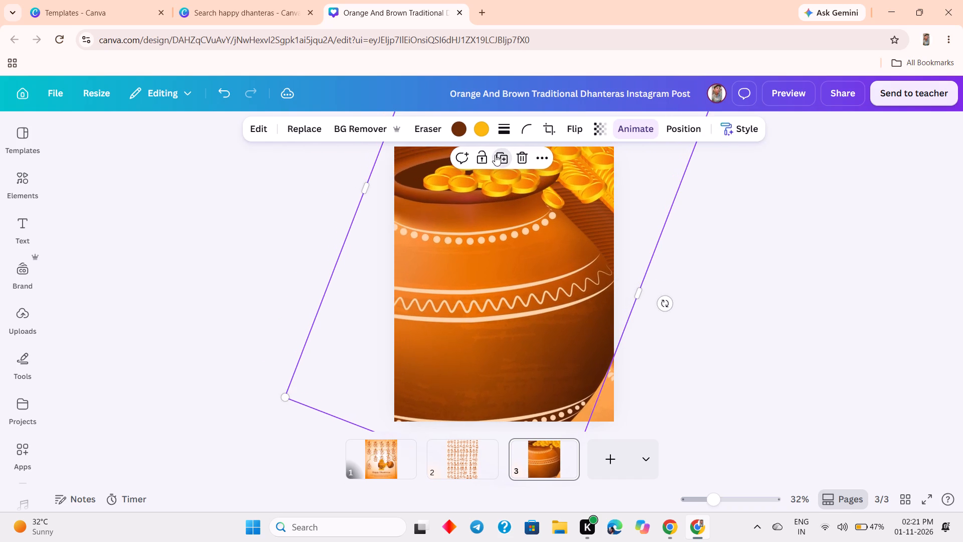
triple_click(498, 159)
double_click(499, 159)
Select the stacked pot copies on page 3 together and move them down and to the left behind the front pot.
left_click(499, 220)
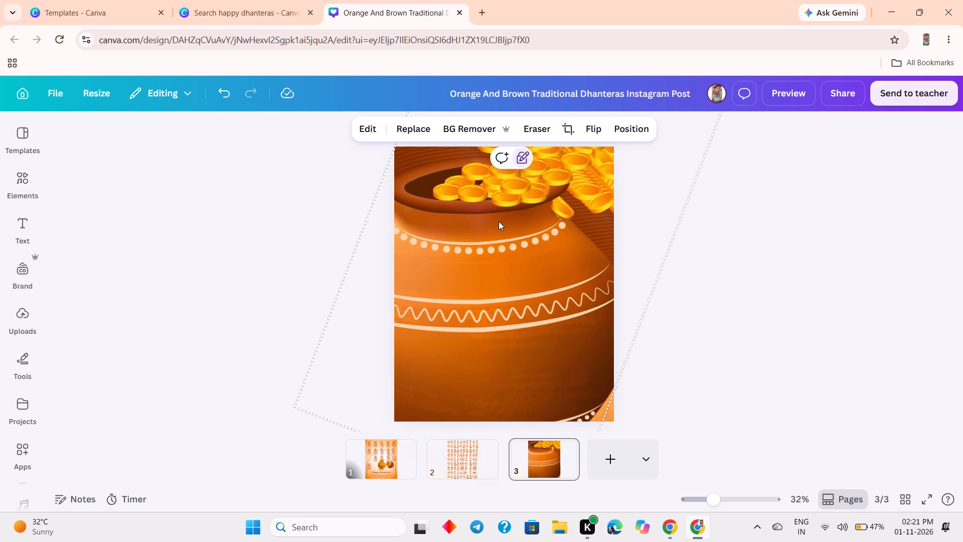
left_click(502, 264)
left_click(507, 269)
left_click(552, 259)
left_click_drag(562, 259, 329, 264)
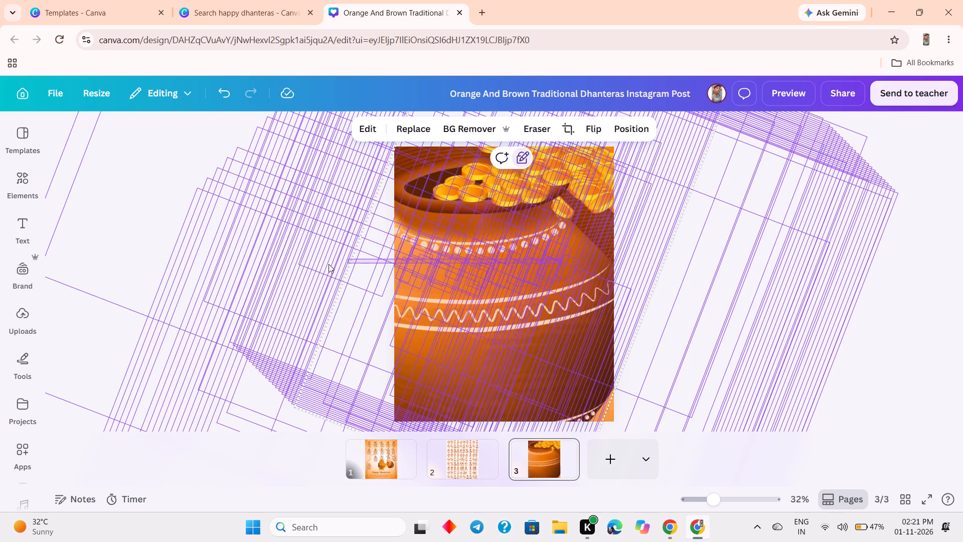
left_click_drag(329, 264, 100, 399)
left_click_drag(673, 216, 669, 237)
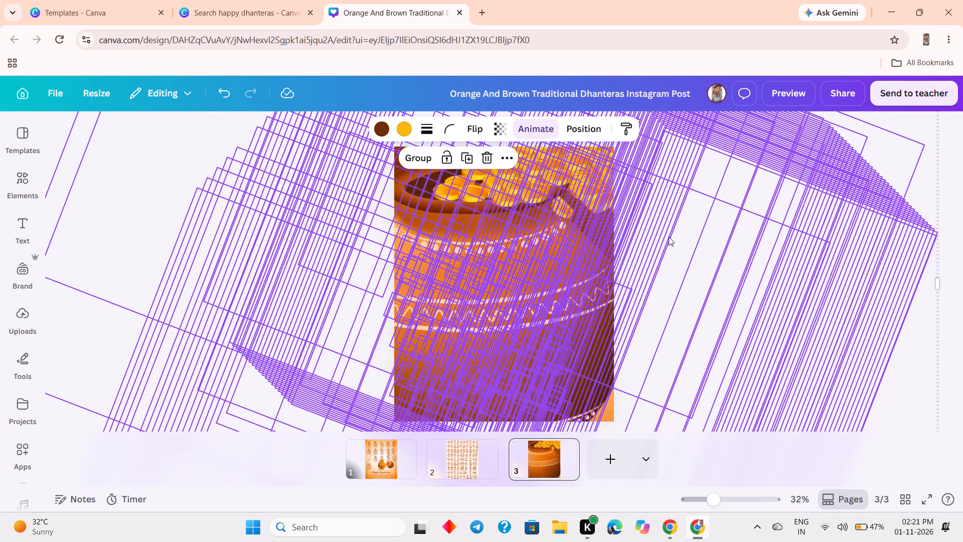
left_click_drag(669, 237, 522, 306)
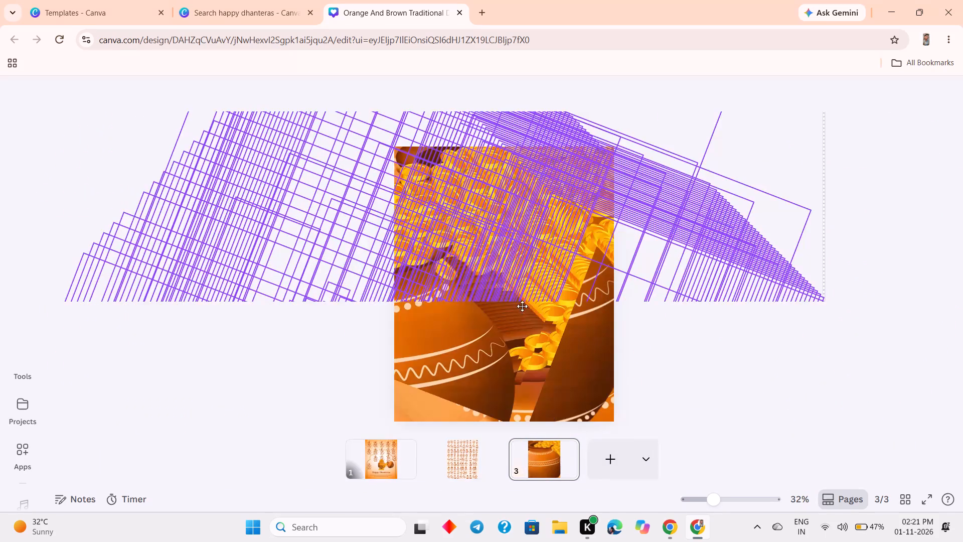
left_click_drag(522, 306, 548, 294)
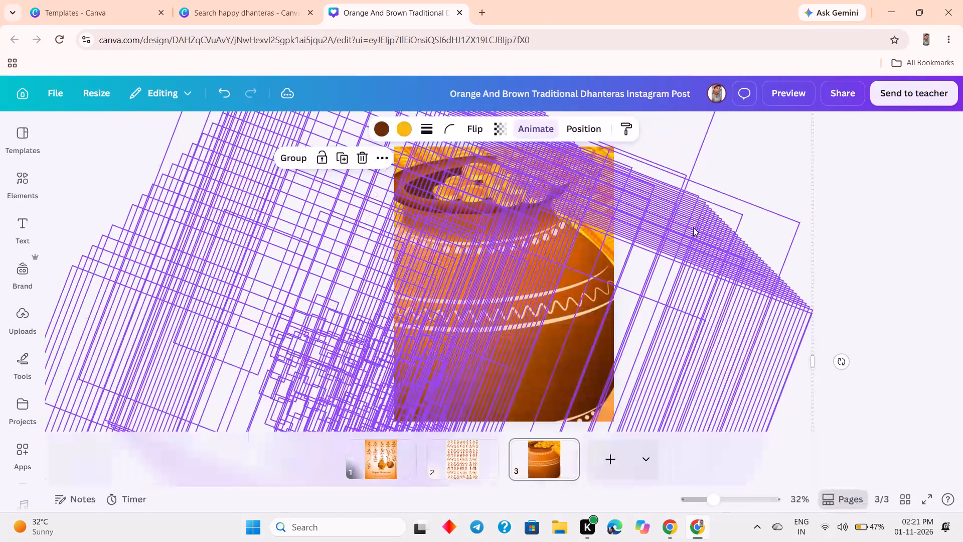
left_click_drag(619, 260, 615, 313)
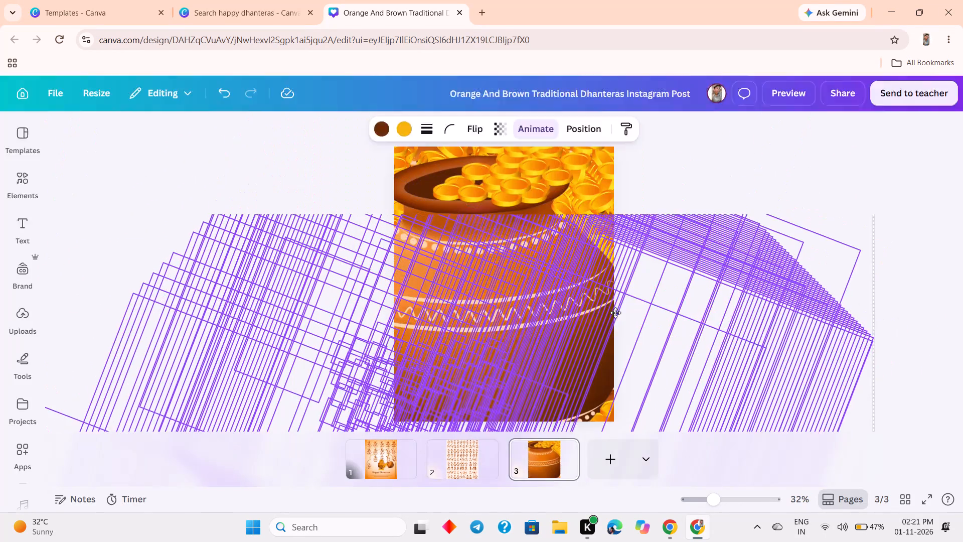
left_click_drag(615, 313, 593, 377)
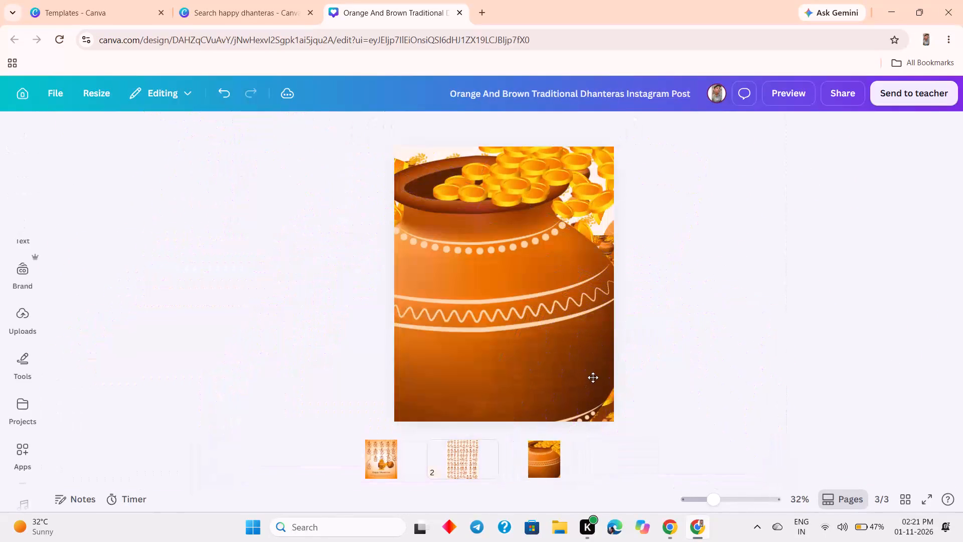
left_click_drag(593, 377, 593, 373)
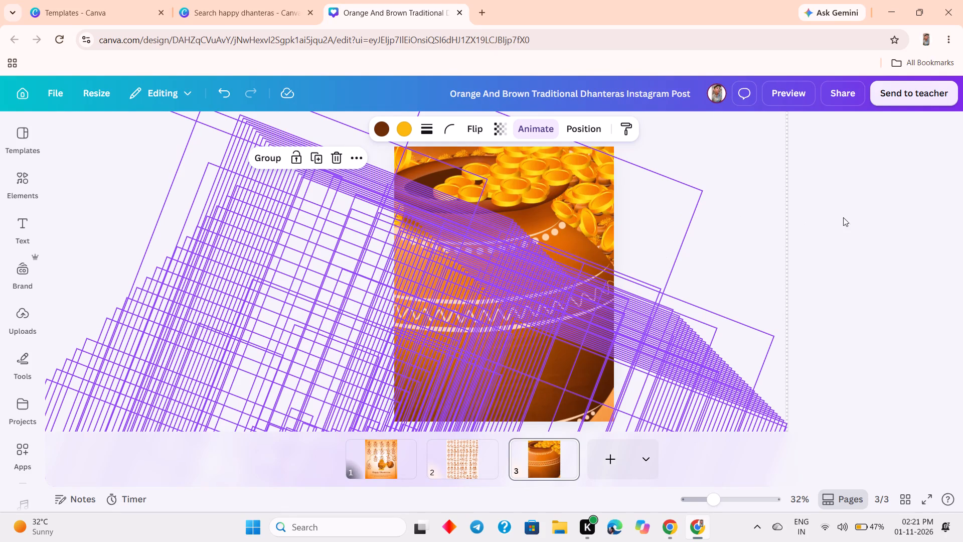
left_click(886, 214)
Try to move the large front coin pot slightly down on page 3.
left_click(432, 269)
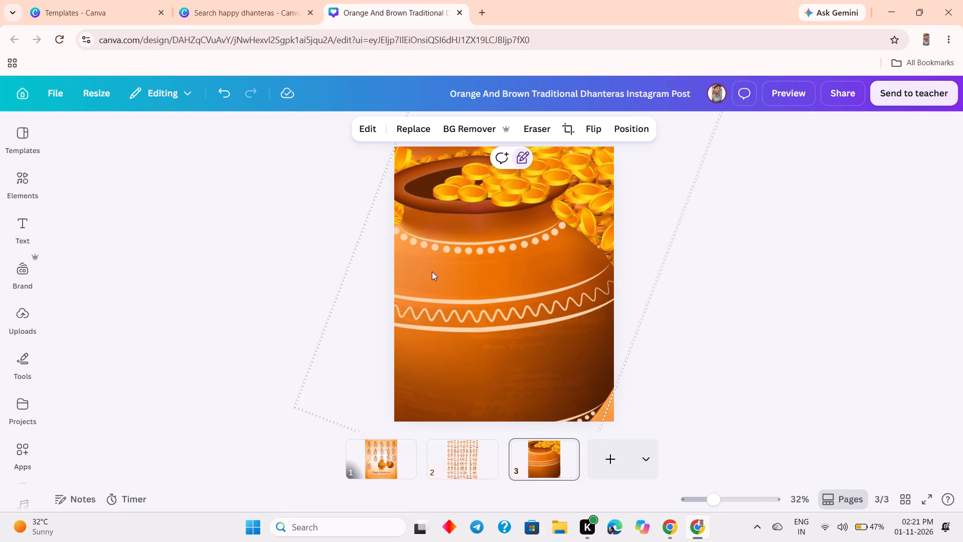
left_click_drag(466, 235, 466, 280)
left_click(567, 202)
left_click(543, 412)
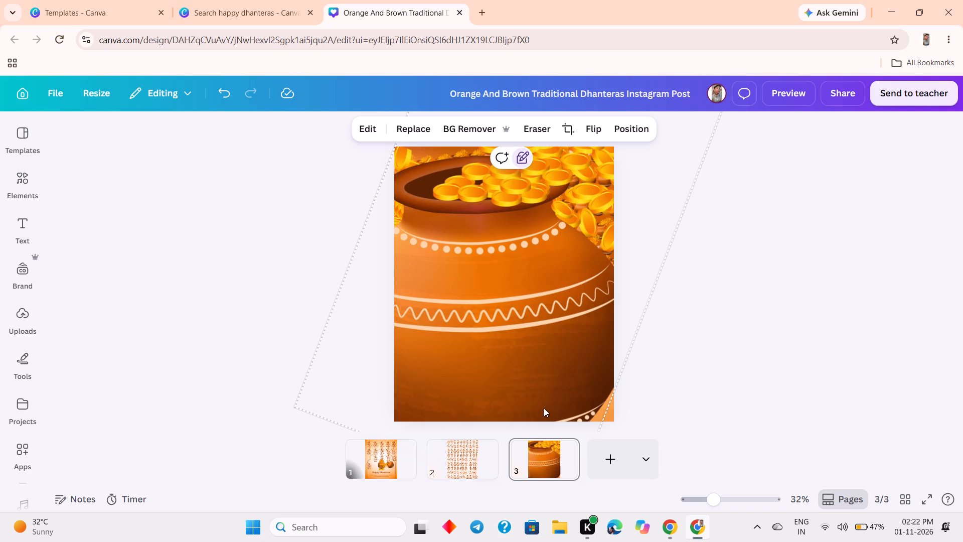
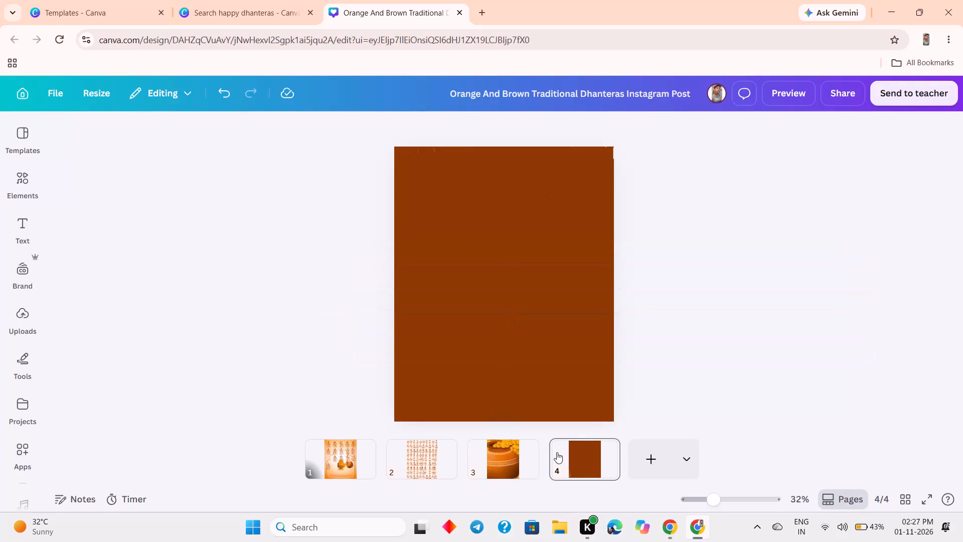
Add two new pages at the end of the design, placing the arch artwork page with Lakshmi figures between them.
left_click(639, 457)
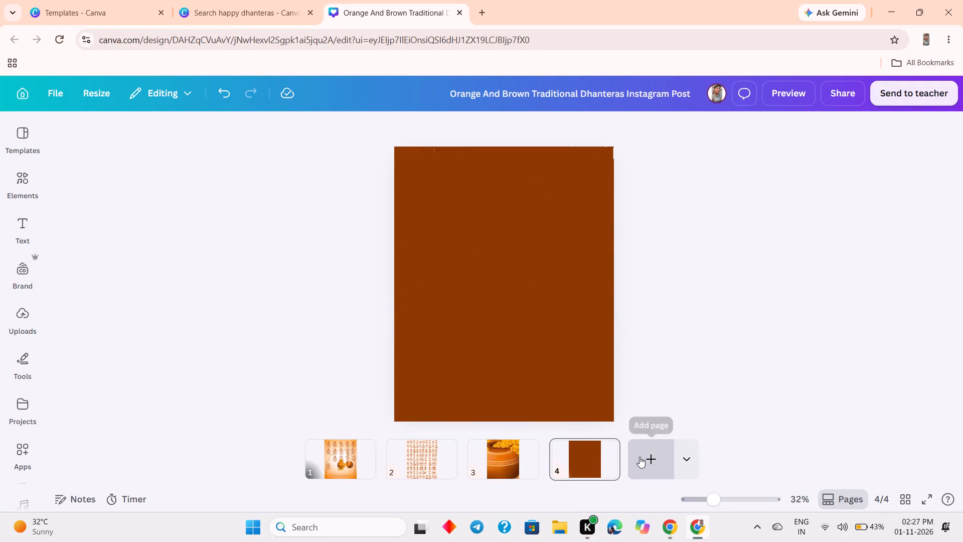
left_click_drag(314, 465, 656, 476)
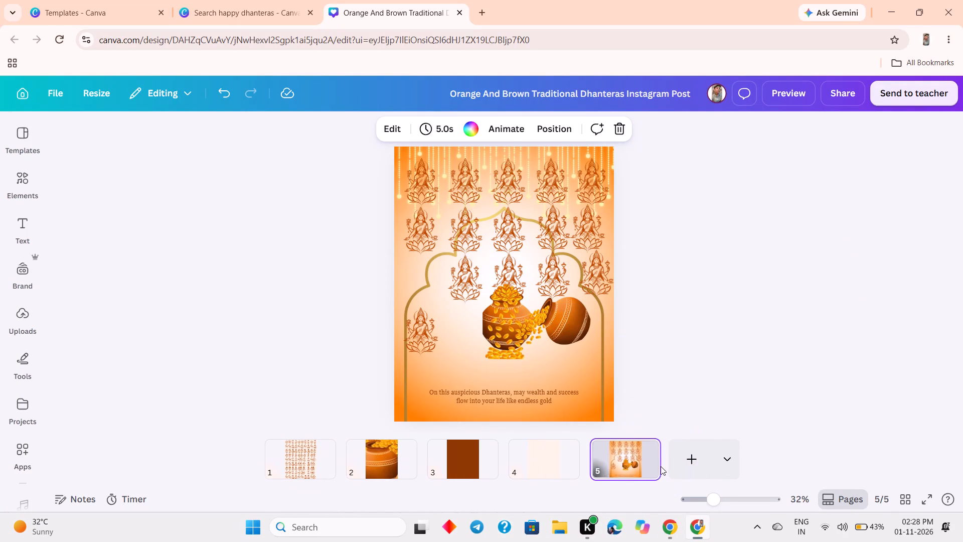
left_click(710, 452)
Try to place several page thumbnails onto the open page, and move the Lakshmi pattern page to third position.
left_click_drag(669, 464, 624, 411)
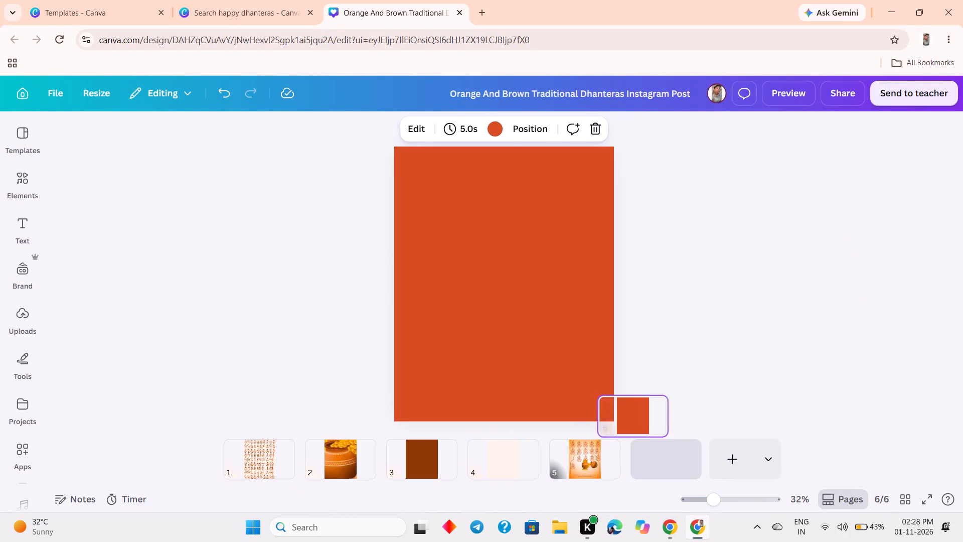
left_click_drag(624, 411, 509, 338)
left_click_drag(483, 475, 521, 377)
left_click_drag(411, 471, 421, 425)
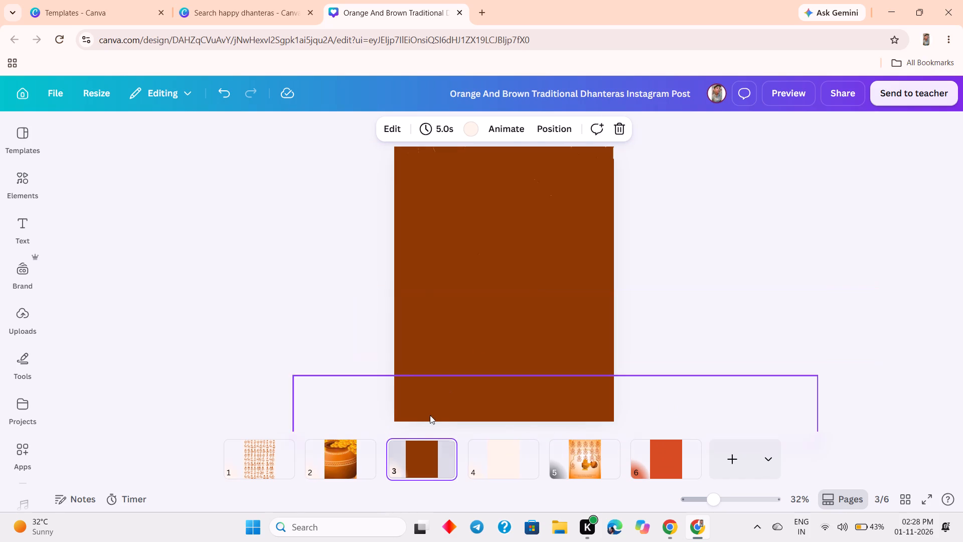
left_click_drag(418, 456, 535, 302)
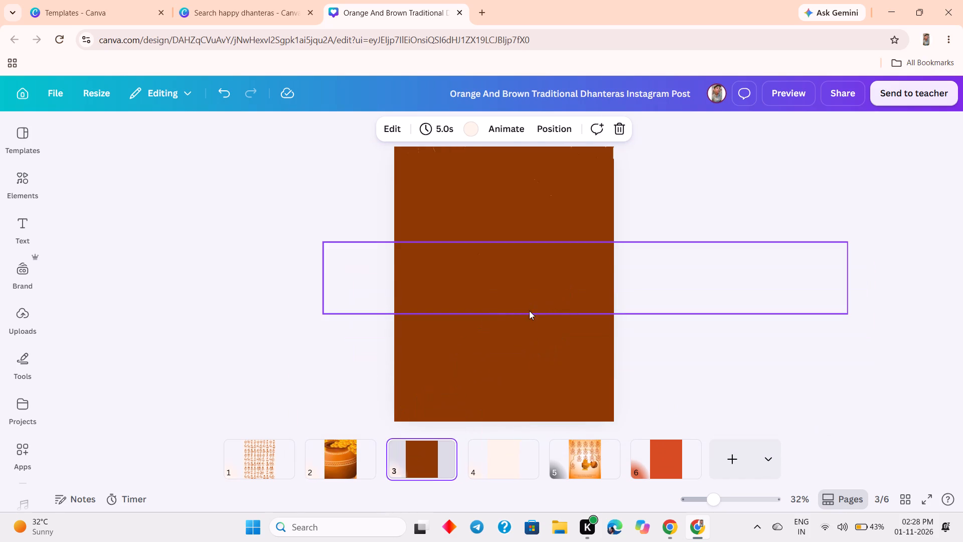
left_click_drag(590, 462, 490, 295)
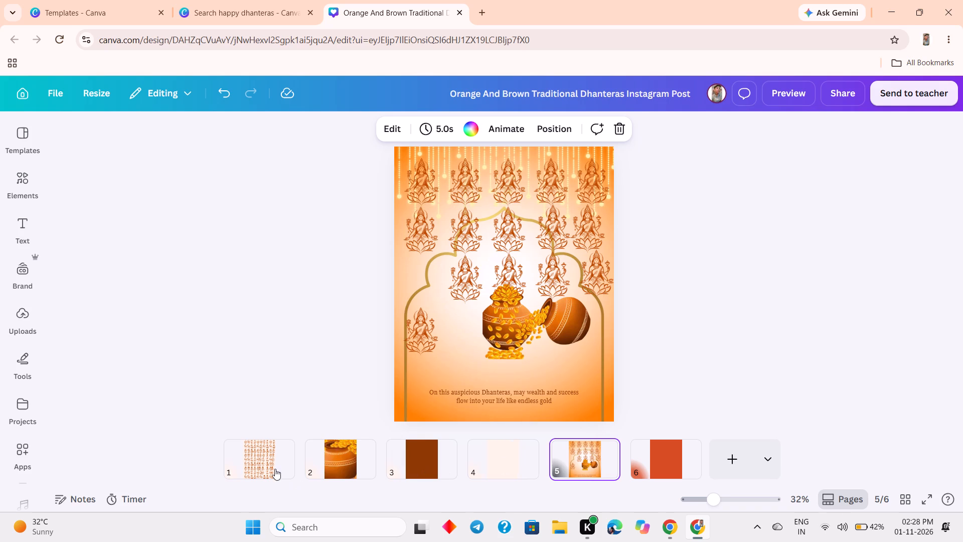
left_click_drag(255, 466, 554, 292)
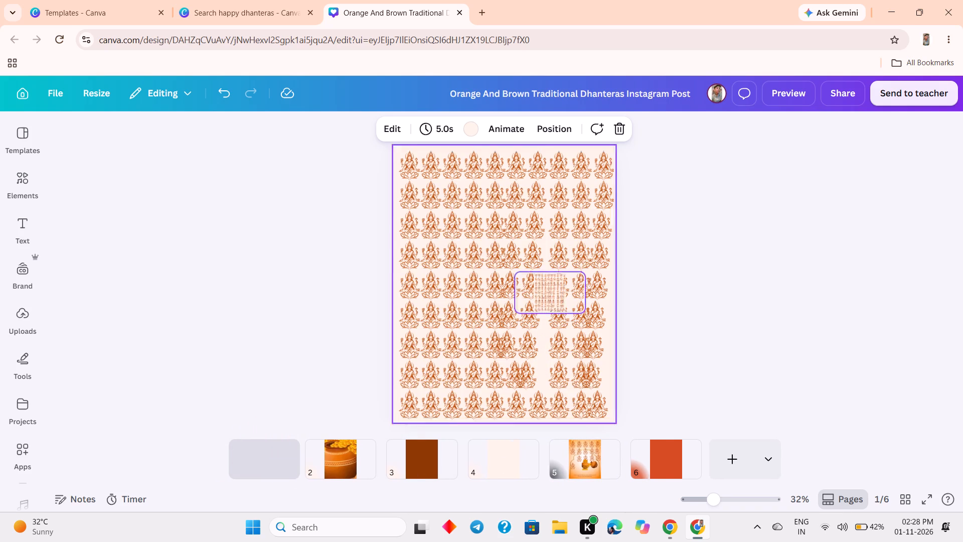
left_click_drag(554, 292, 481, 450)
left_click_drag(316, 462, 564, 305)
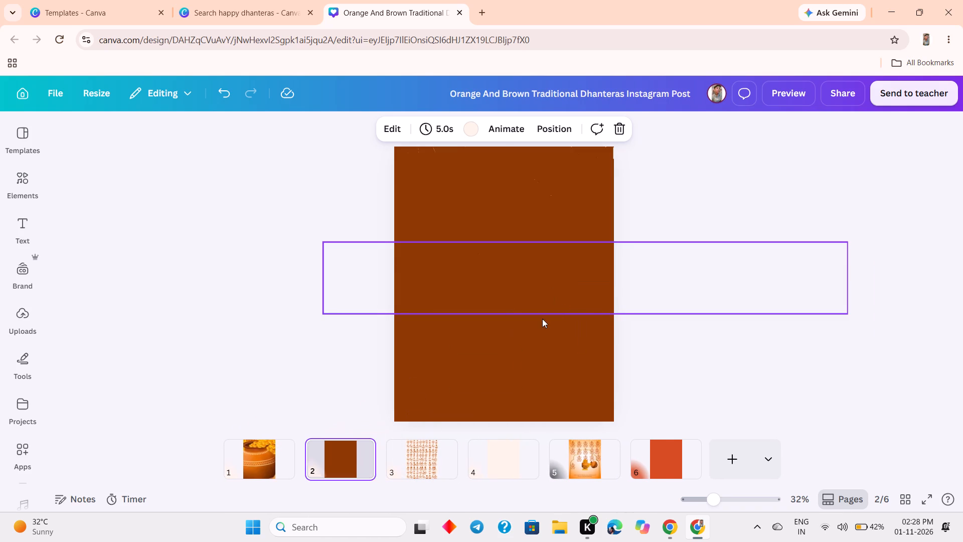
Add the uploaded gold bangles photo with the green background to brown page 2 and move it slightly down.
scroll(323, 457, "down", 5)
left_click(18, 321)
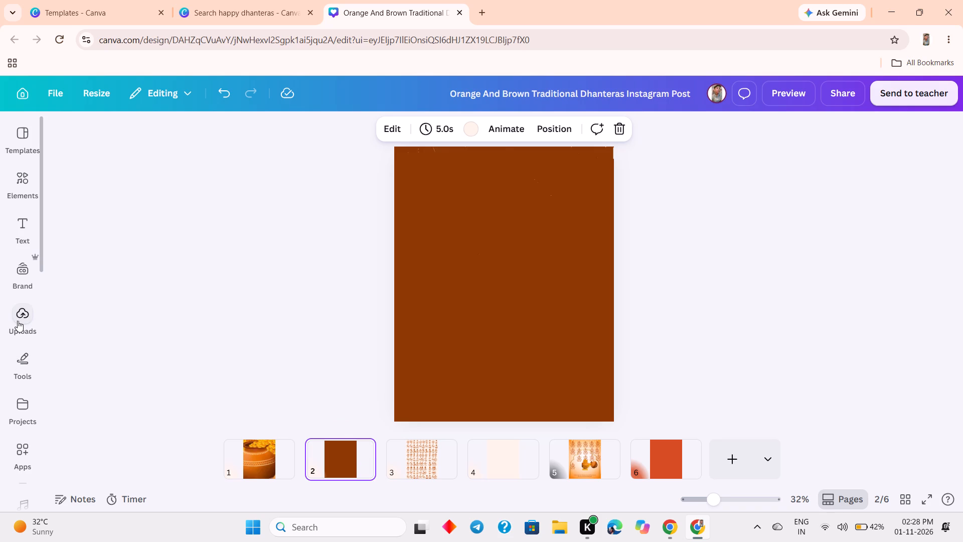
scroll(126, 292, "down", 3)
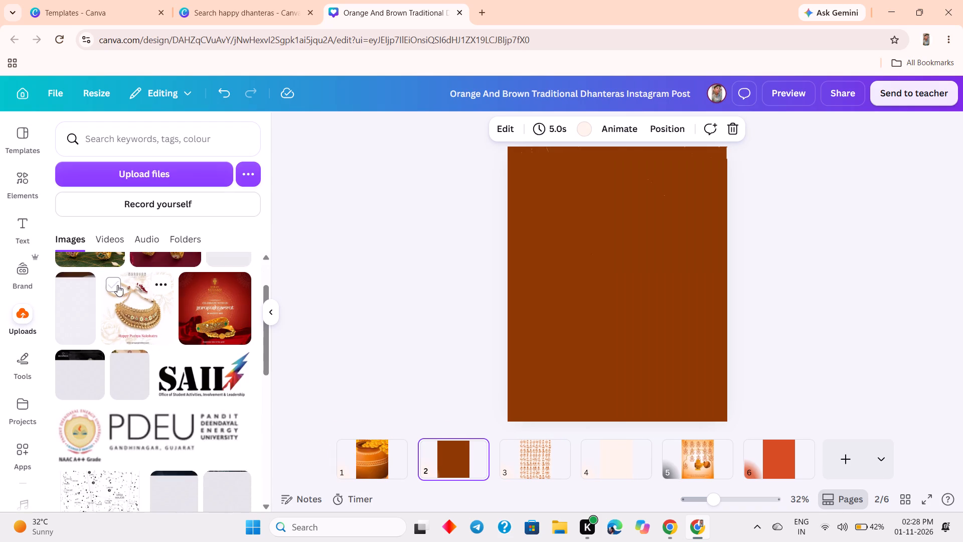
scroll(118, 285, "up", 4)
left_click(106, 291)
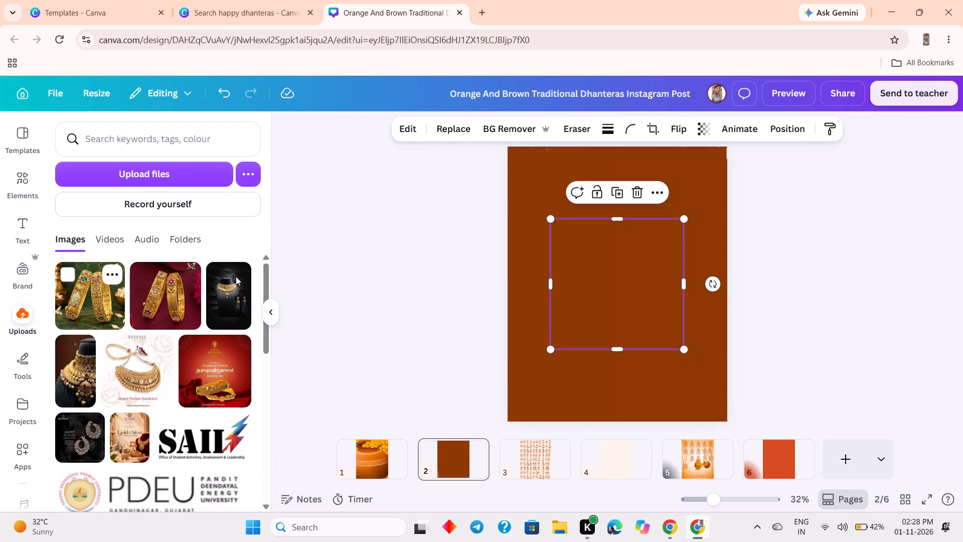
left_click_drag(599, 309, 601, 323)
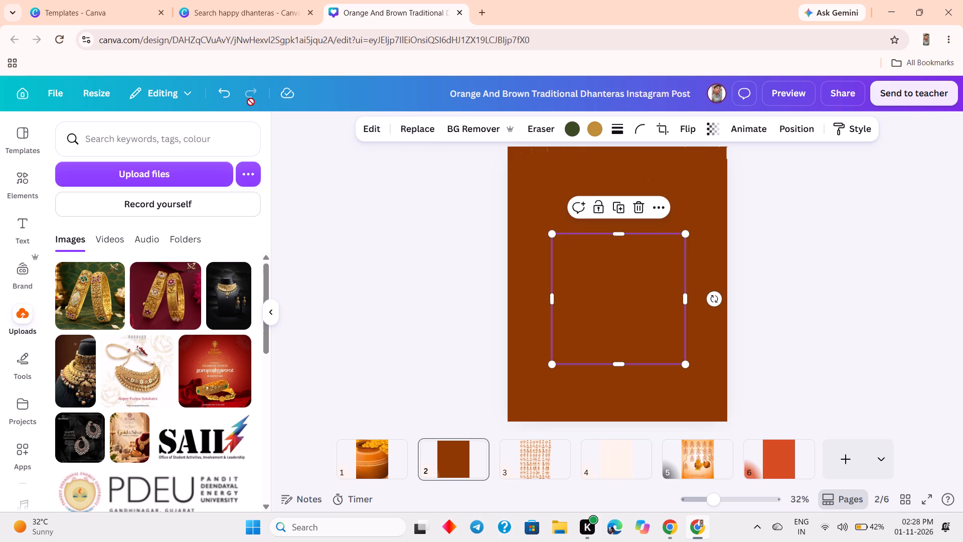
Undo the bangles photo placement along with the recent page additions and page reordering, back to the four-page design.
triple_click(236, 97)
double_click(236, 97)
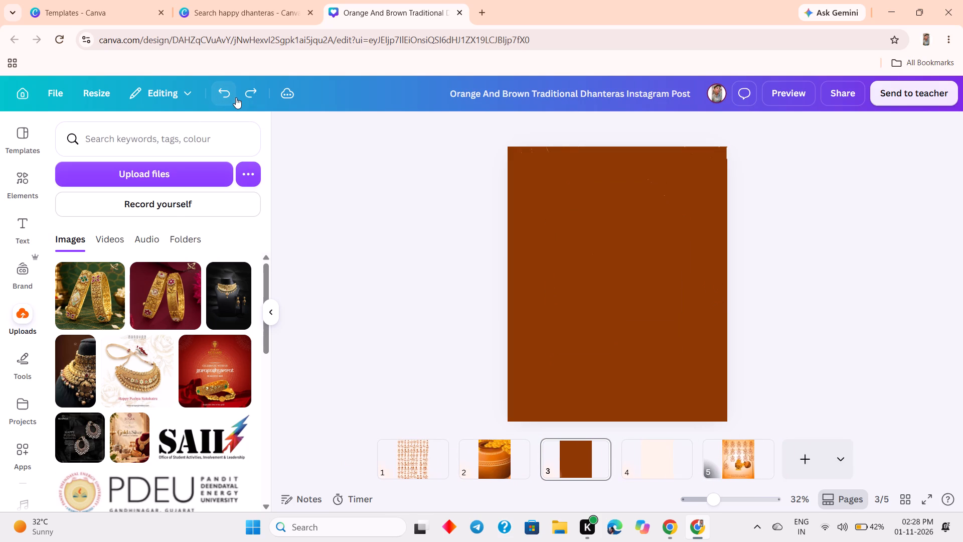
double_click(236, 97)
double_click(236, 99)
left_click_drag(236, 102, 239, 107)
left_click_drag(241, 109, 243, 118)
left_click_drag(243, 118, 251, 131)
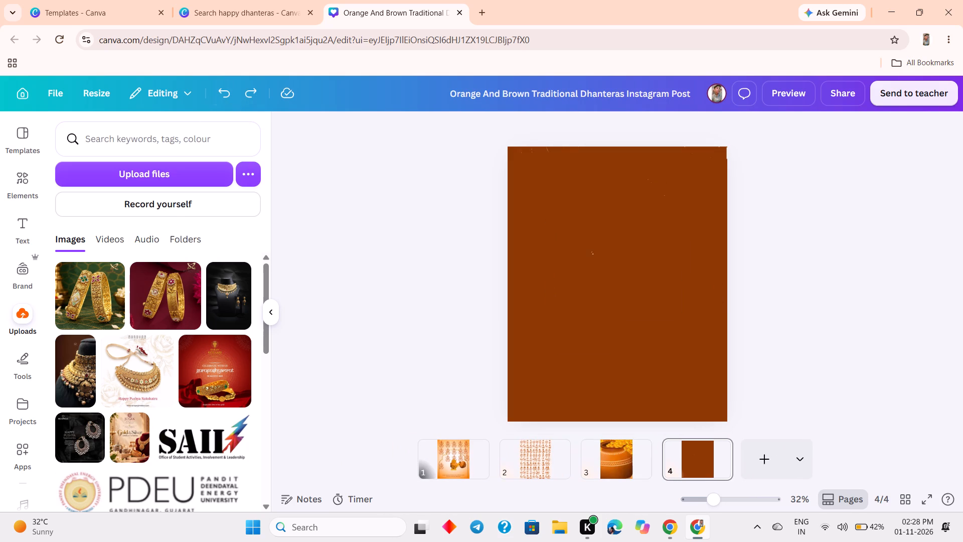
left_click_drag(251, 131, 258, 145)
left_click_drag(258, 145, 260, 150)
Undo the overlapping brown "Happy Dhanteras" text copies covering the top of page 4.
triple_click(216, 87)
double_click(217, 87)
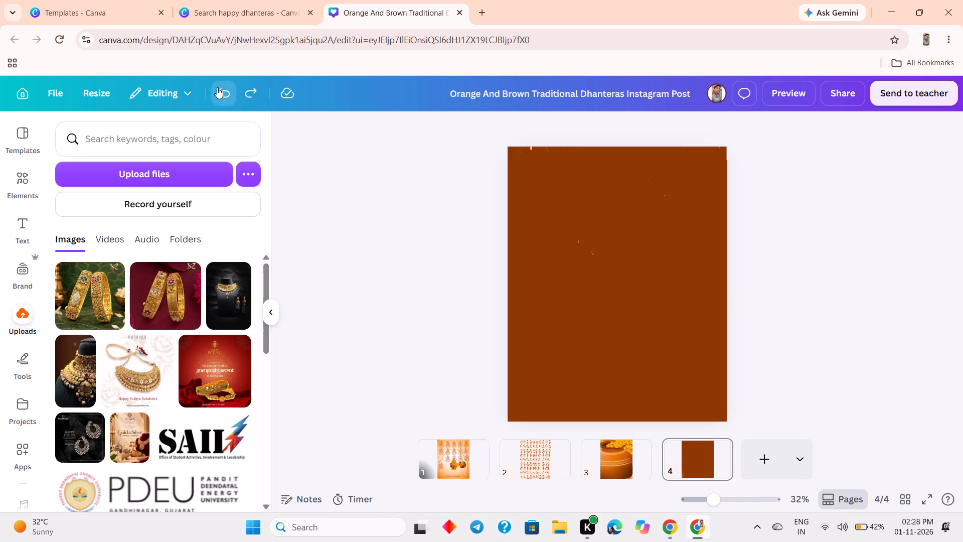
triple_click(217, 87)
left_click(217, 87)
double_click(217, 87)
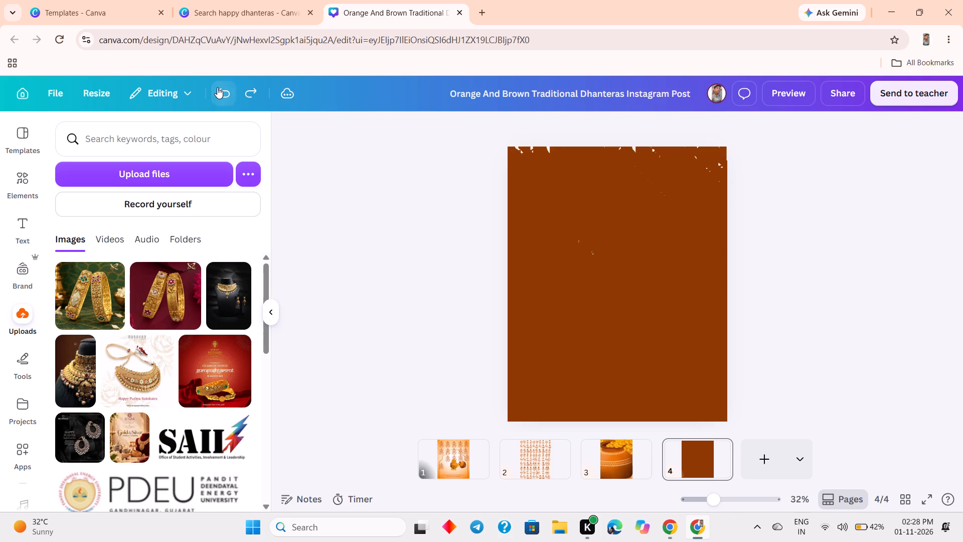
double_click(217, 87)
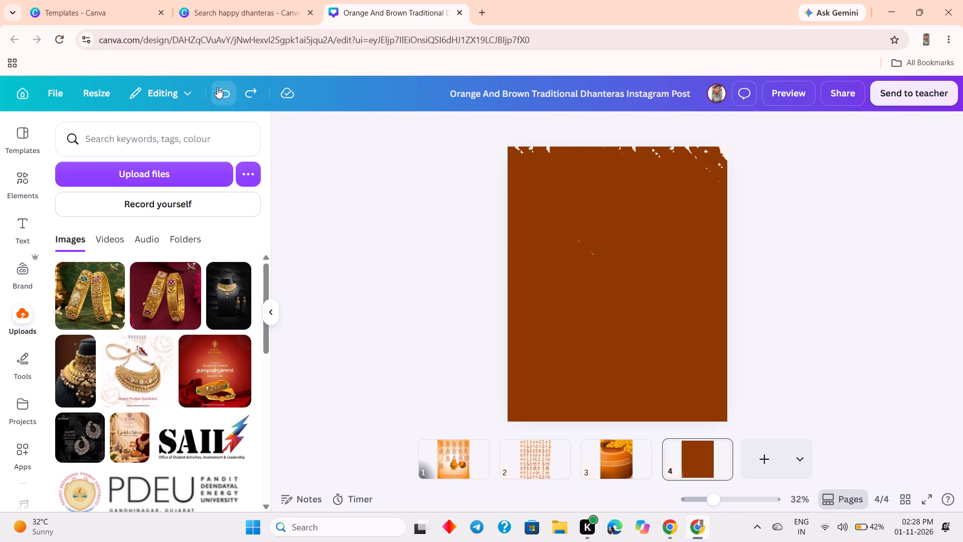
triple_click(217, 87)
triple_click(218, 87)
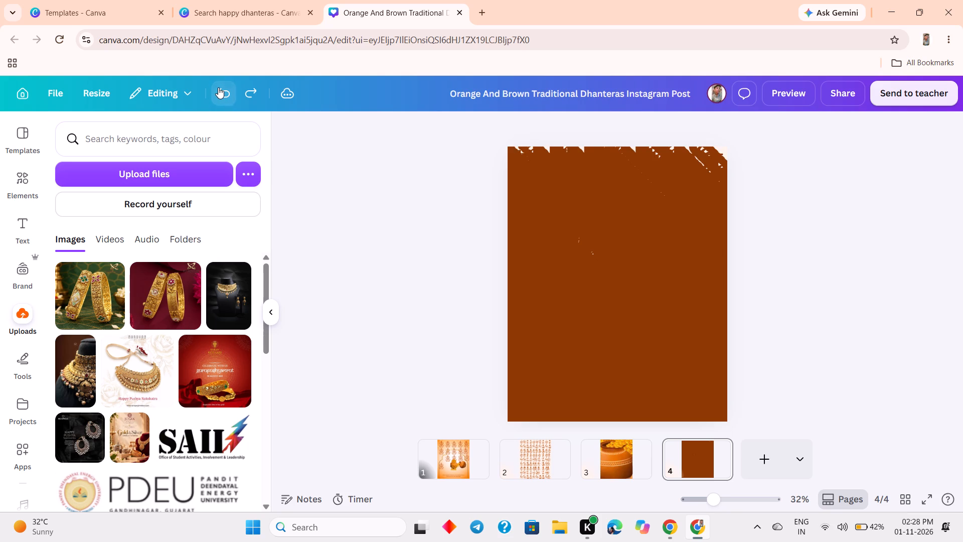
triple_click(218, 87)
triple_click(218, 87)
triple_click(218, 87)
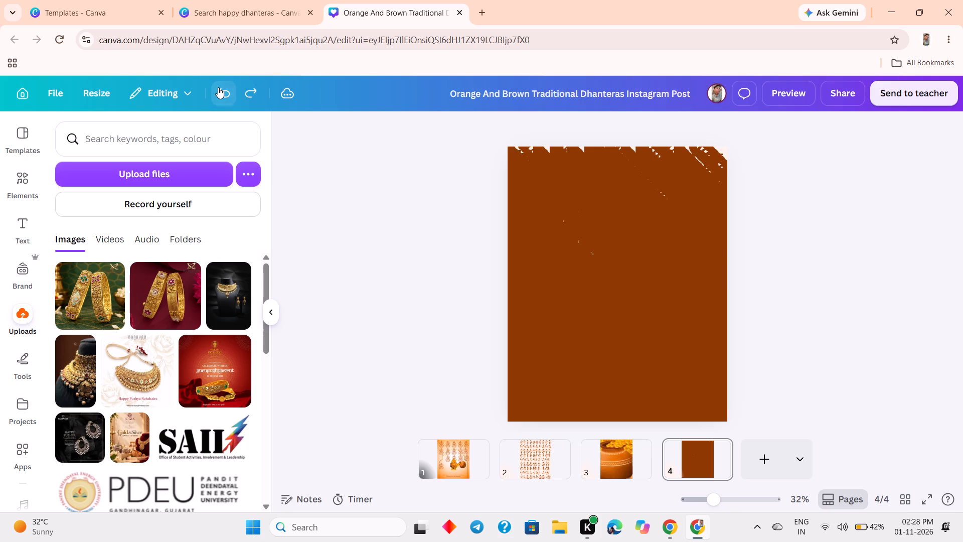
triple_click(218, 87)
triple_click(218, 87)
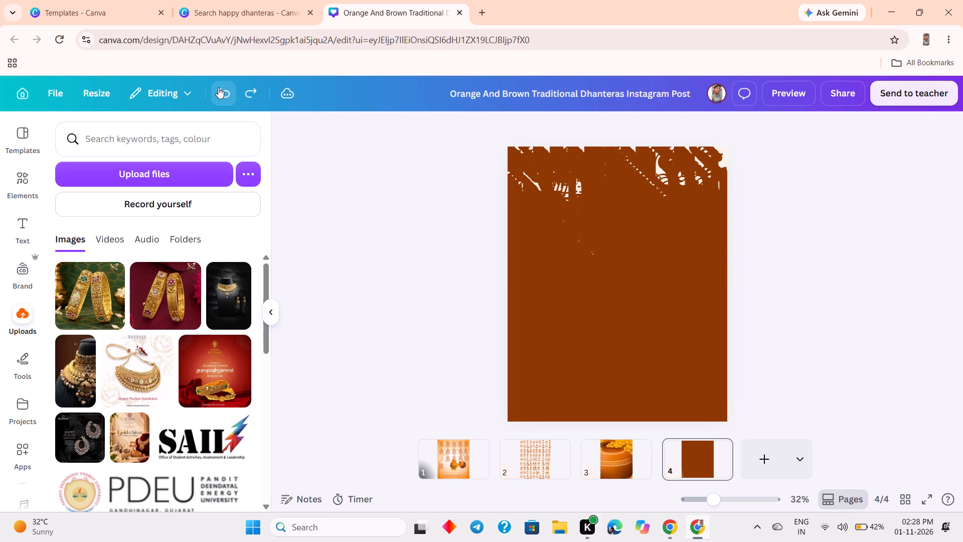
triple_click(218, 87)
double_click(218, 87)
triple_click(218, 87)
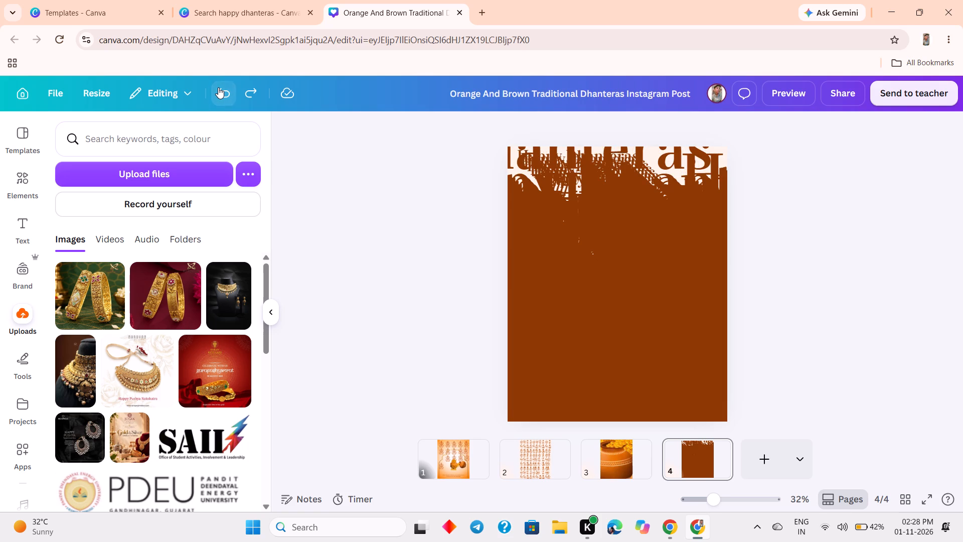
triple_click(218, 87)
triple_click(218, 87)
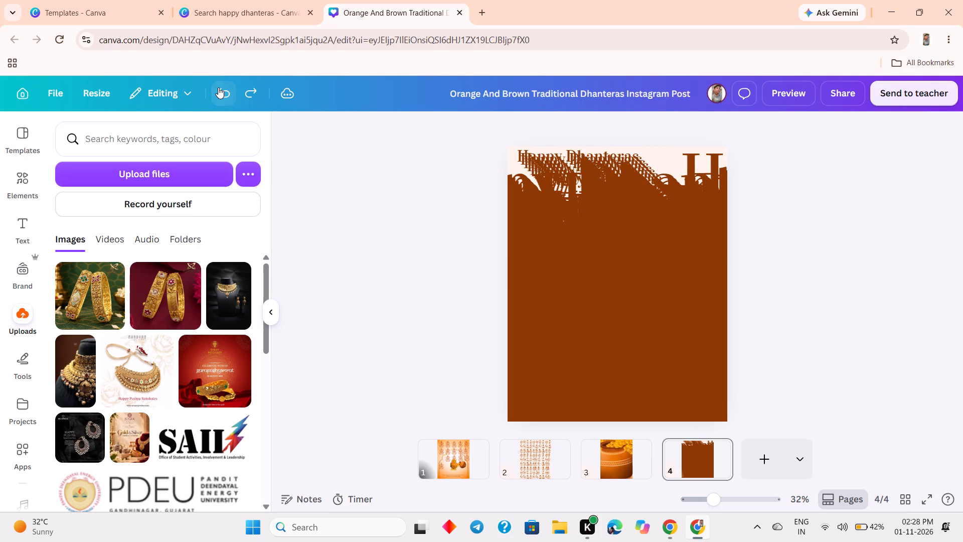
Continue undoing the stacked "Happy Dhanteras" text copies across the middle and upper part of brown page 4.
triple_click(218, 87)
left_click(218, 87)
triple_click(218, 87)
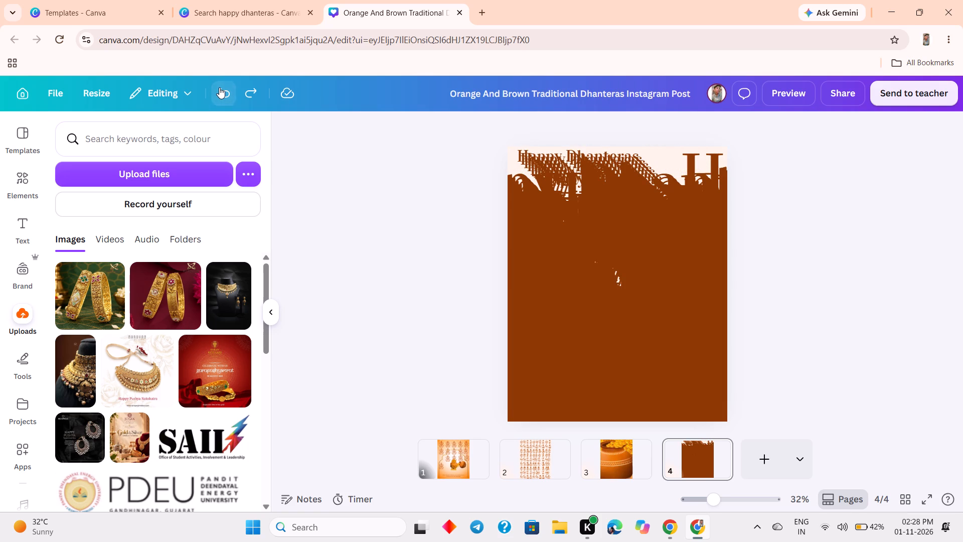
triple_click(219, 87)
left_click(222, 86)
triple_click(222, 86)
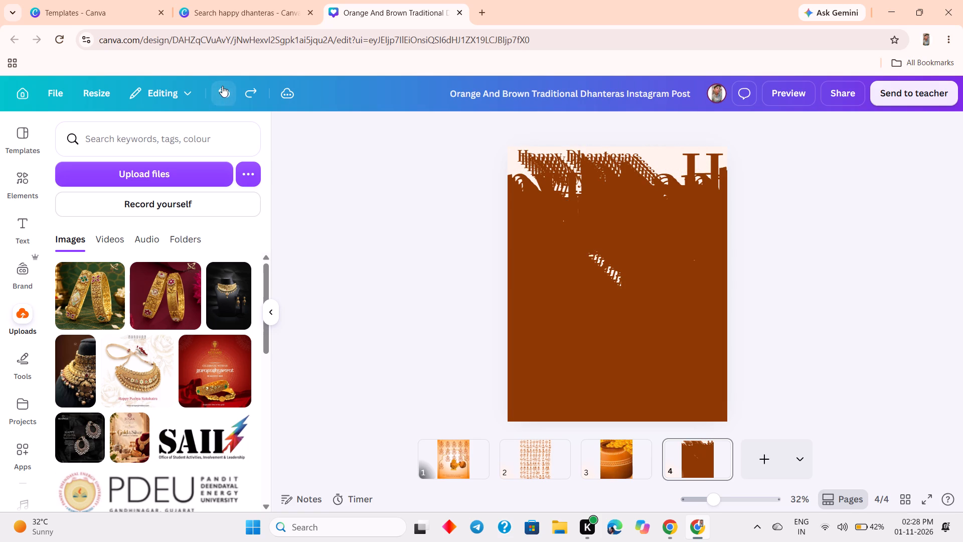
triple_click(222, 86)
triple_click(223, 86)
triple_click(223, 86)
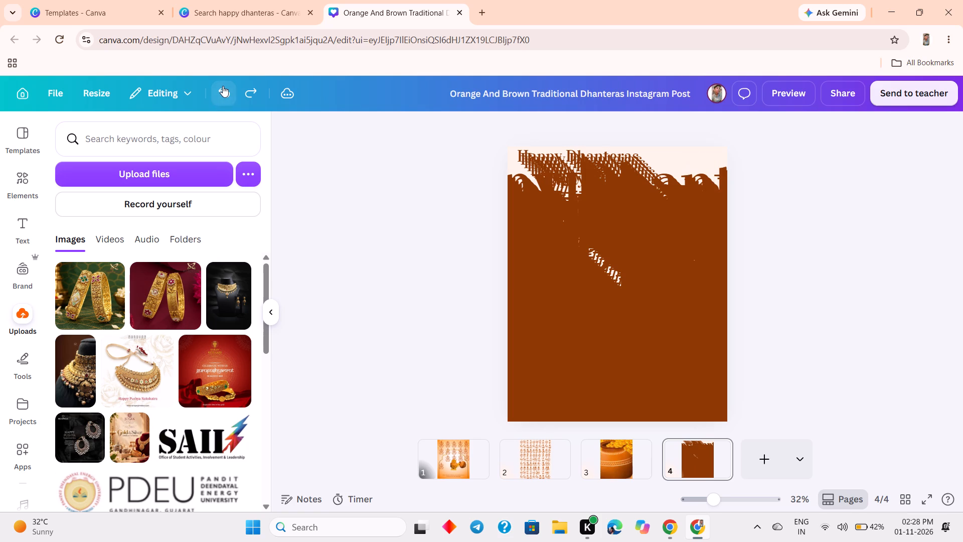
left_click(223, 86)
triple_click(223, 86)
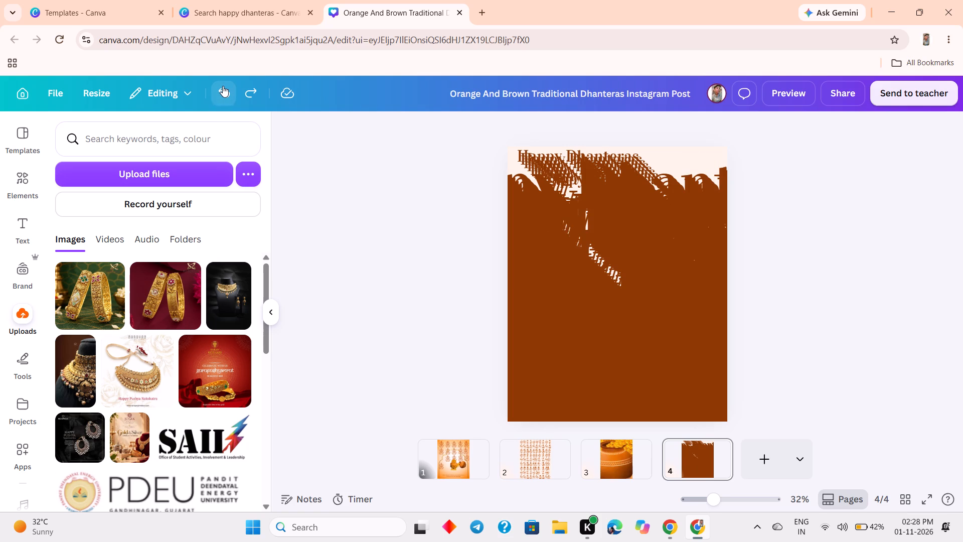
Undo the stacked "Happy Dhanteras" text copies on page 4 until one large line remains below the small overlapping ones.
left_click(223, 86)
double_click(223, 86)
triple_click(223, 86)
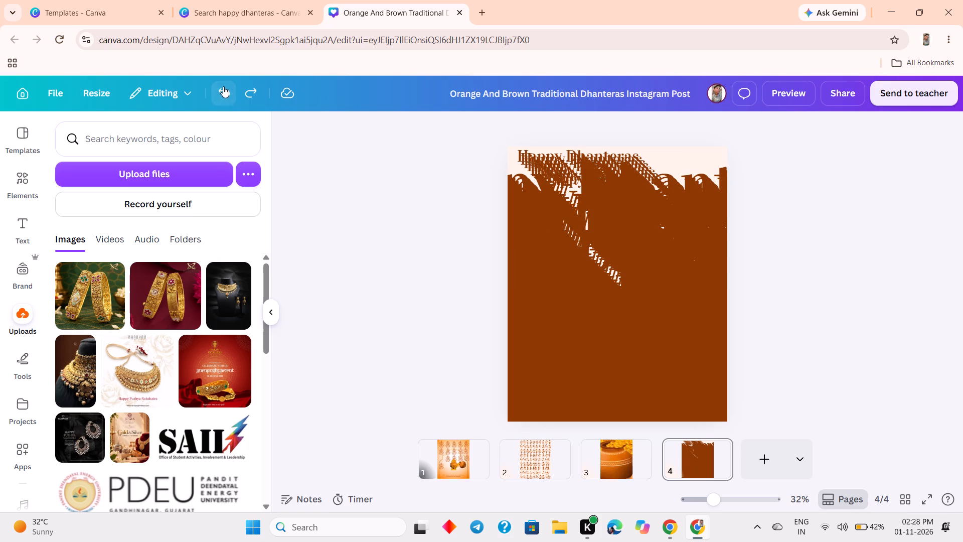
double_click(223, 86)
triple_click(223, 86)
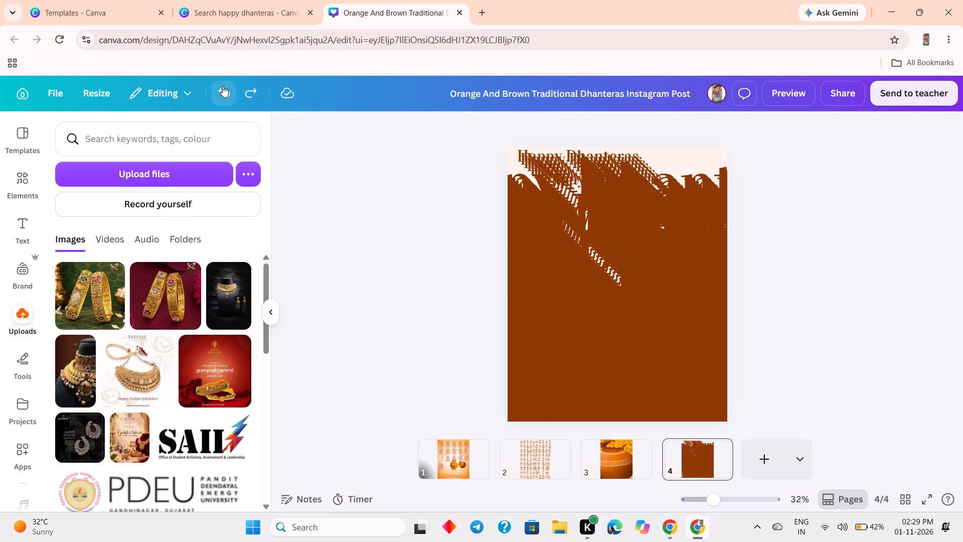
triple_click(223, 86)
triple_click(223, 86)
triple_click(223, 86)
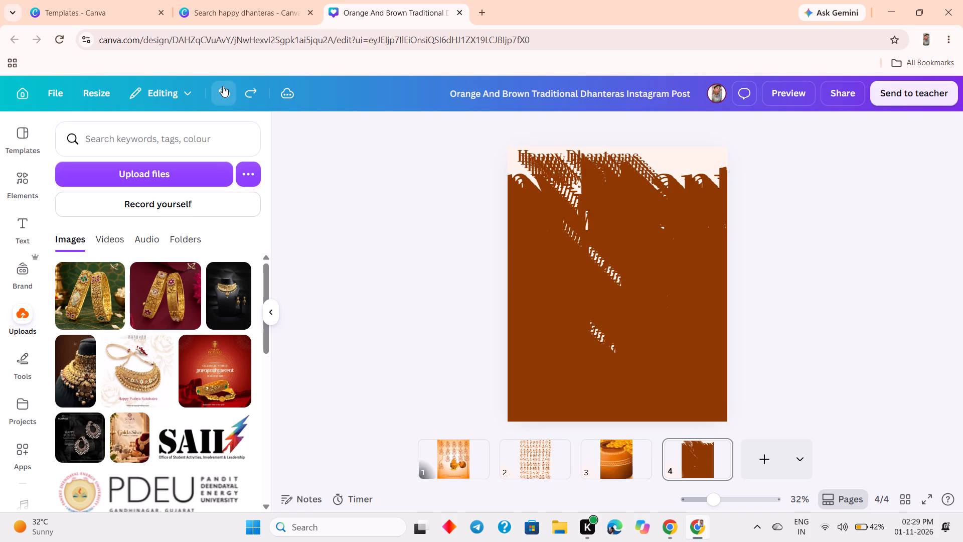
triple_click(223, 85)
triple_click(222, 85)
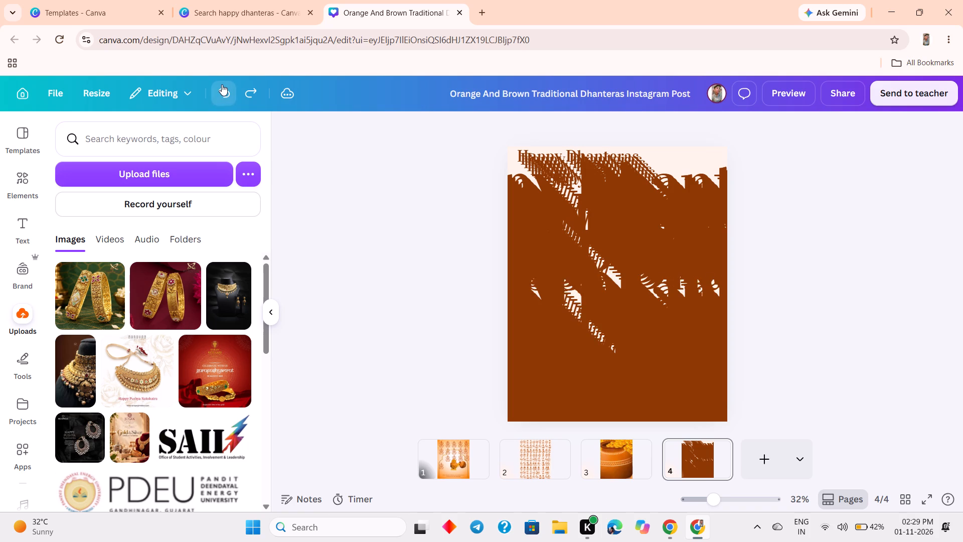
triple_click(222, 84)
triple_click(222, 84)
triple_click(222, 84)
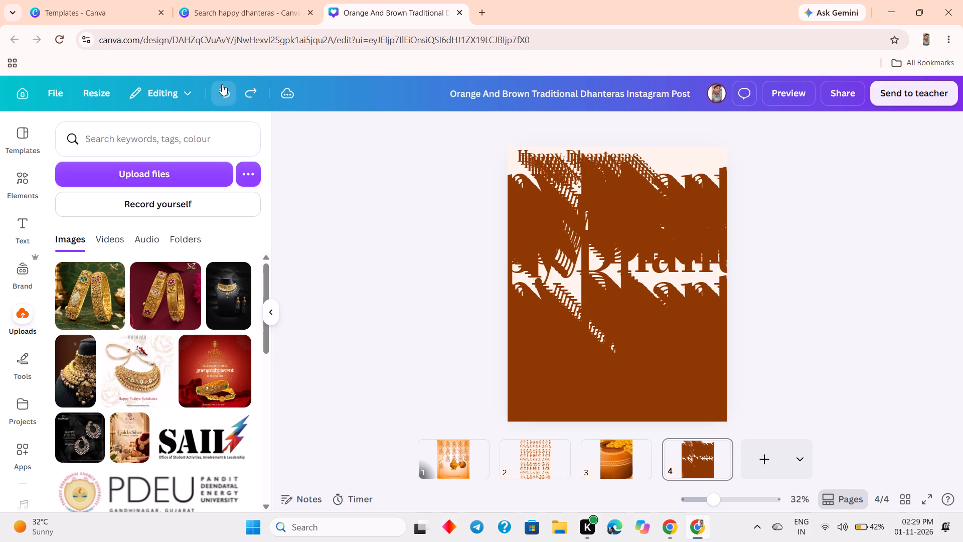
triple_click(222, 84)
triple_click(222, 84)
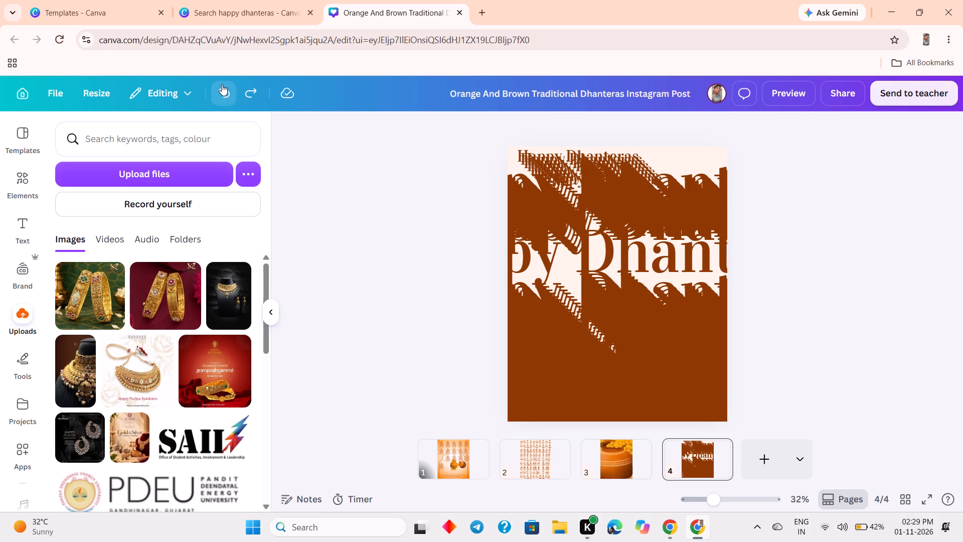
triple_click(222, 84)
triple_click(222, 84)
triple_click(222, 84)
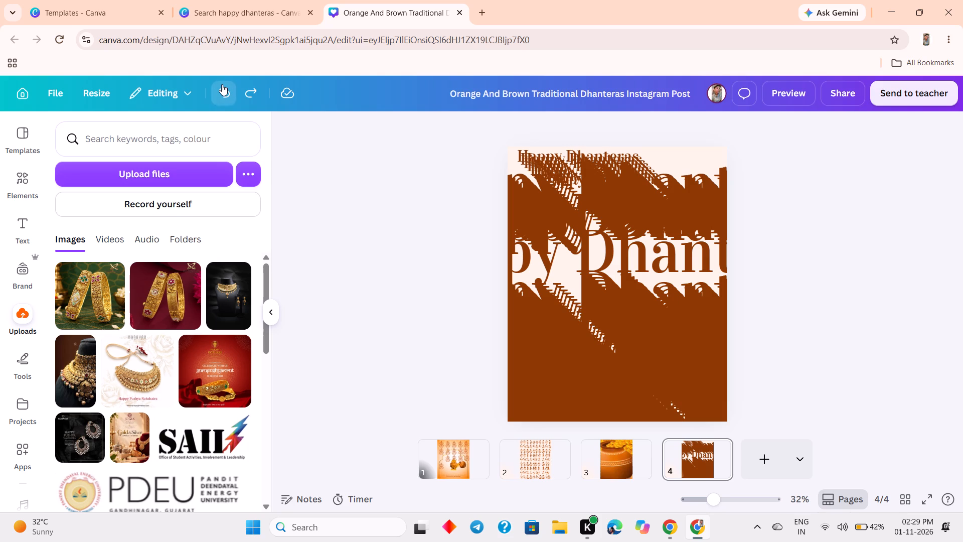
triple_click(222, 84)
triple_click(222, 84)
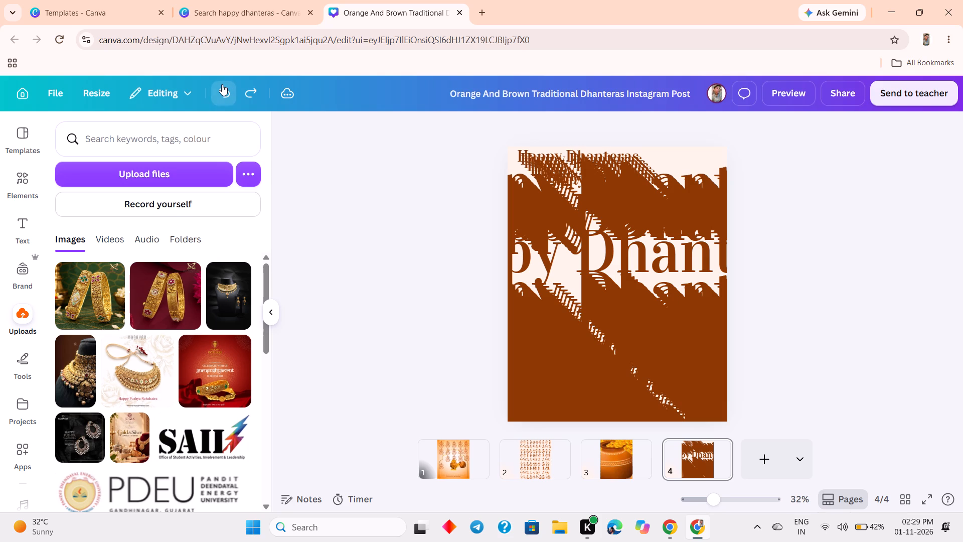
left_click(222, 84)
triple_click(222, 84)
triple_click(222, 84)
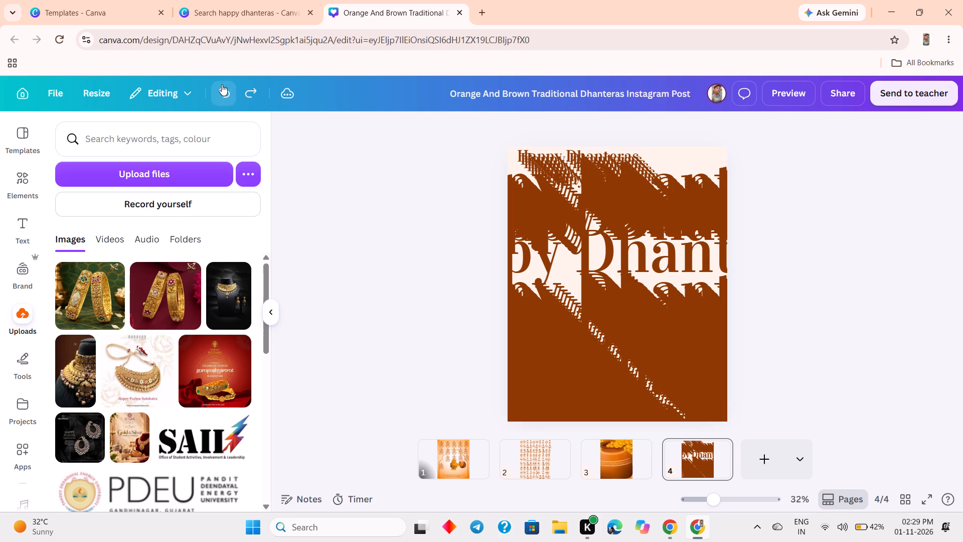
triple_click(222, 84)
triple_click(222, 84)
triple_click(222, 84)
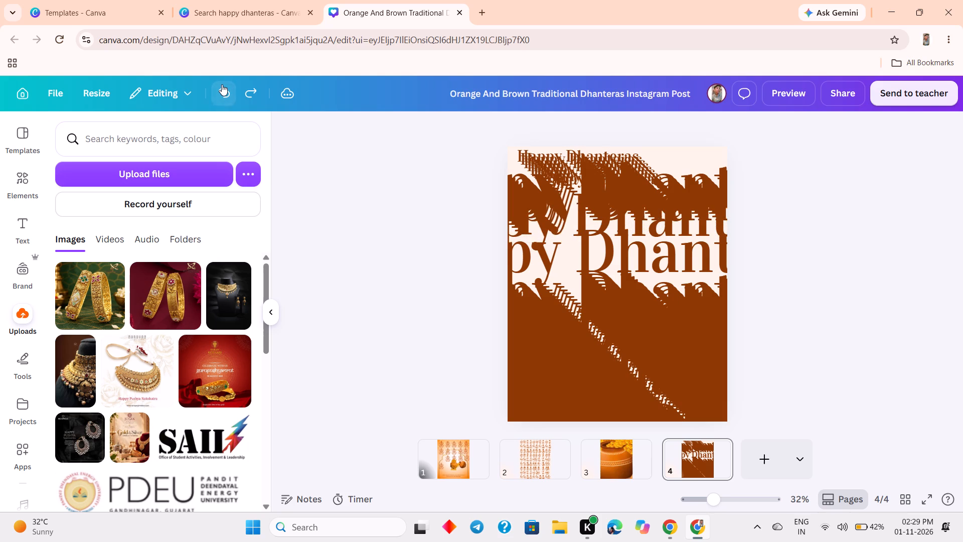
triple_click(222, 84)
left_click(222, 84)
triple_click(222, 84)
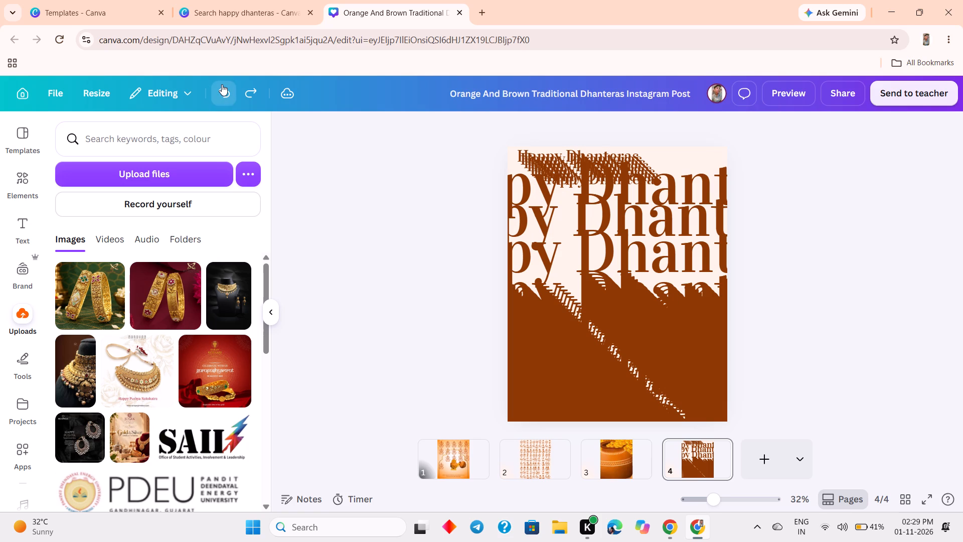
triple_click(222, 84)
triple_click(222, 84)
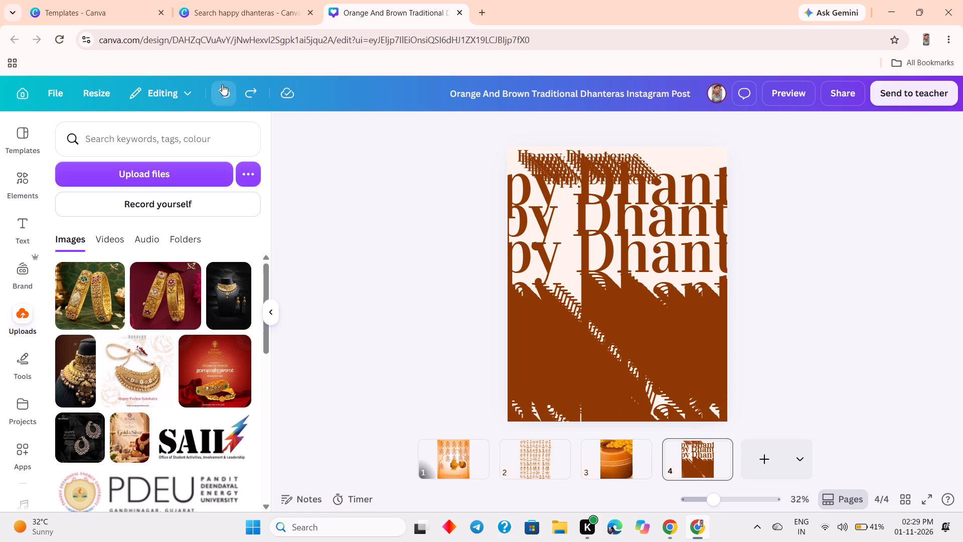
triple_click(222, 84)
triple_click(222, 84)
triple_click(222, 84)
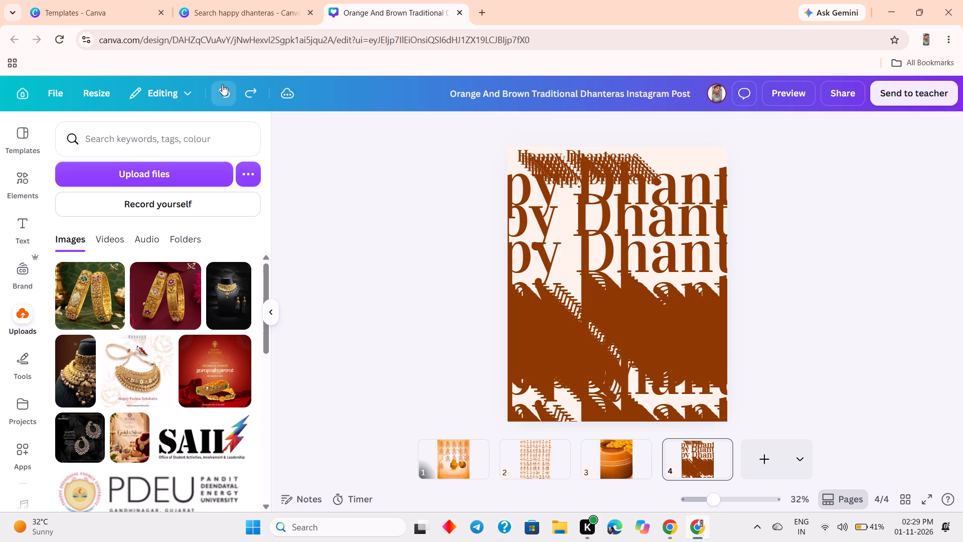
left_click(222, 84)
triple_click(222, 84)
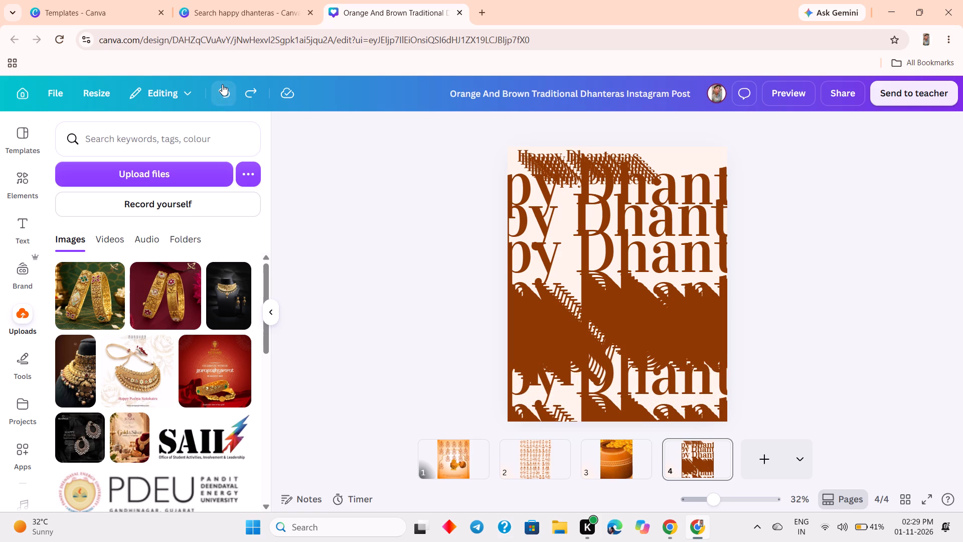
triple_click(222, 84)
triple_click(222, 84)
left_click(222, 84)
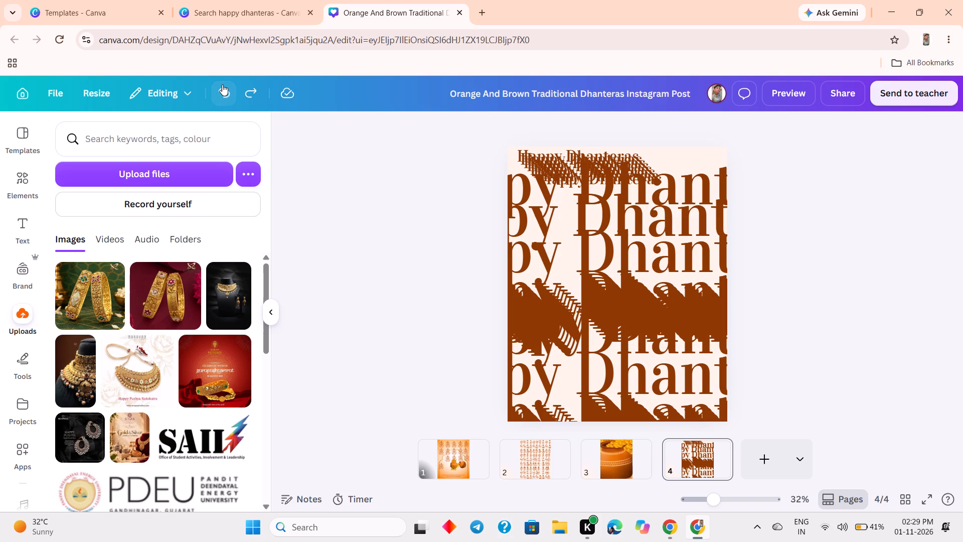
double_click(223, 85)
left_click(224, 88)
double_click(225, 92)
triple_click(225, 96)
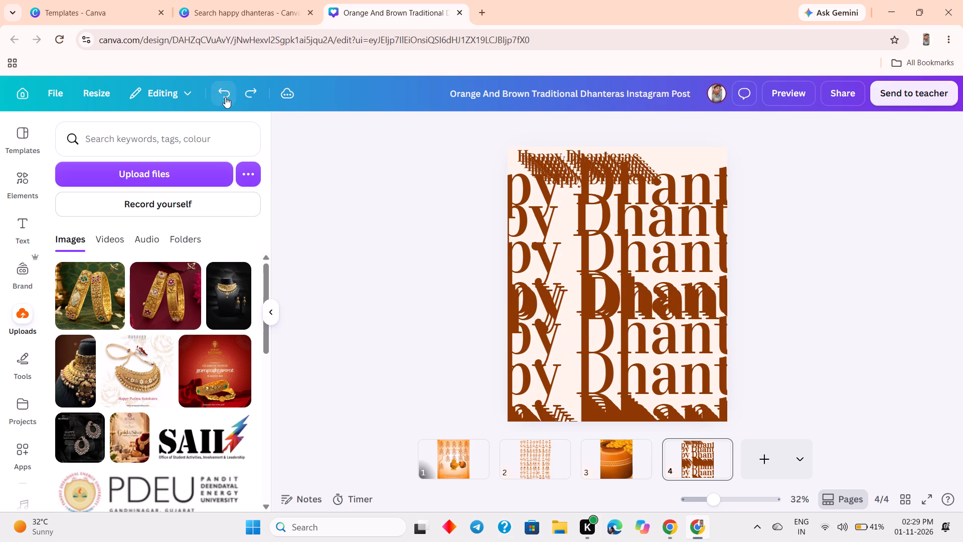
double_click(225, 97)
double_click(225, 97)
left_click_drag(225, 97, 227, 102)
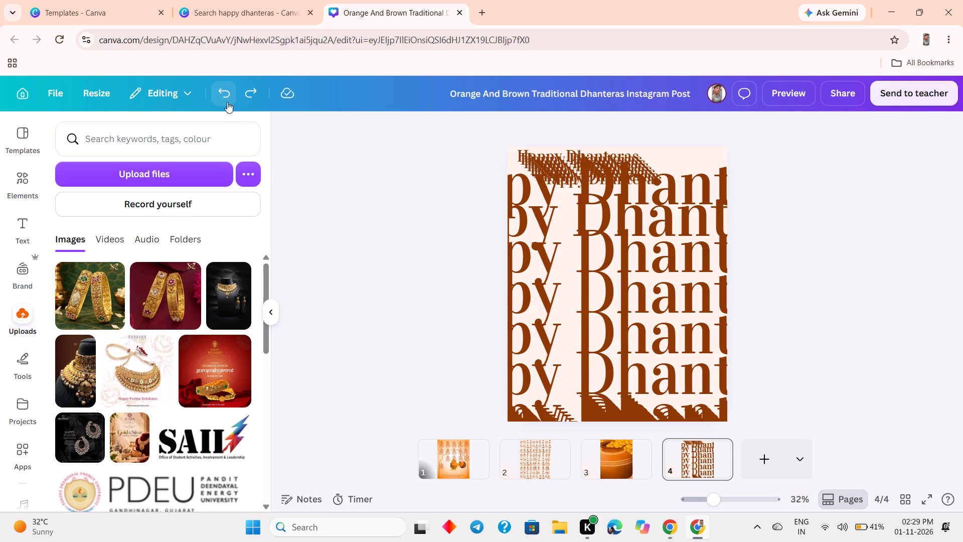
left_click(227, 102)
double_click(221, 102)
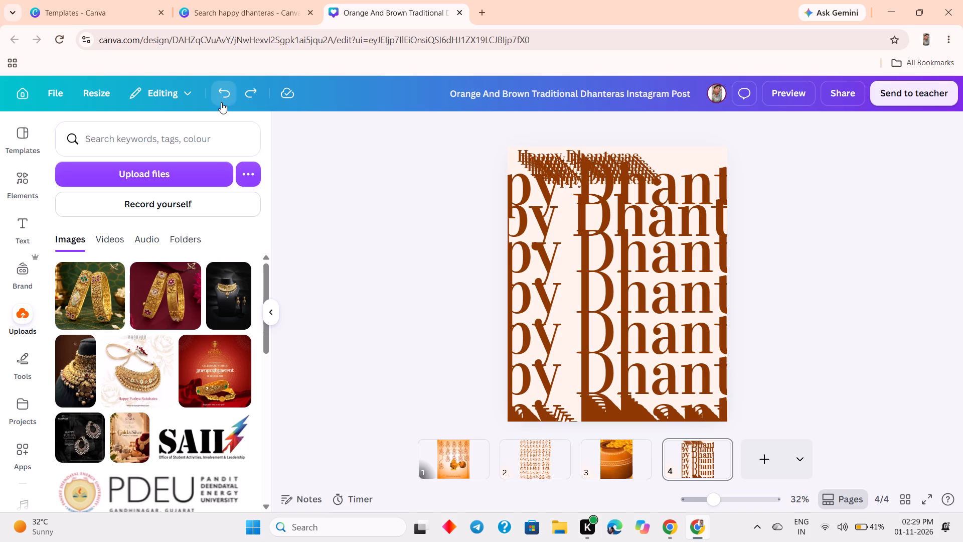
left_click(221, 101)
double_click(221, 101)
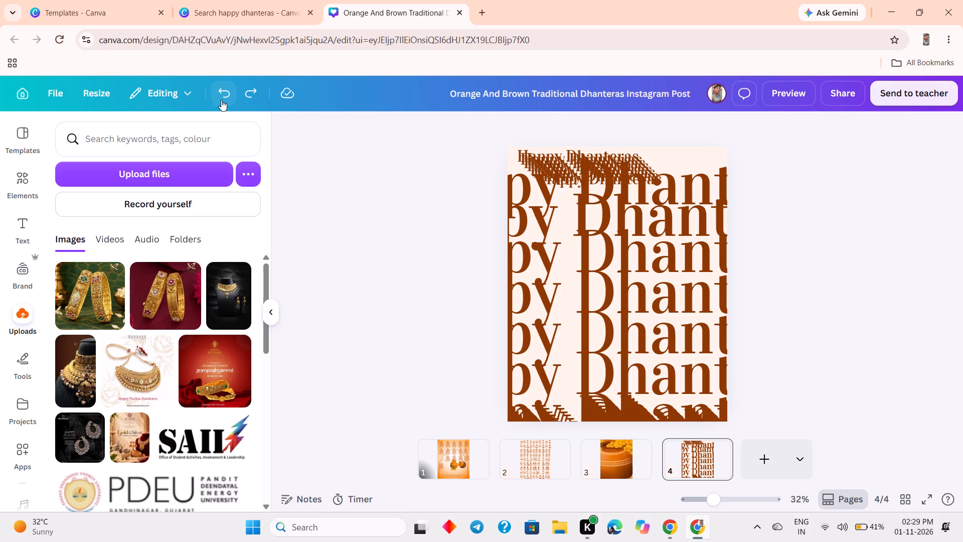
left_click(221, 101)
triple_click(220, 98)
left_click(219, 97)
triple_click(218, 94)
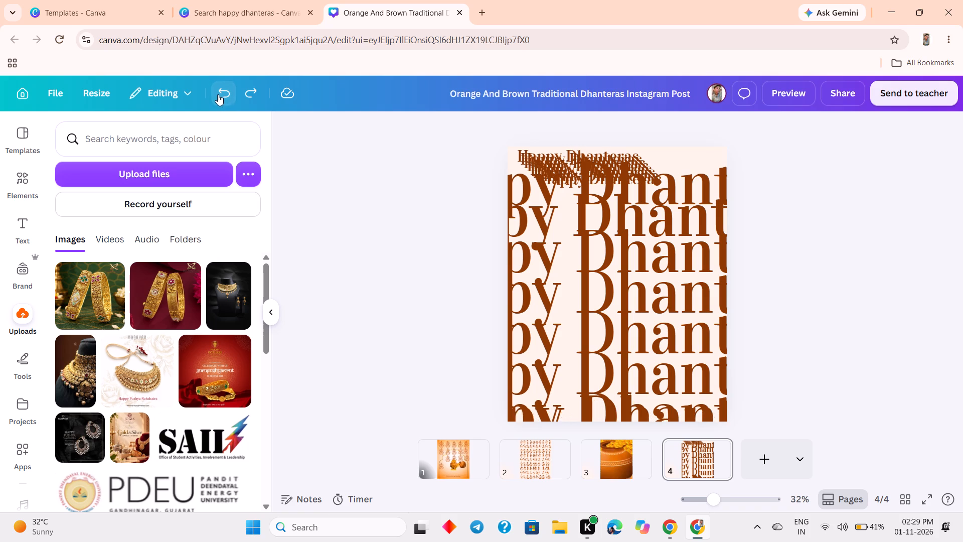
triple_click(218, 94)
triple_click(217, 94)
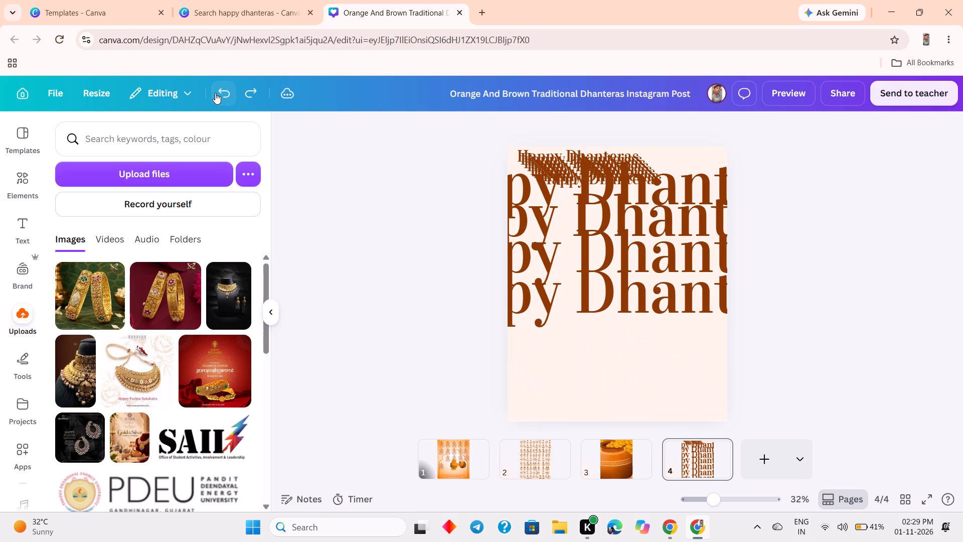
double_click(215, 93)
triple_click(215, 92)
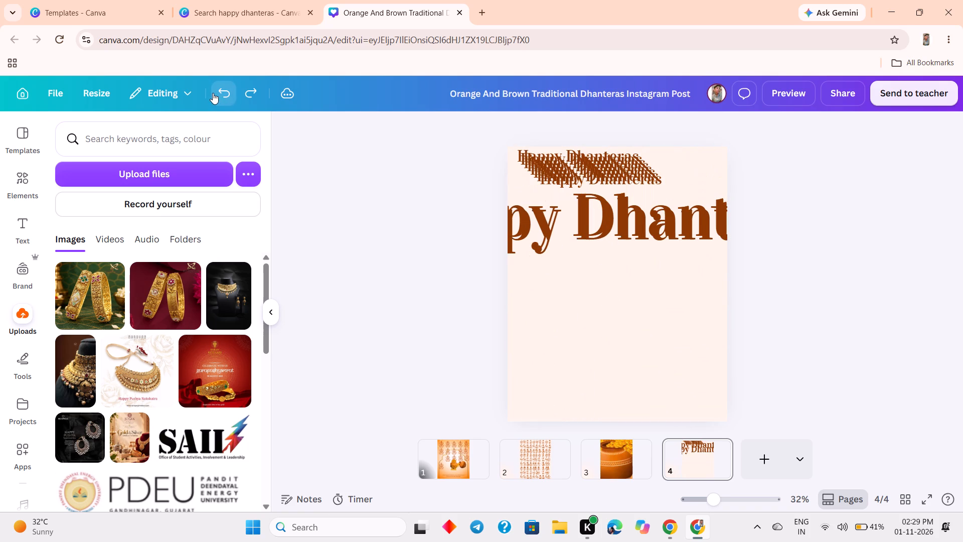
left_click(213, 93)
left_click(211, 92)
left_click(209, 92)
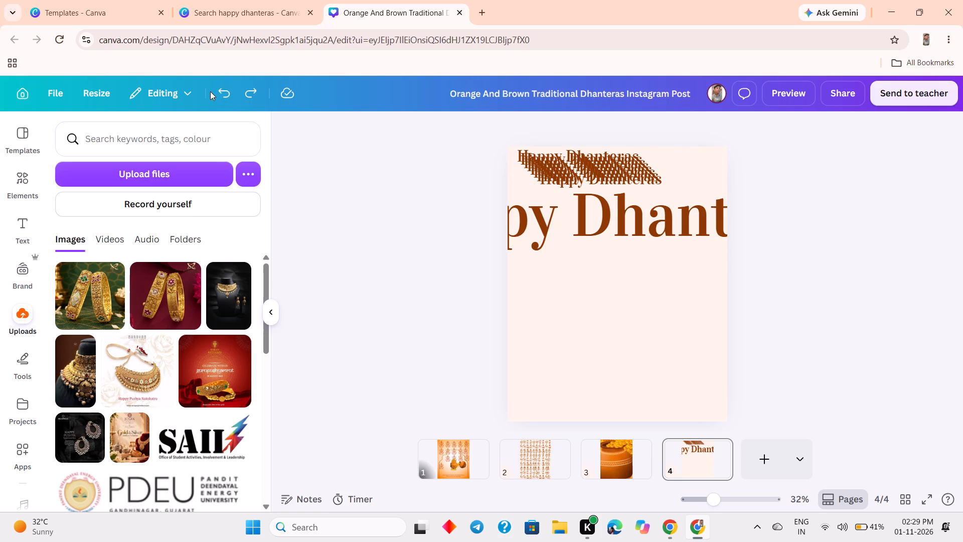
Undo the remaining "Happy Dhanteras" text edits on page 4, continuing until page 4 itself is removed from the design.
double_click(220, 91)
left_click(221, 92)
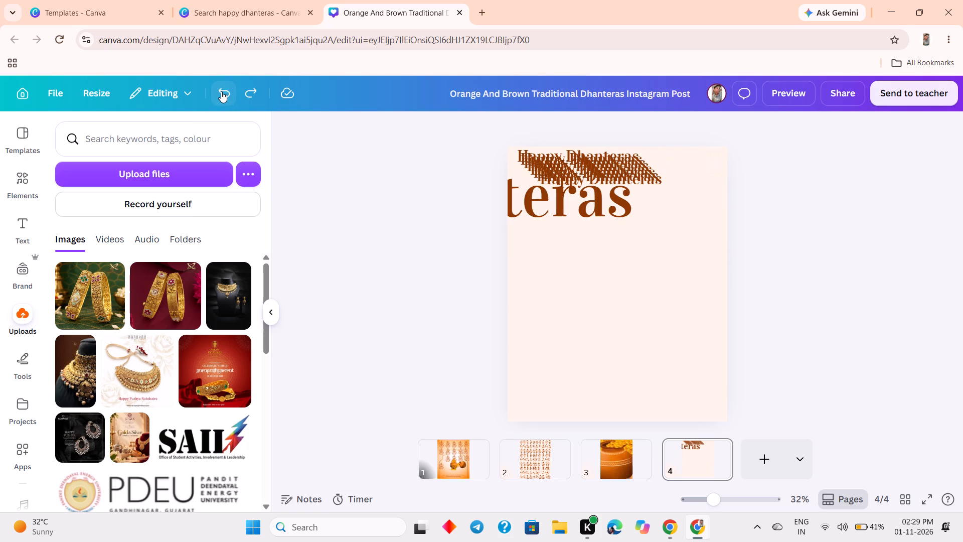
triple_click(221, 91)
left_click(221, 91)
triple_click(221, 90)
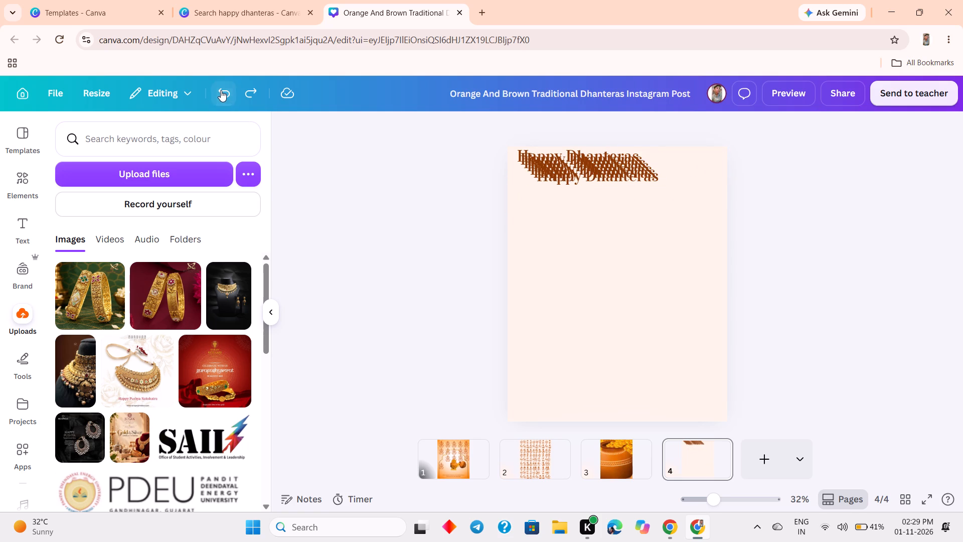
triple_click(221, 90)
triple_click(222, 92)
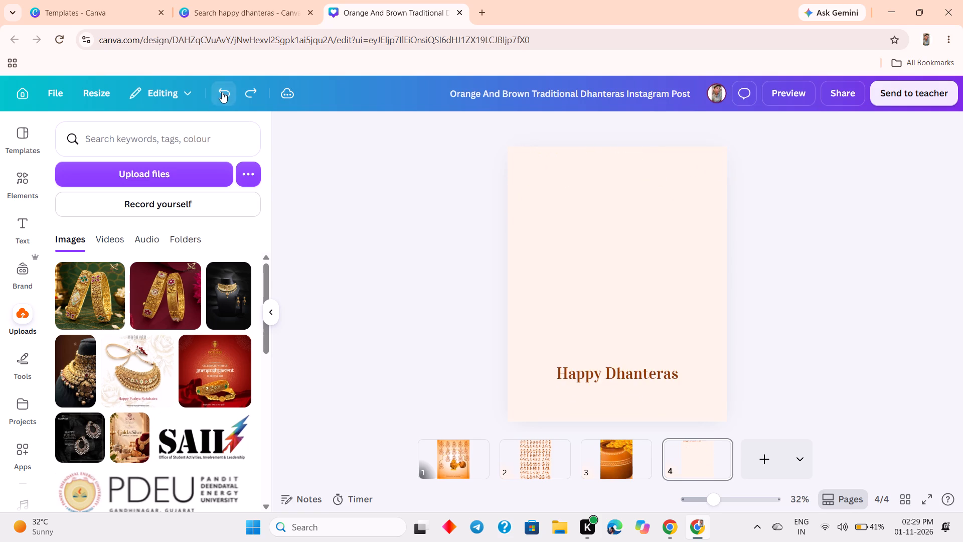
triple_click(222, 92)
double_click(222, 92)
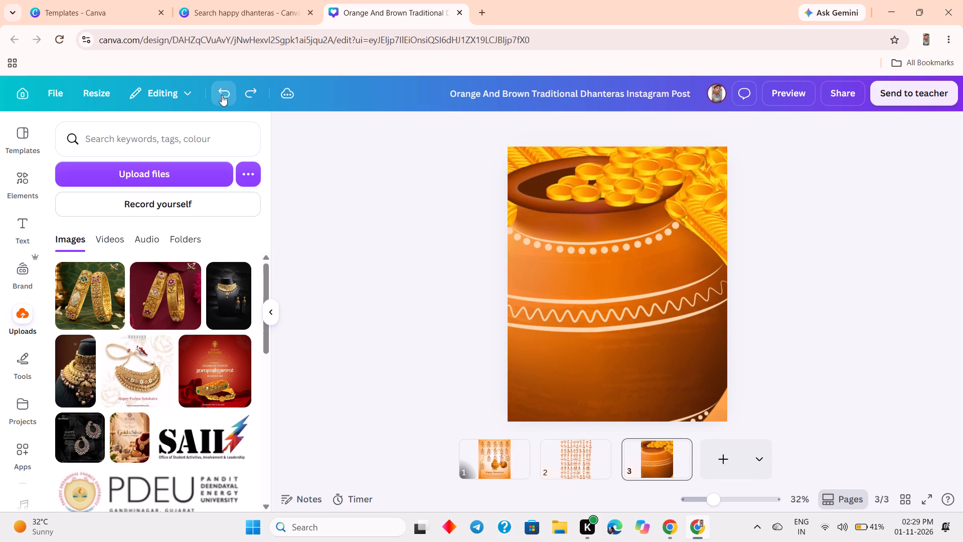
Undo the enlarged coin-pot edits on page 3 until the light-orange and dark-brown folded shapes largely overlap the pot.
triple_click(221, 93)
triple_click(221, 92)
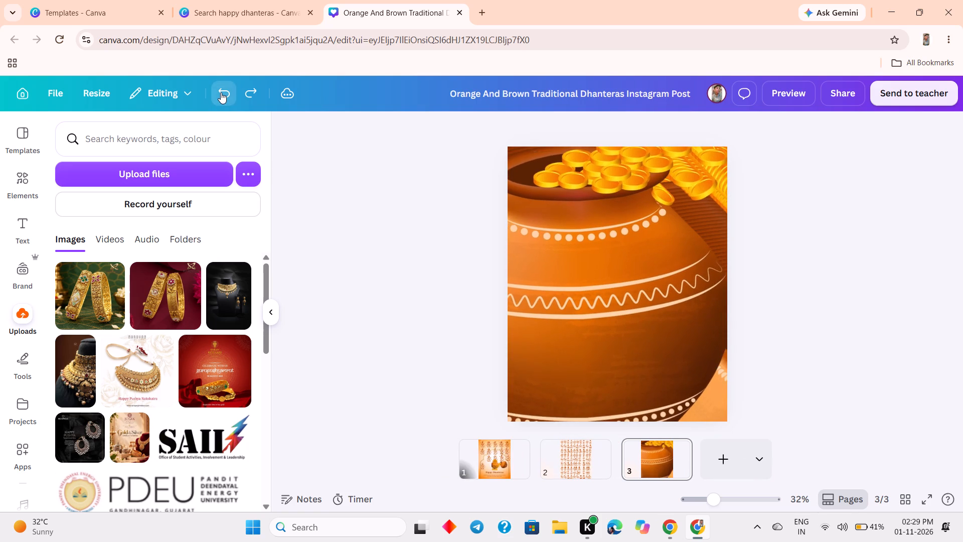
left_click(221, 92)
triple_click(221, 92)
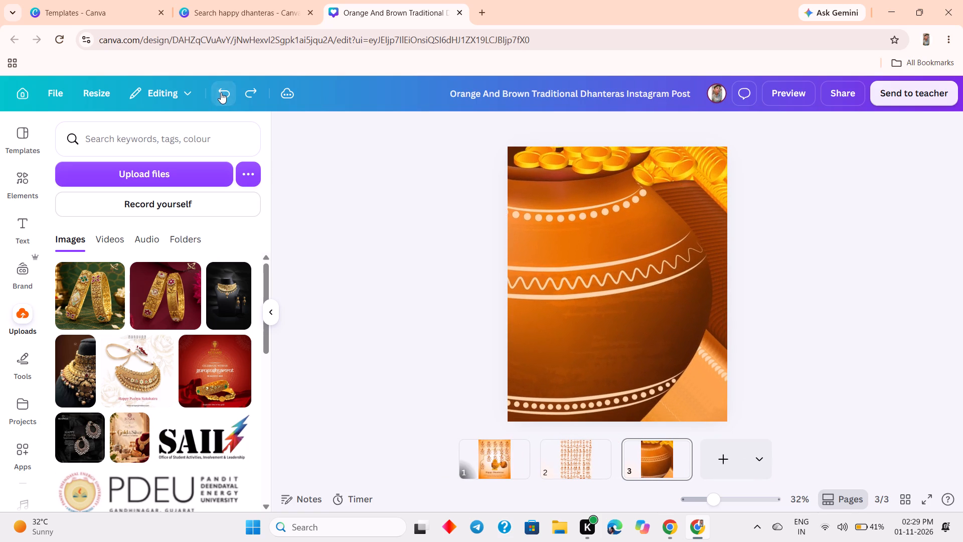
triple_click(221, 92)
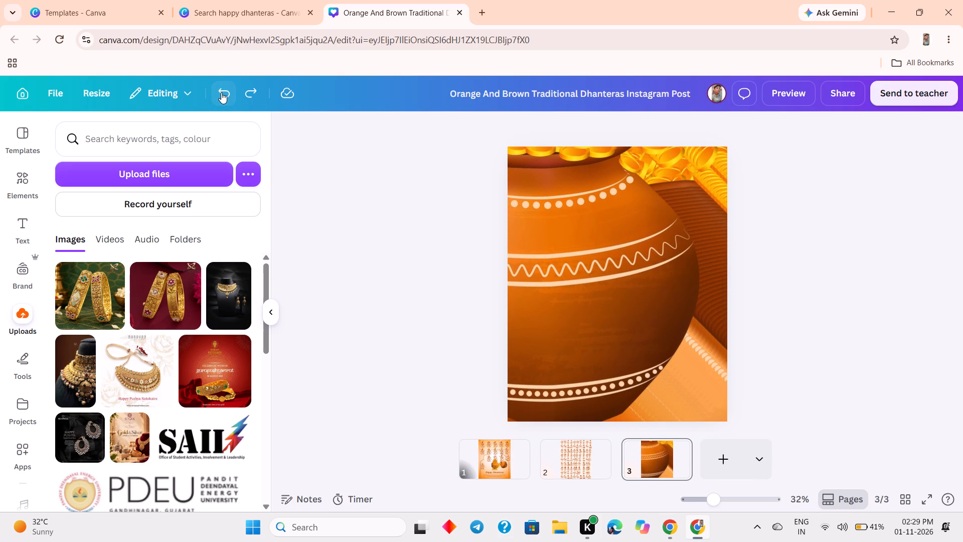
left_click(220, 92)
triple_click(220, 92)
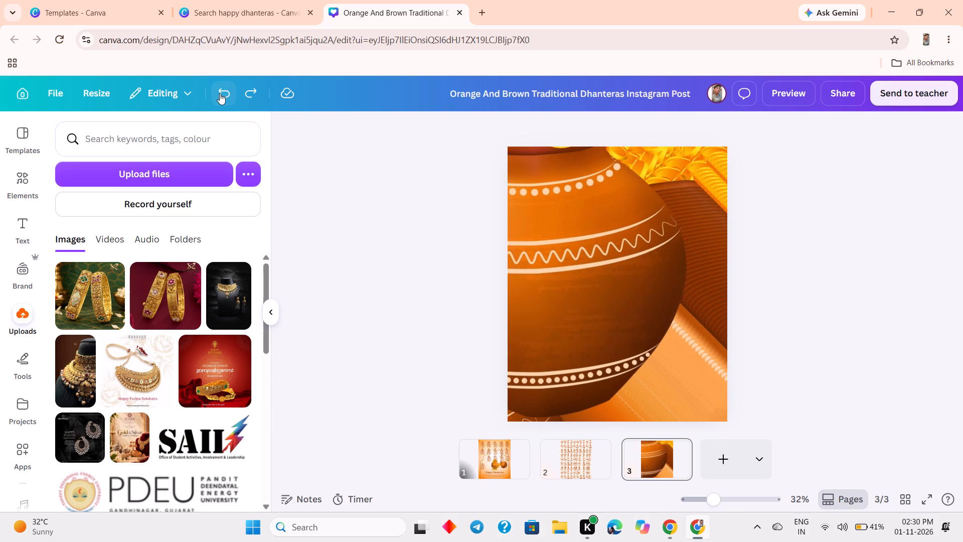
double_click(219, 94)
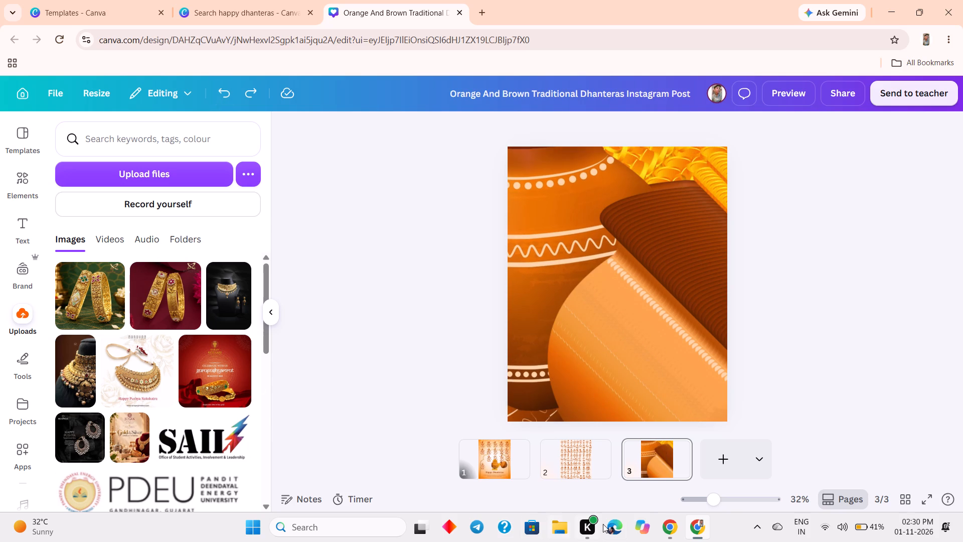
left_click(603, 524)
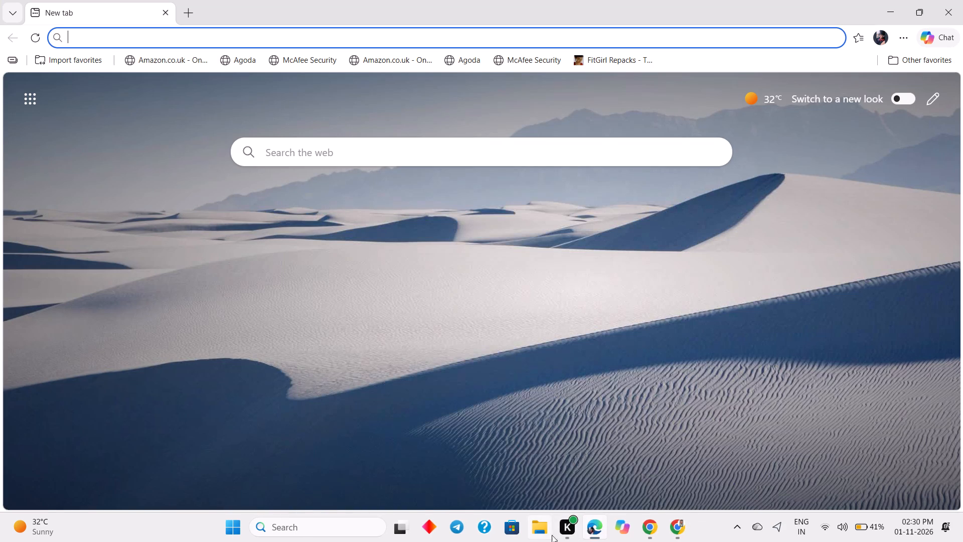
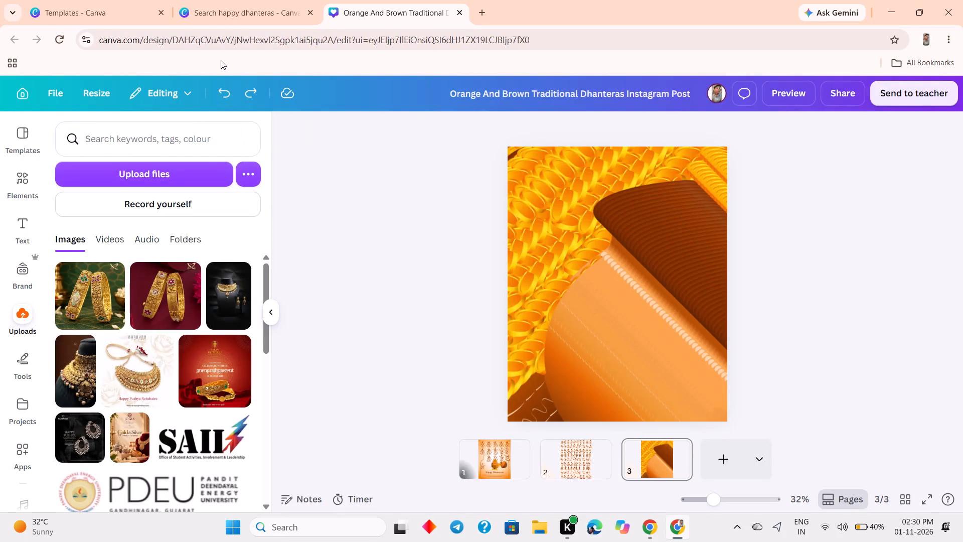
Undo the enlarged coin-pot edits on page 3 until the first gold coins show inside the pot's dark mouth.
left_click(221, 91)
double_click(225, 85)
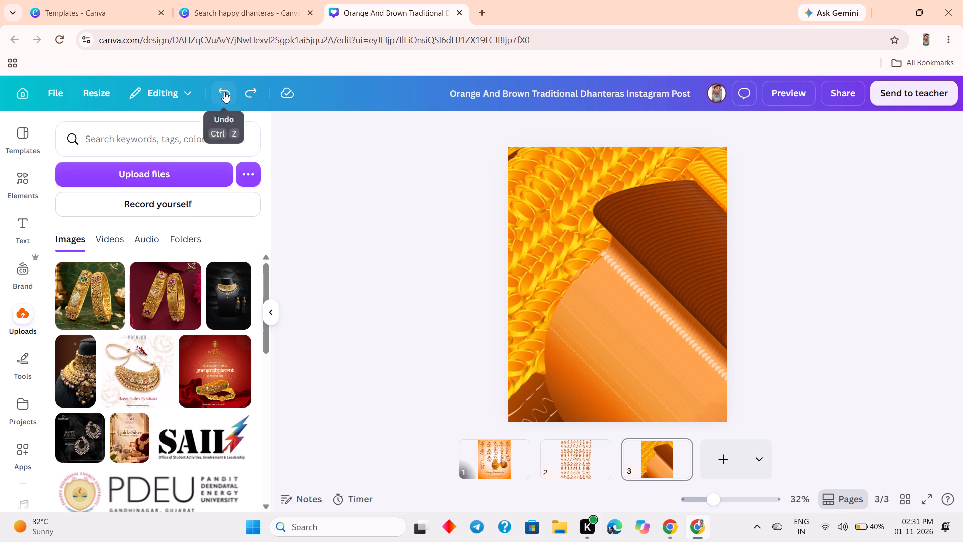
left_click(224, 92)
triple_click(224, 92)
left_click(225, 92)
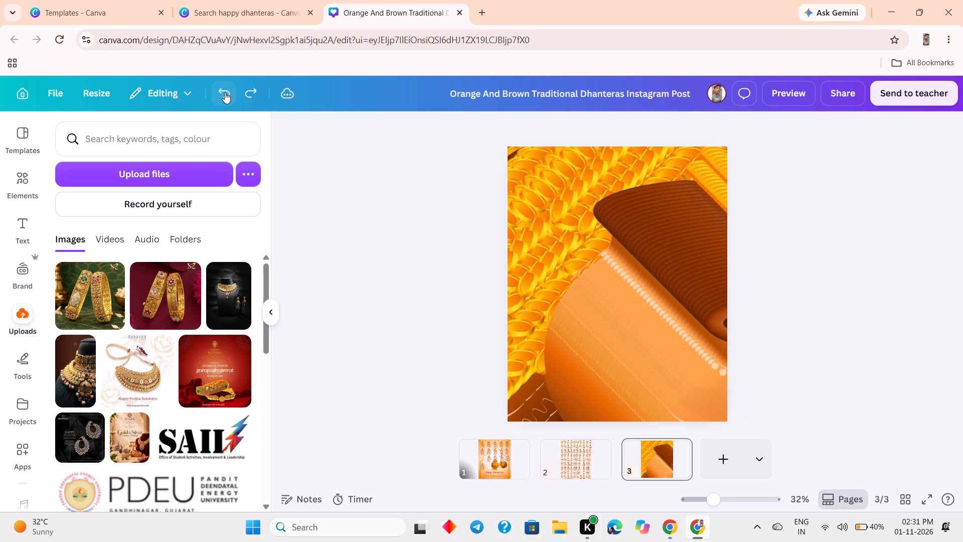
left_click_drag(228, 87, 229, 83)
left_click(225, 94)
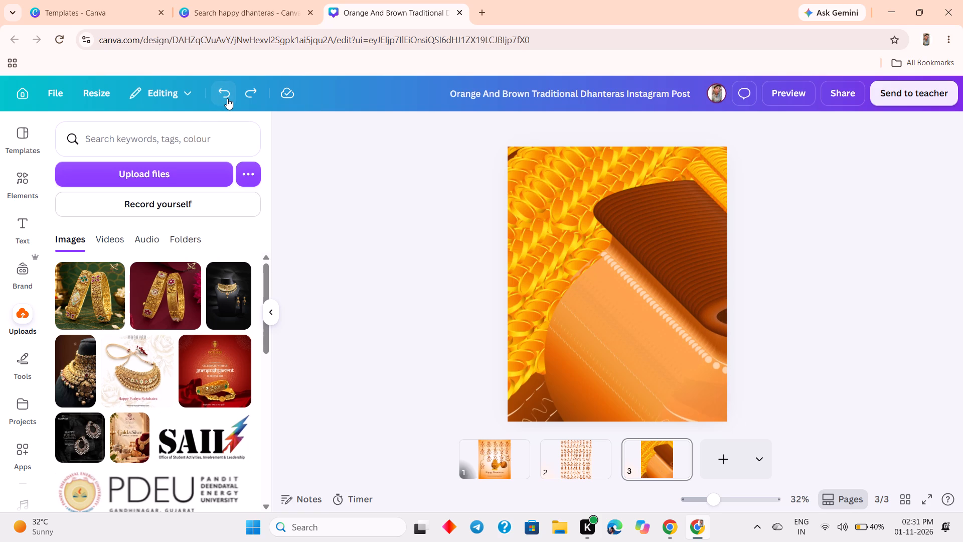
double_click(227, 98)
left_click(227, 98)
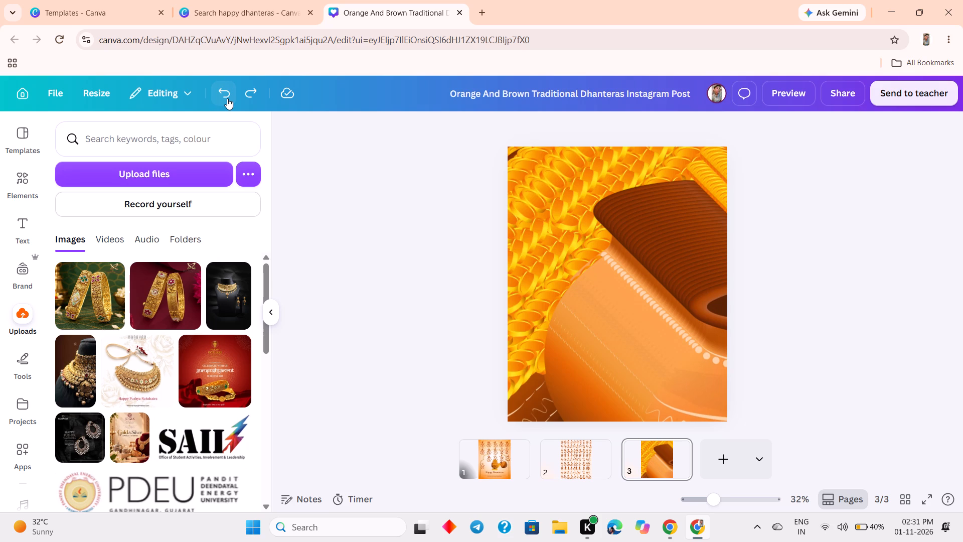
triple_click(215, 95)
triple_click(218, 97)
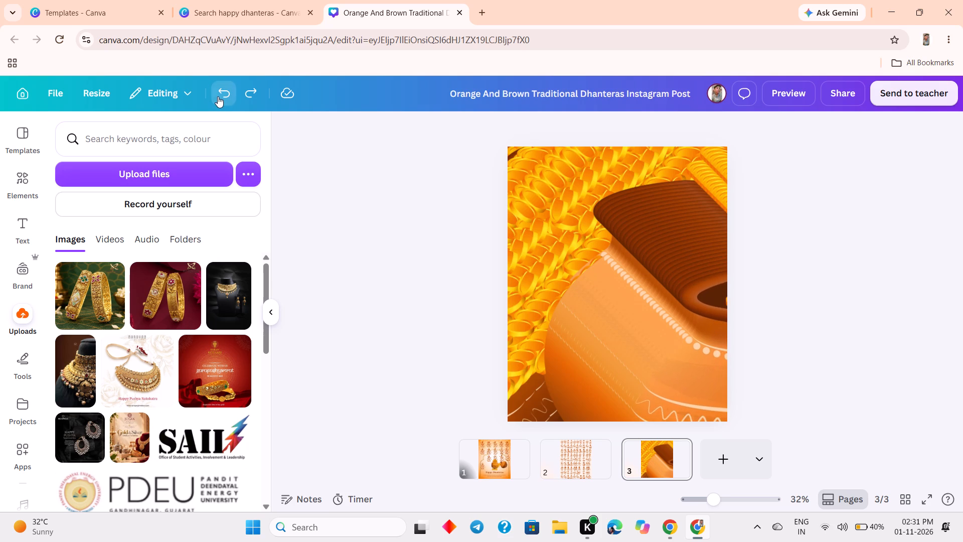
triple_click(218, 96)
triple_click(218, 96)
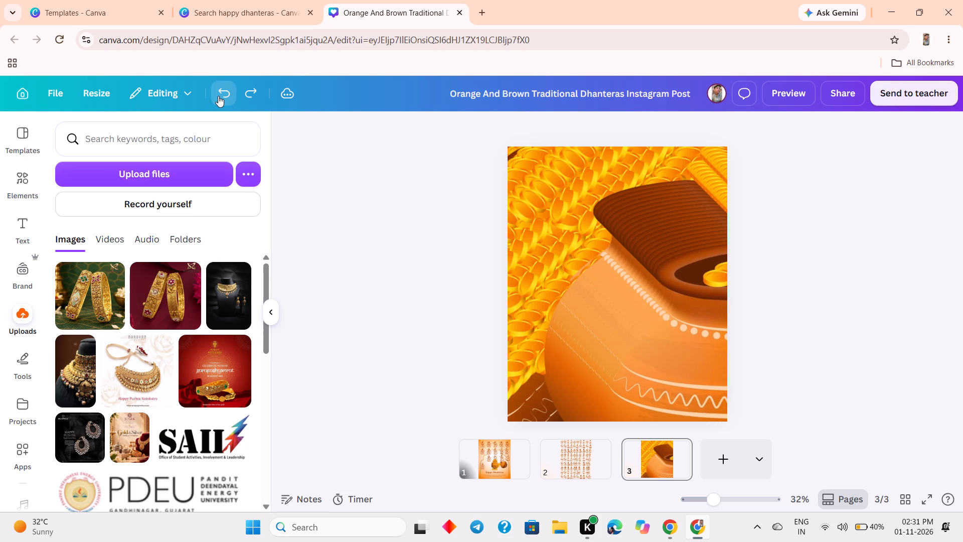
Undo more overlapping pot copies on page 3 until a single coin-filled pot stands beside the diagonal rows of coins.
left_click(218, 96)
triple_click(218, 96)
left_click(219, 96)
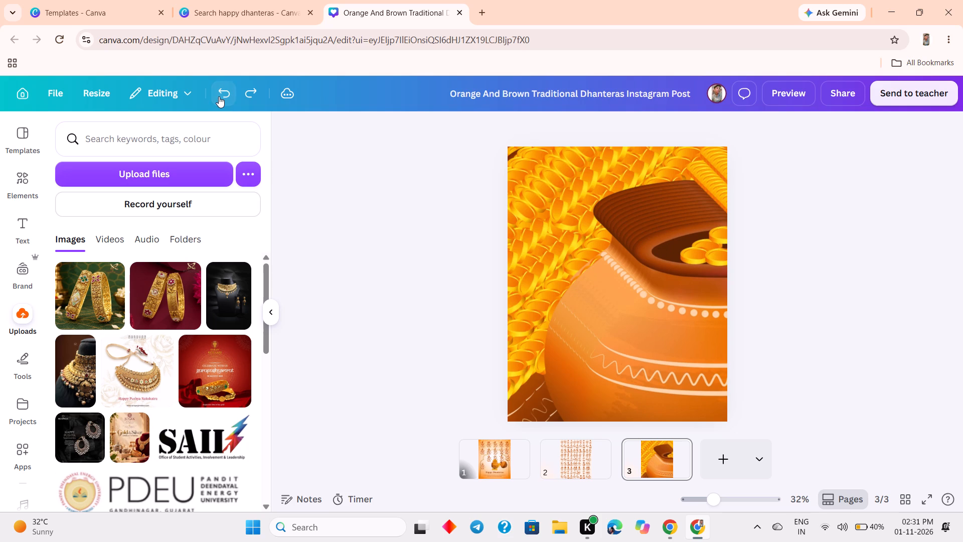
left_click(219, 96)
double_click(218, 97)
left_click(218, 97)
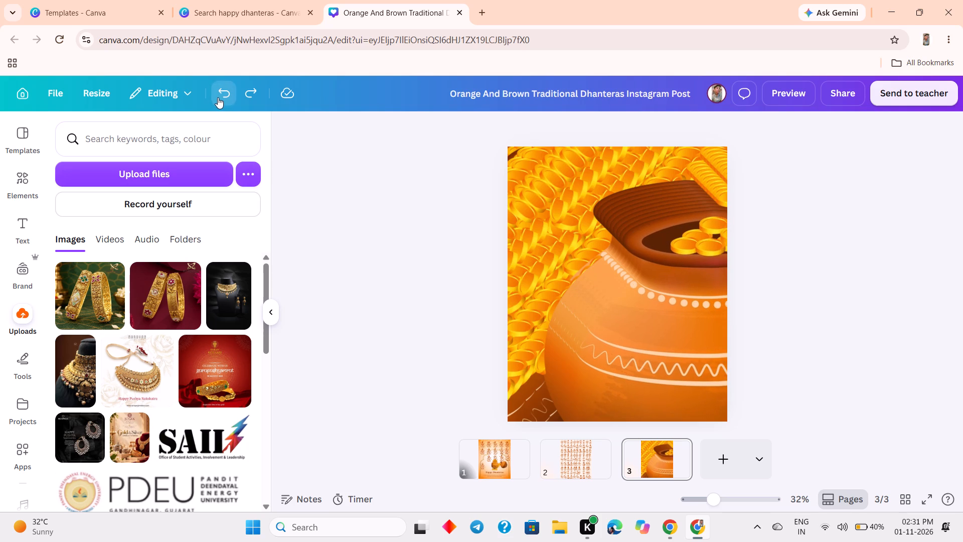
left_click(218, 97)
triple_click(216, 96)
triple_click(216, 96)
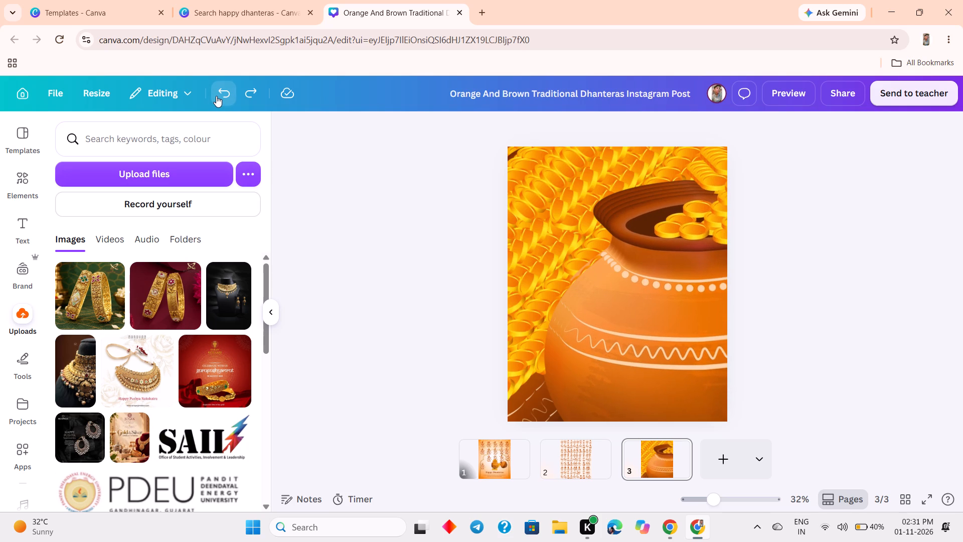
triple_click(216, 96)
left_click(216, 96)
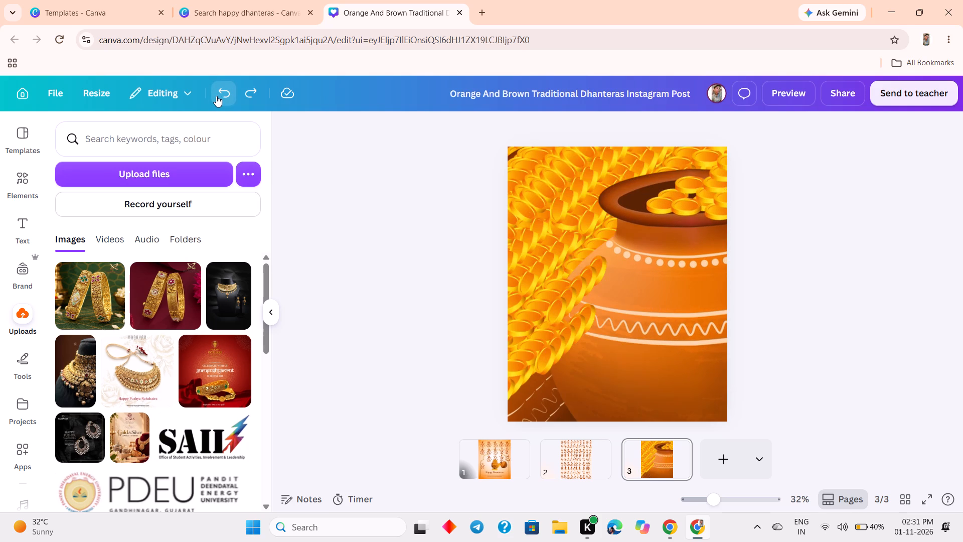
Undo the diagonal rows of overlapping coin pots on page 3 until one very large pot fills the page.
triple_click(216, 96)
double_click(216, 96)
triple_click(216, 96)
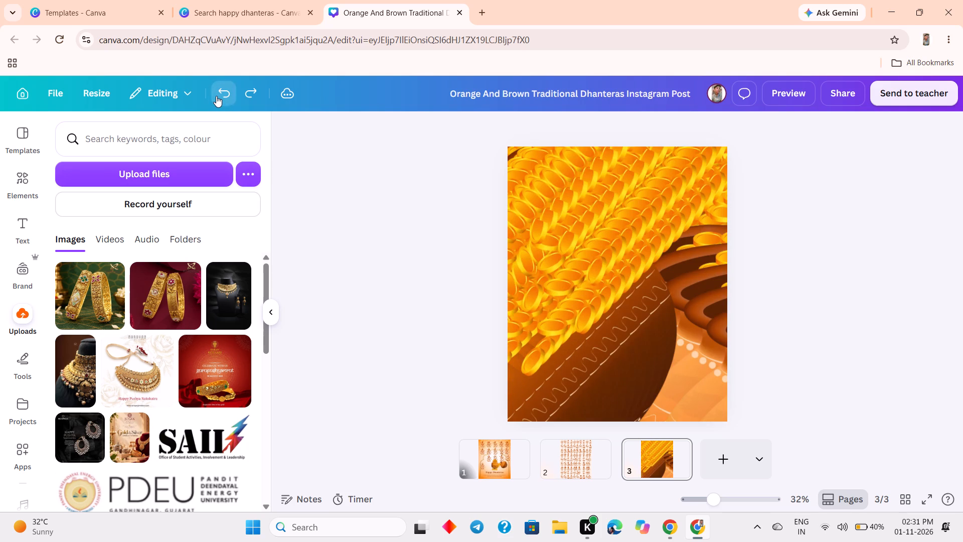
double_click(216, 96)
triple_click(216, 96)
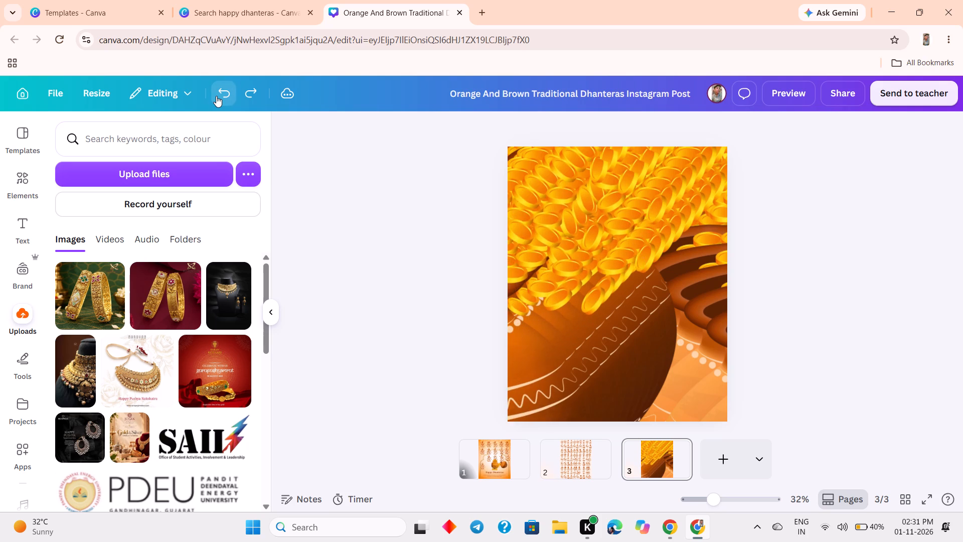
triple_click(216, 96)
triple_click(216, 96)
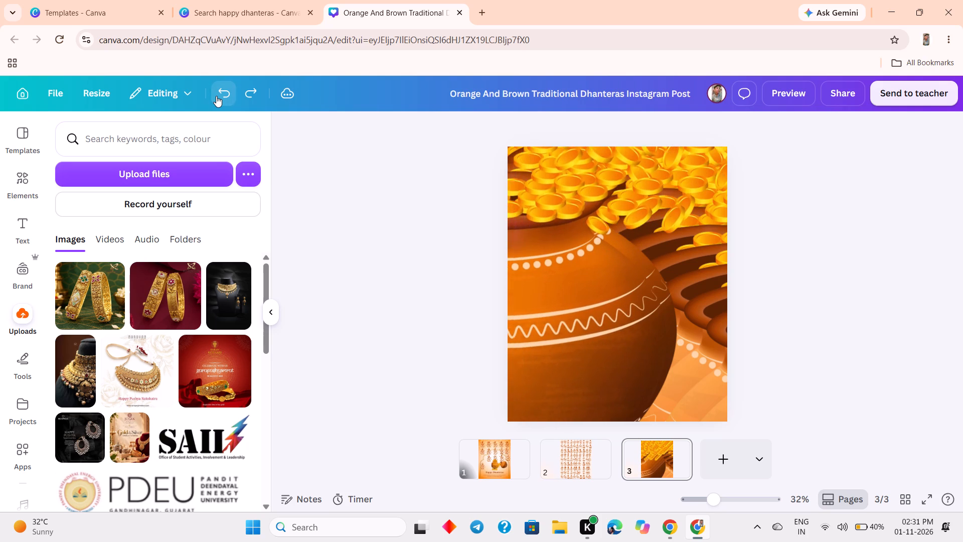
triple_click(216, 96)
triple_click(216, 96)
triple_click(216, 96)
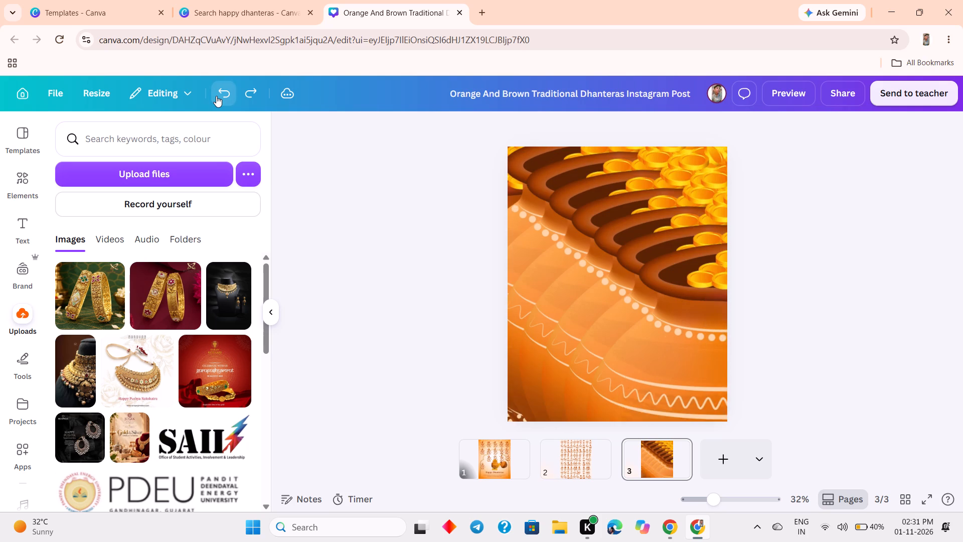
triple_click(216, 96)
triple_click(216, 96)
triple_click(216, 96)
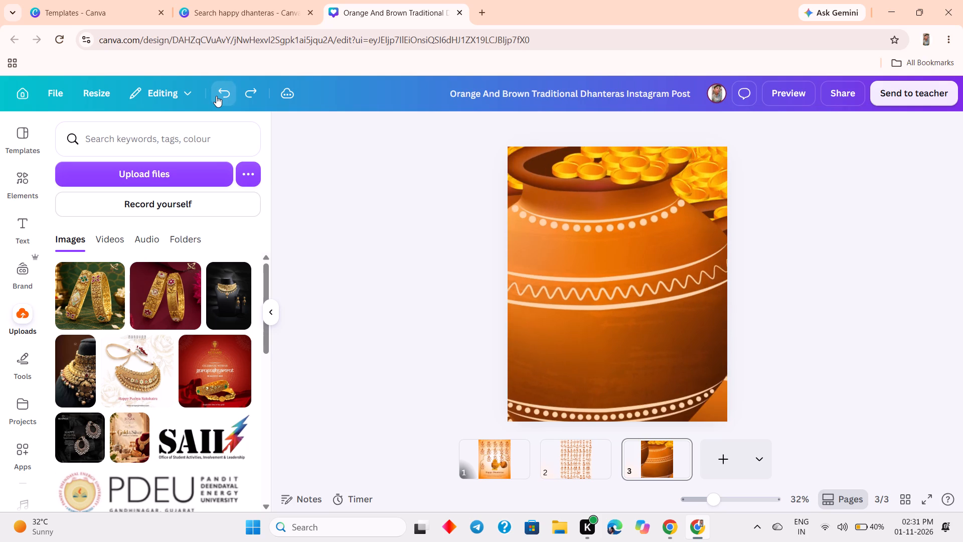
Undo the remaining oversized coin pots on page 3 until only the grid of small pots is left.
triple_click(216, 96)
double_click(216, 96)
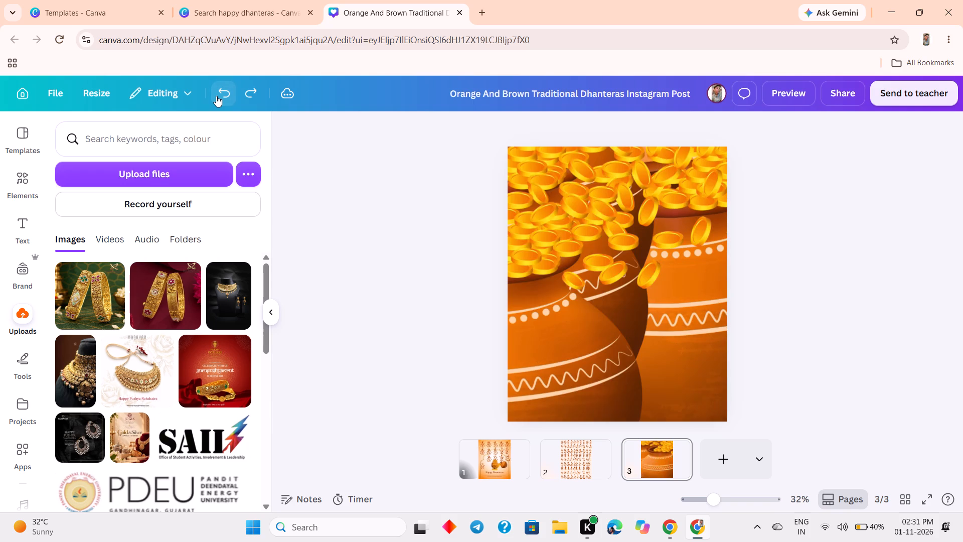
triple_click(216, 96)
triple_click(216, 96)
left_click(216, 96)
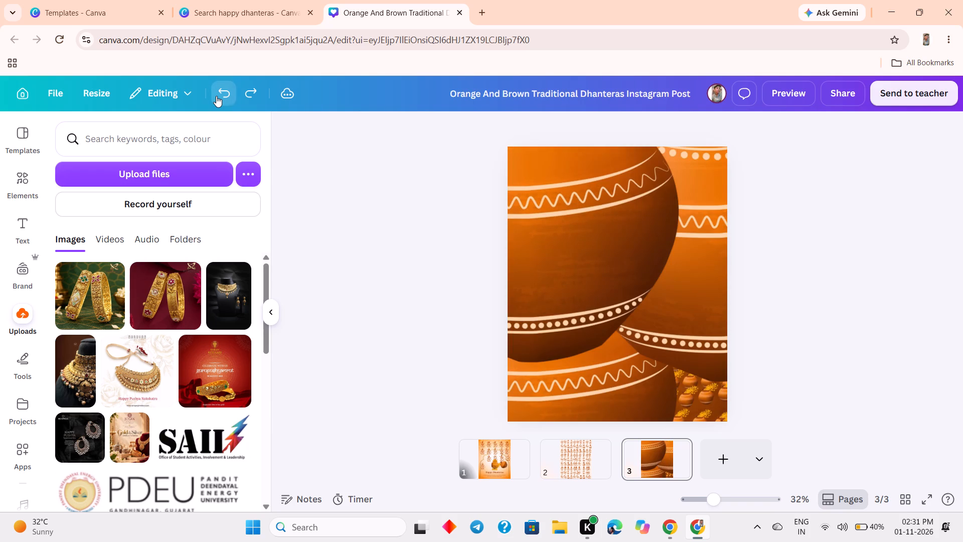
triple_click(216, 96)
triple_click(216, 96)
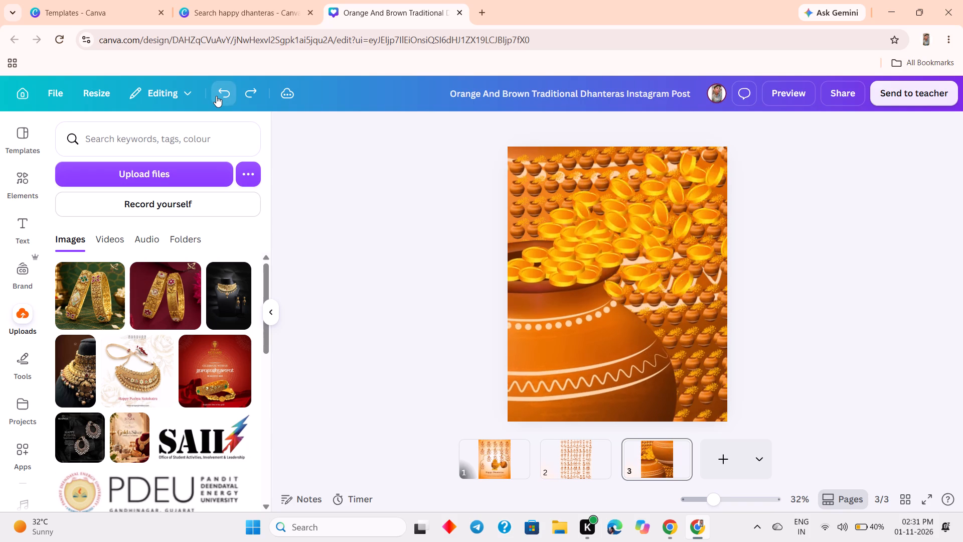
left_click(216, 96)
left_click(216, 96)
triple_click(216, 96)
double_click(216, 96)
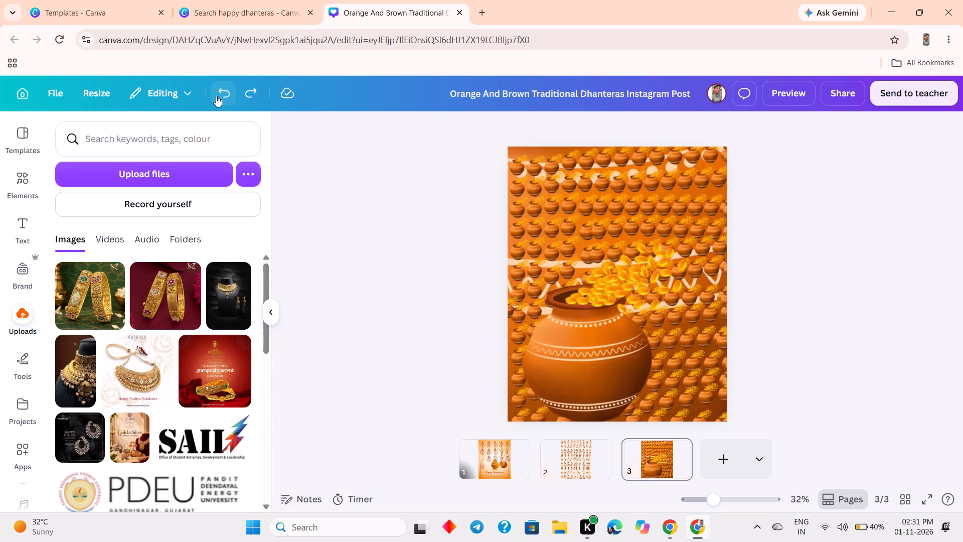
triple_click(216, 96)
triple_click(216, 96)
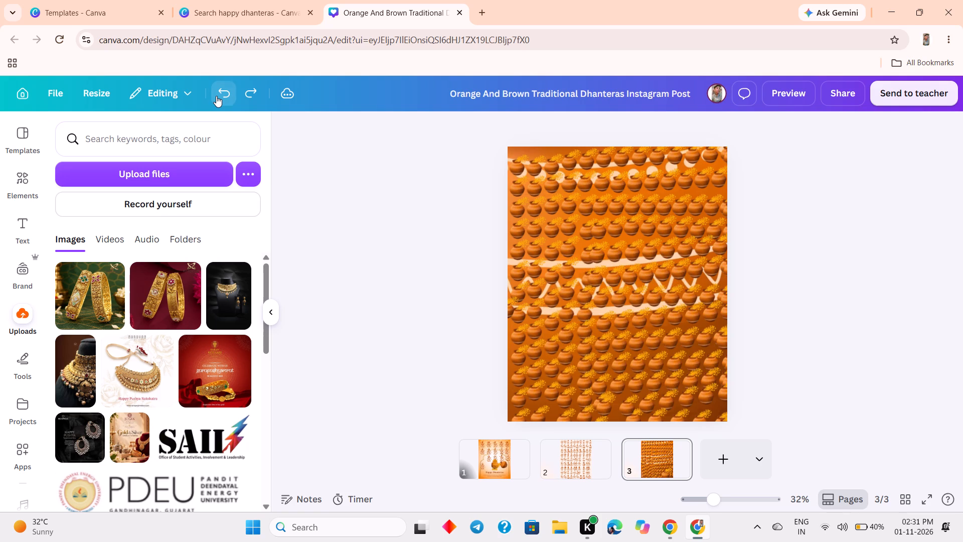
Undo the last small coin-pot copies on page 3 until the lower-right area of the grid is clear.
left_click(216, 96)
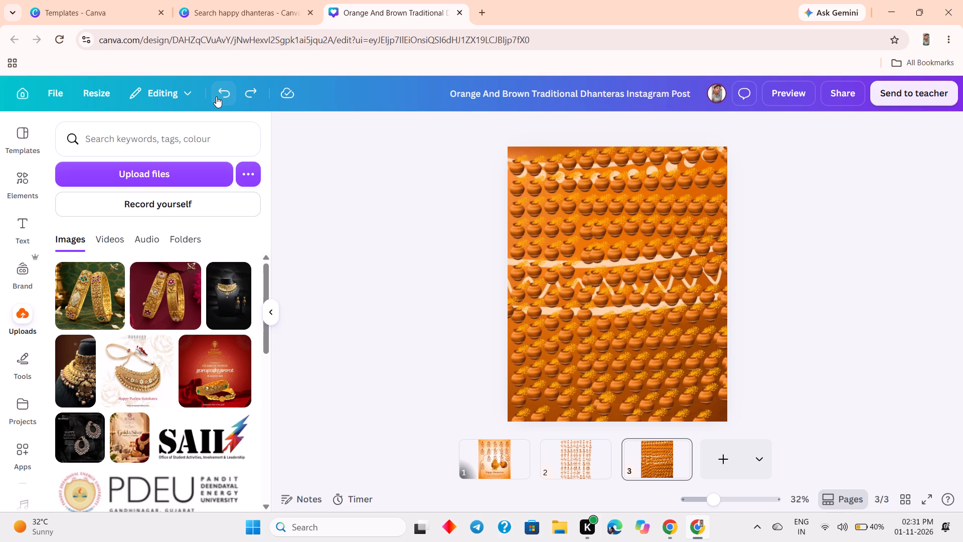
left_click(216, 96)
triple_click(216, 96)
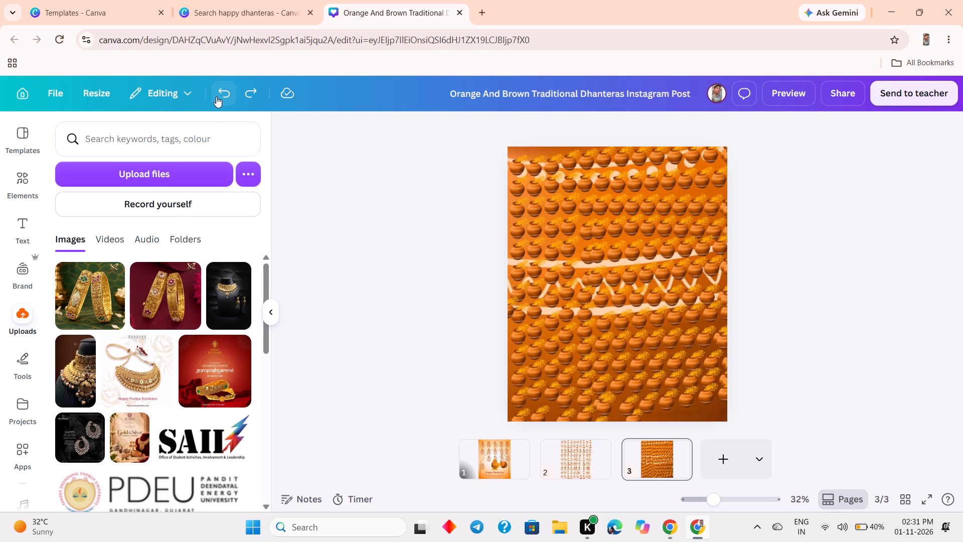
left_click(216, 97)
double_click(214, 96)
triple_click(214, 96)
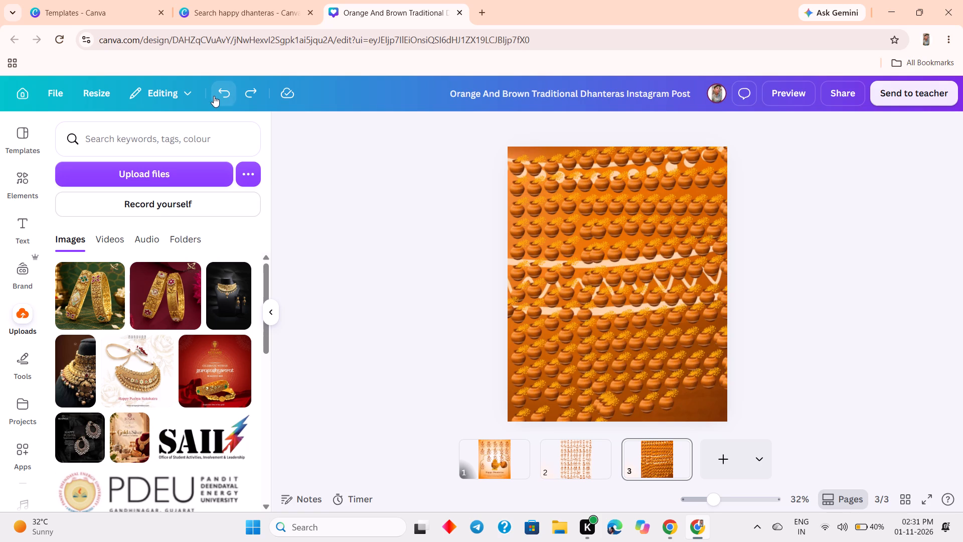
triple_click(214, 96)
triple_click(214, 96)
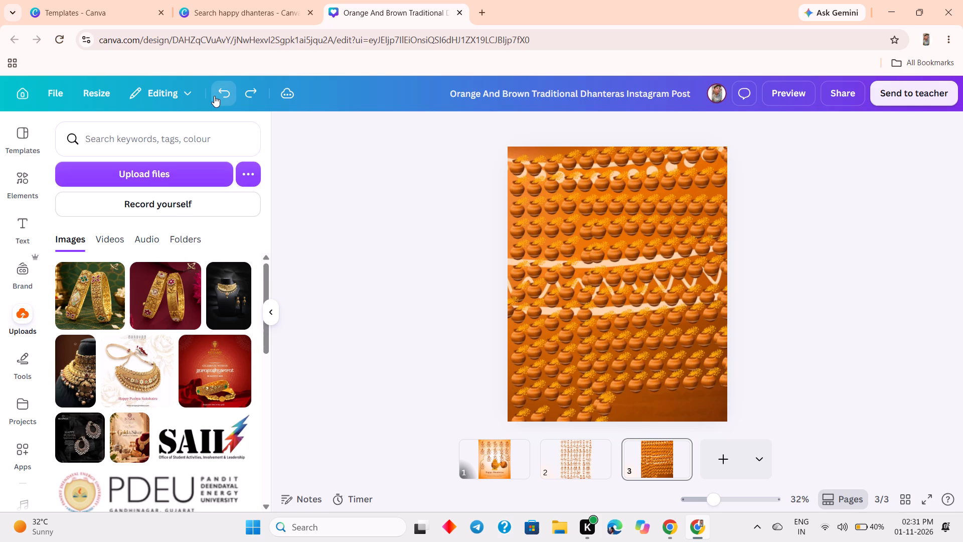
left_click(214, 96)
double_click(214, 95)
triple_click(214, 95)
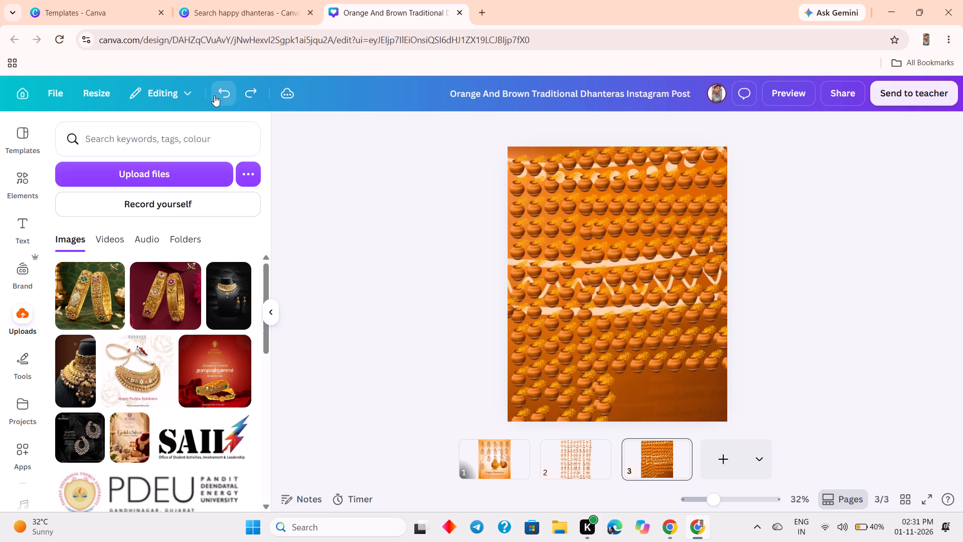
triple_click(214, 95)
triple_click(214, 95)
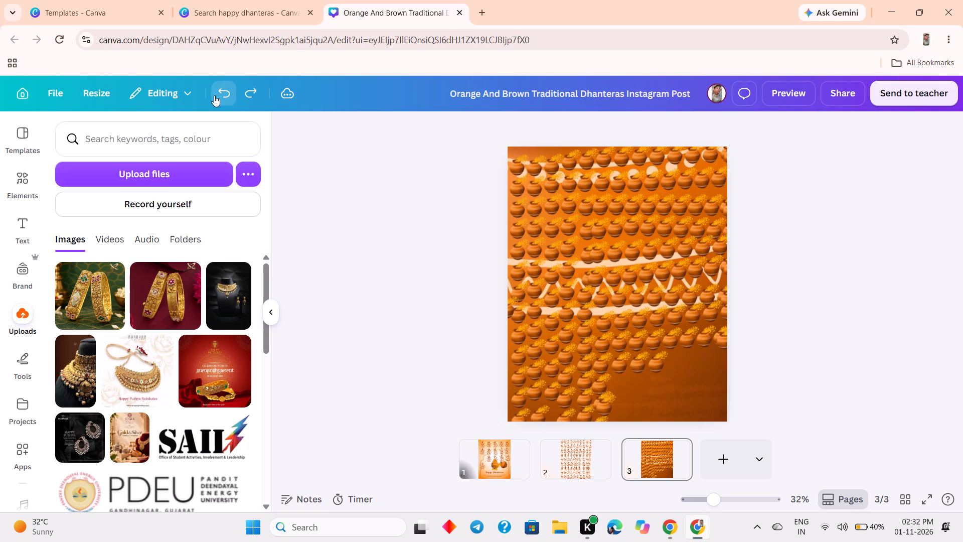
triple_click(214, 95)
double_click(214, 95)
triple_click(214, 95)
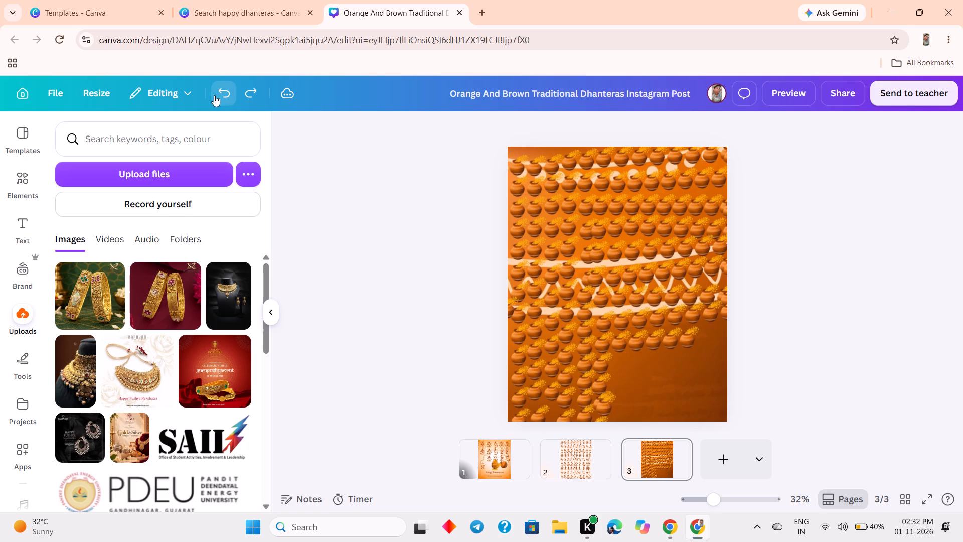
triple_click(214, 95)
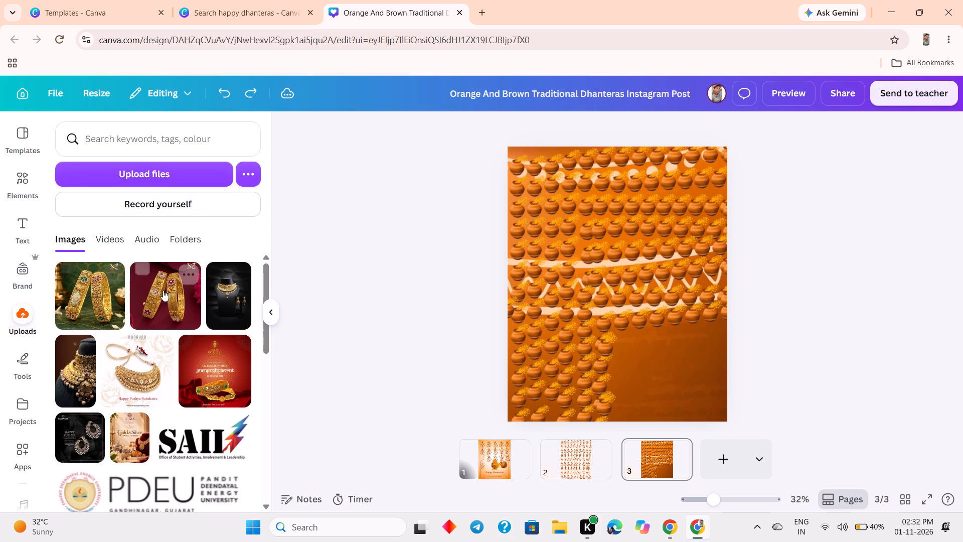
Add a blank page 4 and place the uploaded gold bangles photo with the green background on it.
left_click(172, 300)
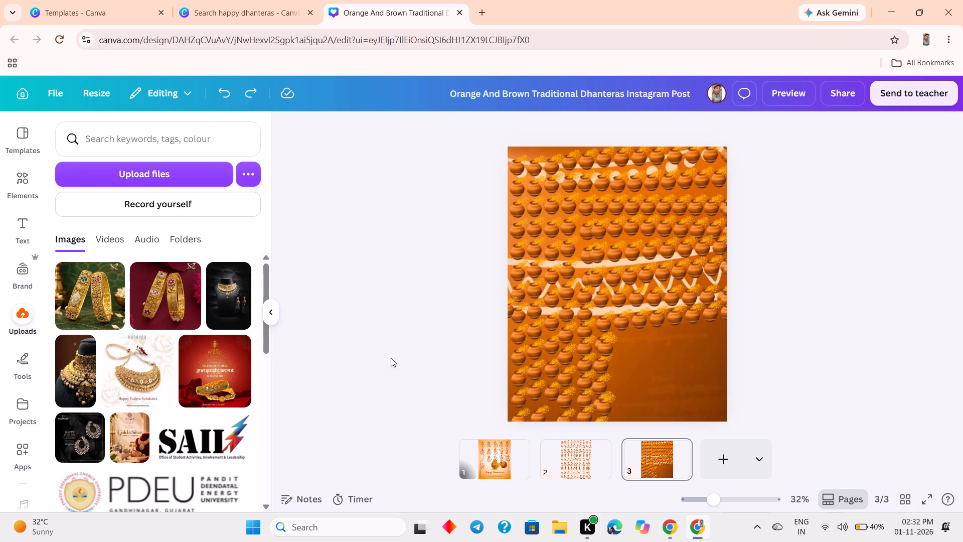
left_click(715, 456)
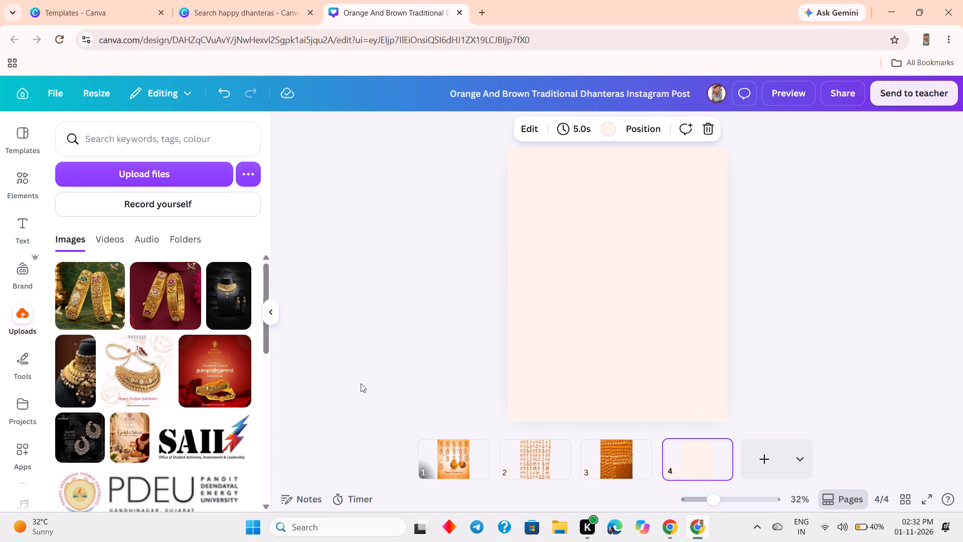
left_click(78, 297)
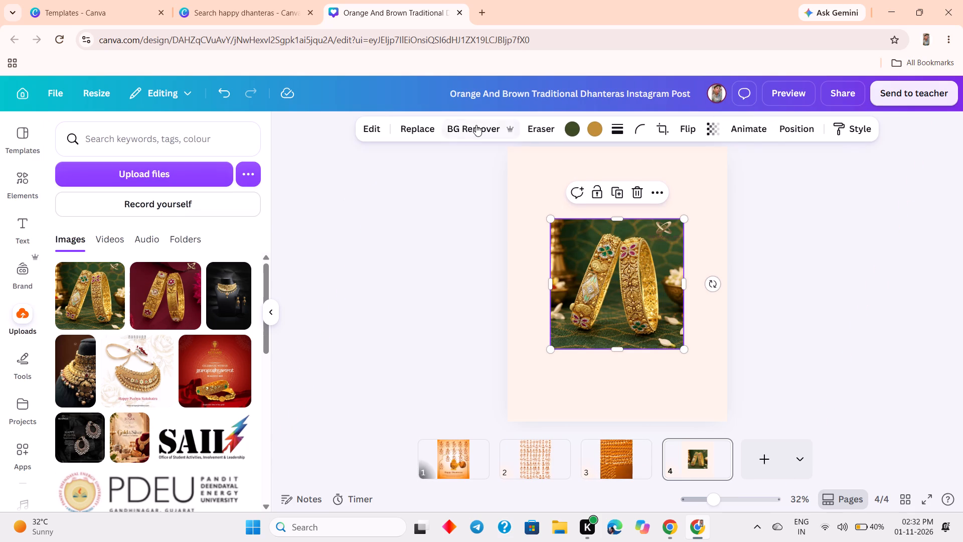
Remove the green background from the bangles photo on page 4.
left_click(475, 122)
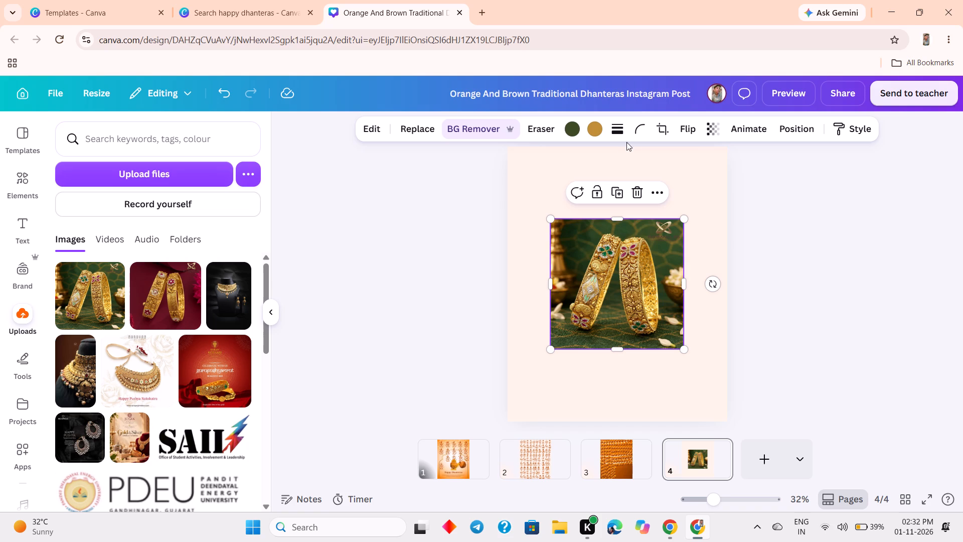
Move the bangles cutout to page 4's upper-left corner, enlarge it to about 963 × 641, and shift it down and slightly right.
left_click_drag(640, 286, 597, 193)
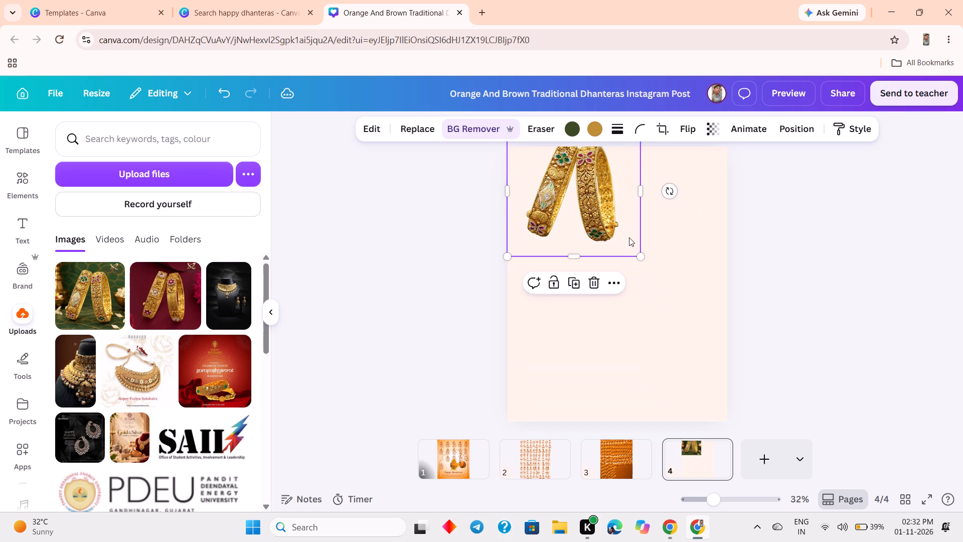
left_click_drag(640, 250, 702, 256)
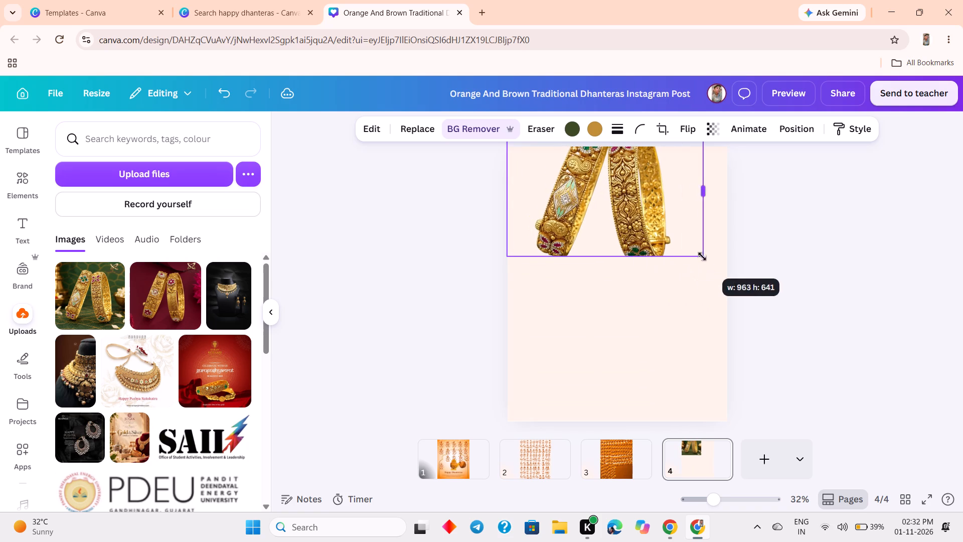
left_click_drag(660, 214, 679, 295)
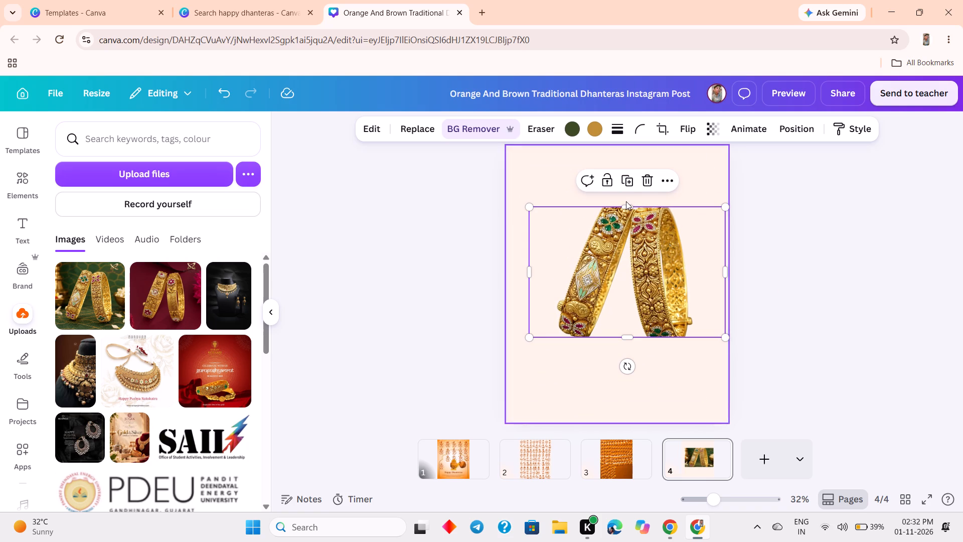
Extend the bangles cutout's crop upward and downward to reveal the full bangles, and scale it down to about two-thirds size.
left_click_drag(626, 206, 617, 186)
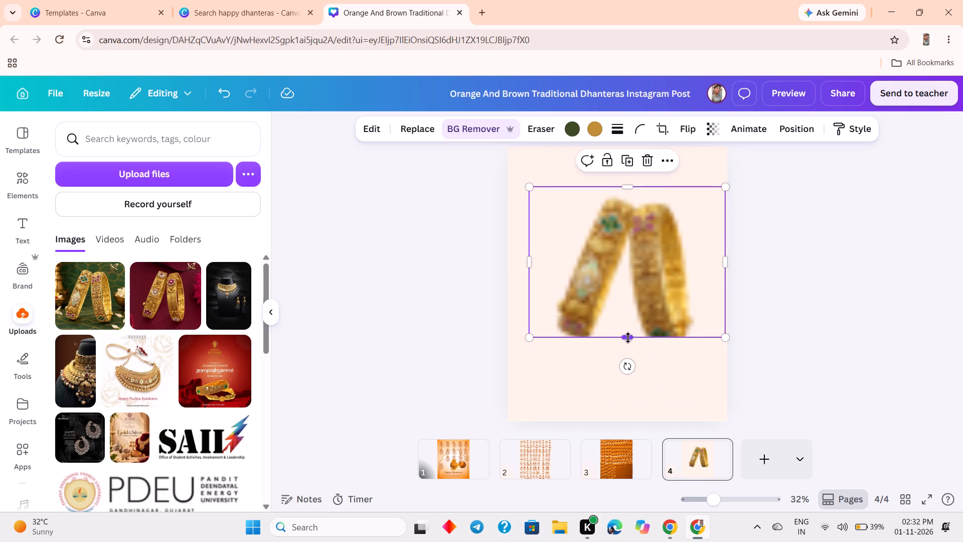
left_click_drag(627, 337, 626, 350)
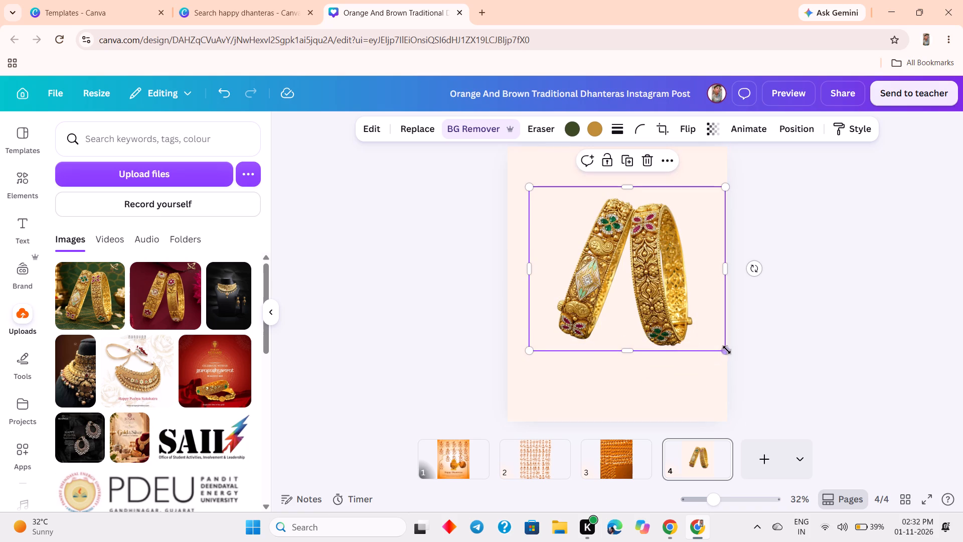
left_click_drag(726, 349, 661, 296)
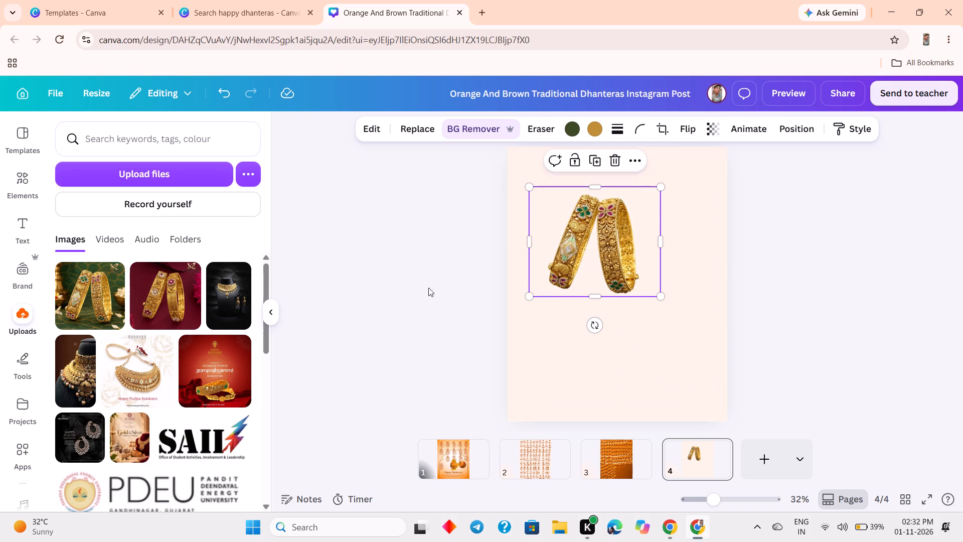
Add the uploaded maroon-background bangles photo to page 4, remove its background, and place the cutout beside the first bangles pair on its right.
left_click(186, 286)
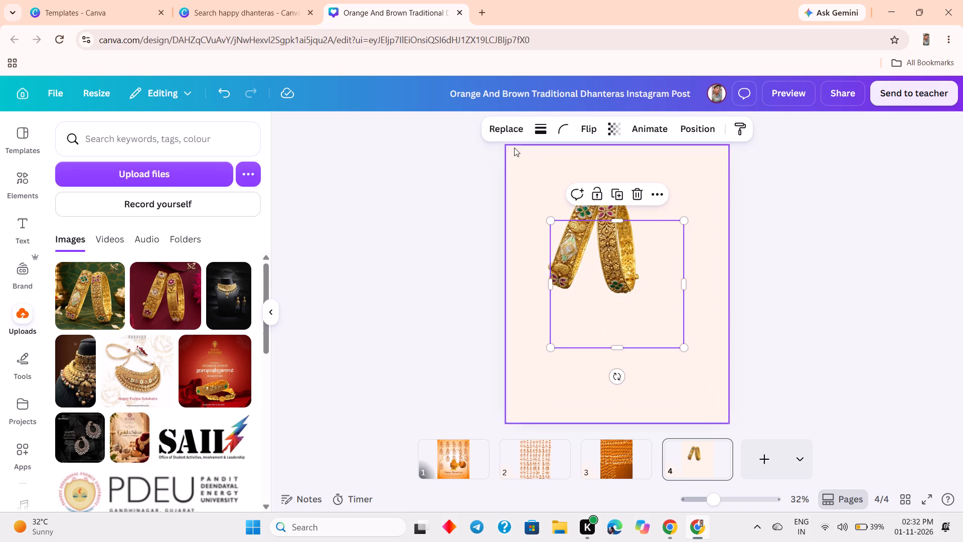
left_click(509, 134)
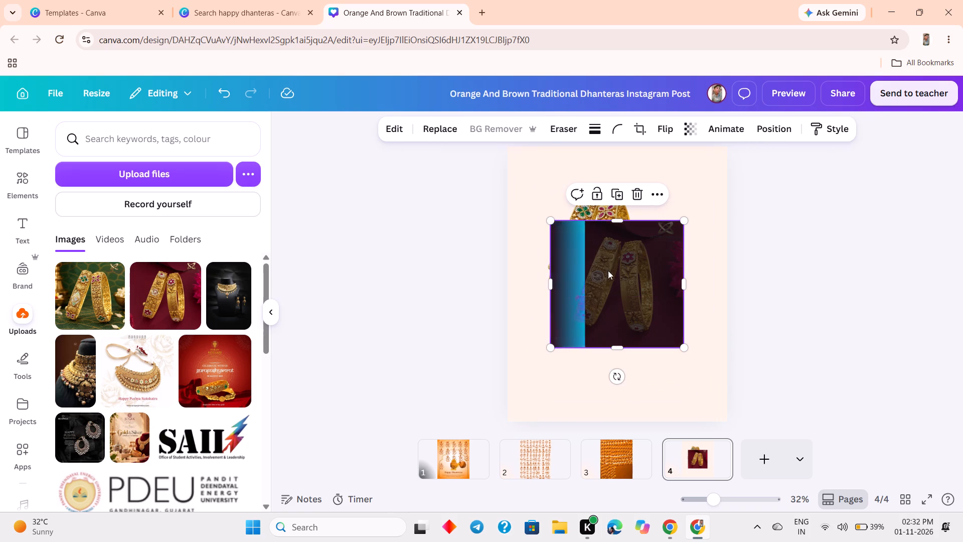
left_click_drag(616, 282, 673, 255)
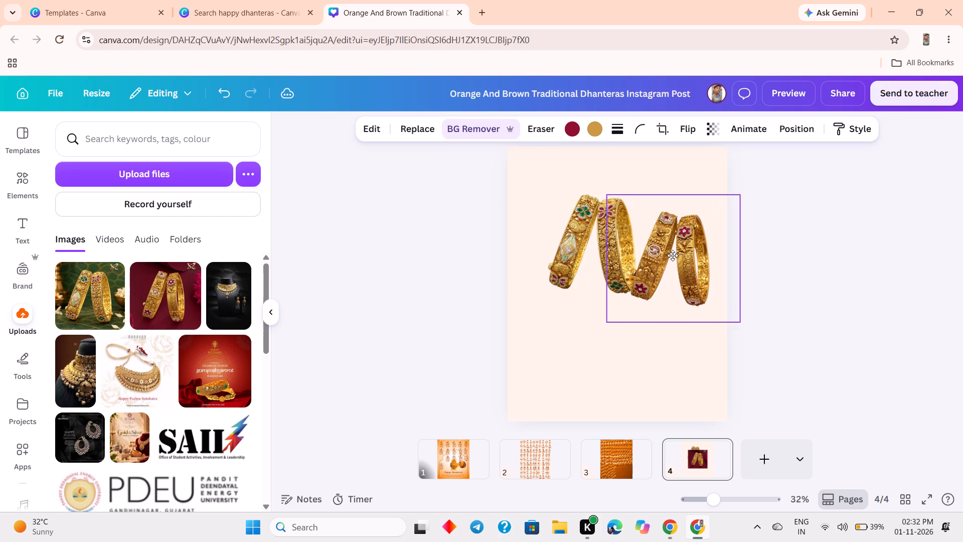
left_click_drag(673, 255, 665, 243)
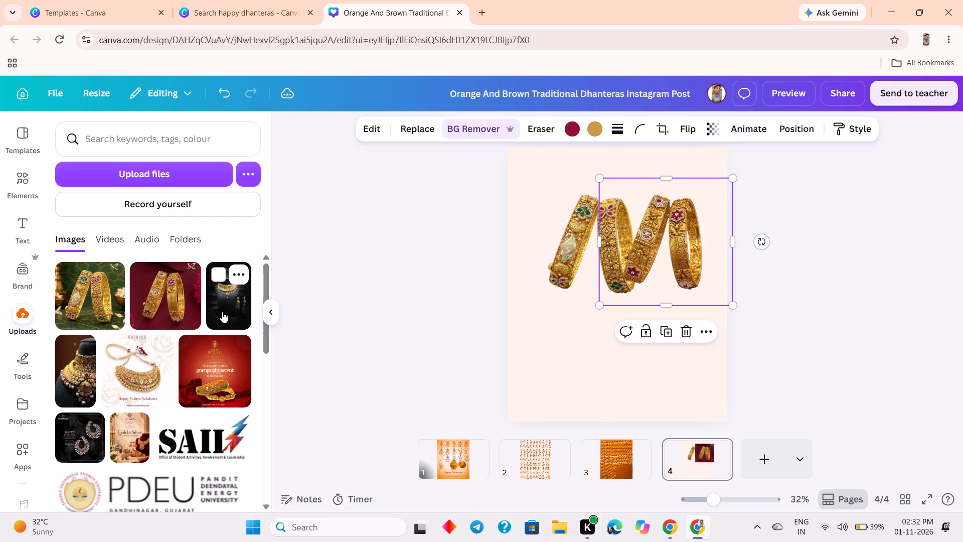
Add the uploaded black-background necklace and earrings photo to page 4, remove its background, and move the cutout below the bangles.
left_click(222, 312)
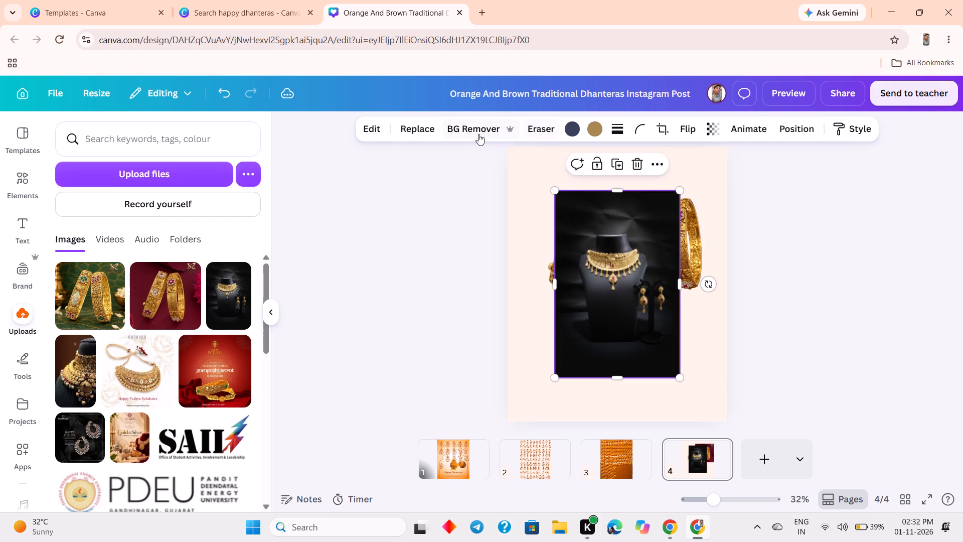
left_click(477, 134)
left_click_drag(605, 257, 590, 308)
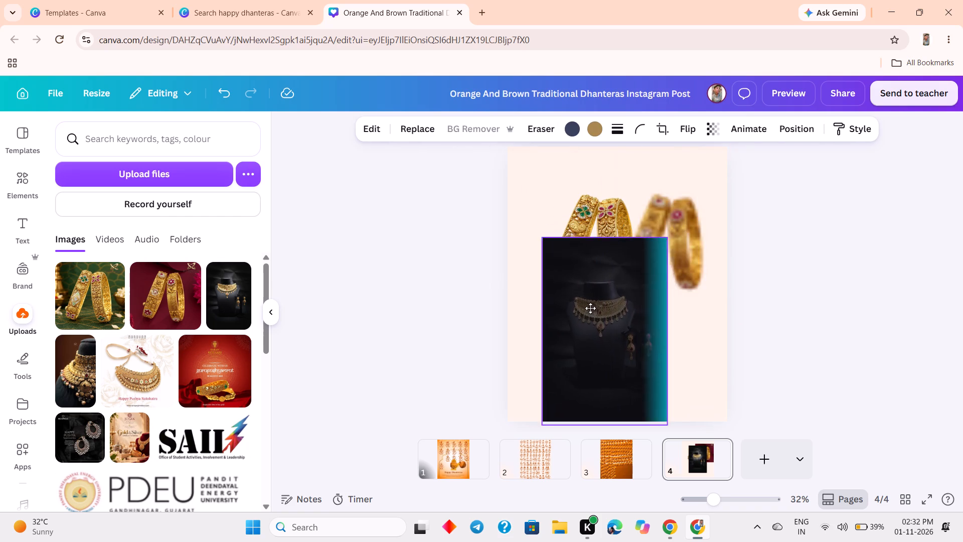
left_click_drag(590, 308, 578, 325)
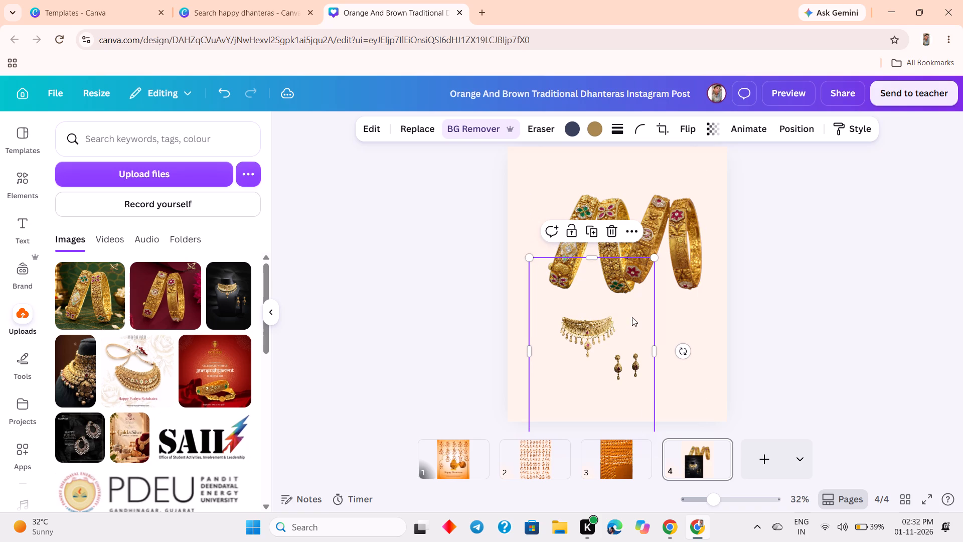
Enlarge the necklace and earrings cutout to over twice its size and position the necklace over the left bangles, earrings at page 4's lower right.
left_click_drag(655, 256, 936, 187)
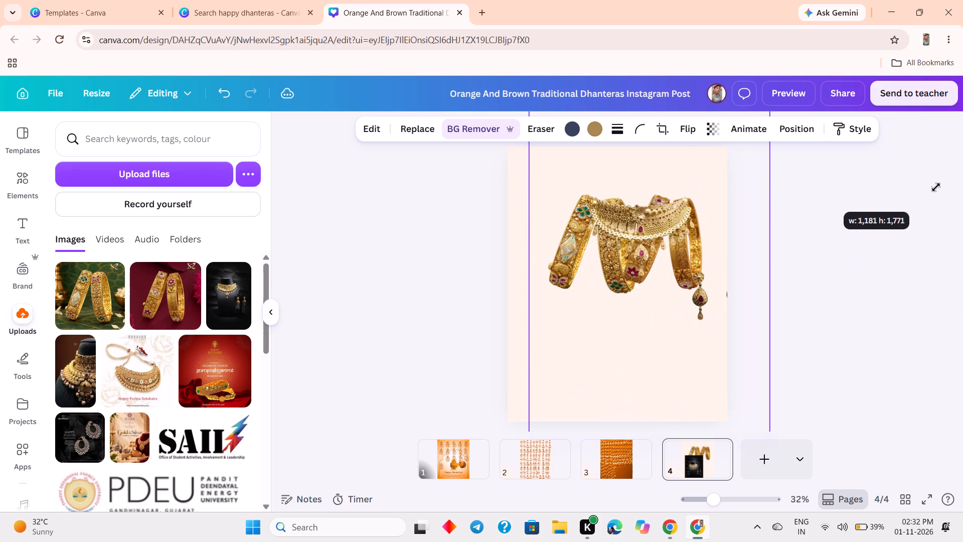
left_click_drag(936, 187, 962, 104)
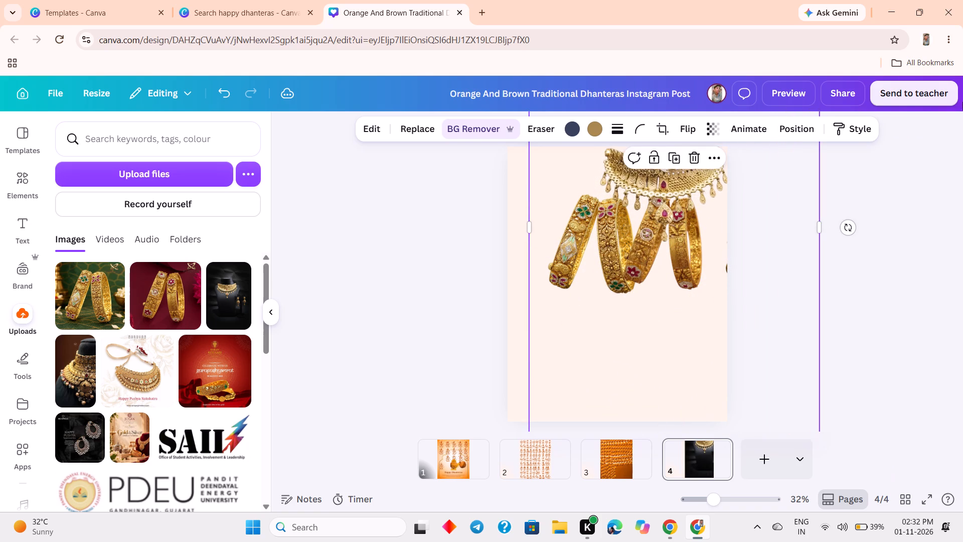
left_click_drag(762, 211, 768, 207)
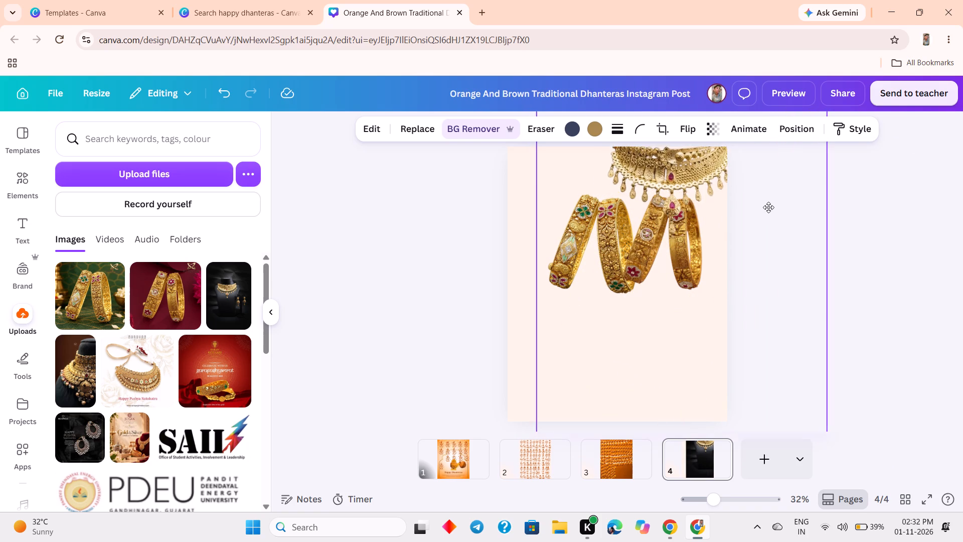
left_click_drag(768, 207, 678, 297)
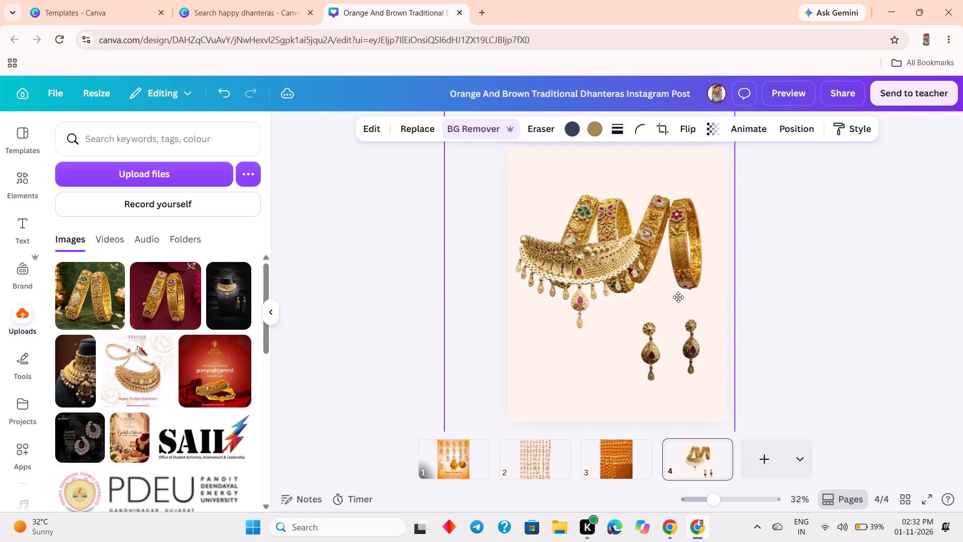
left_click_drag(678, 297, 683, 283)
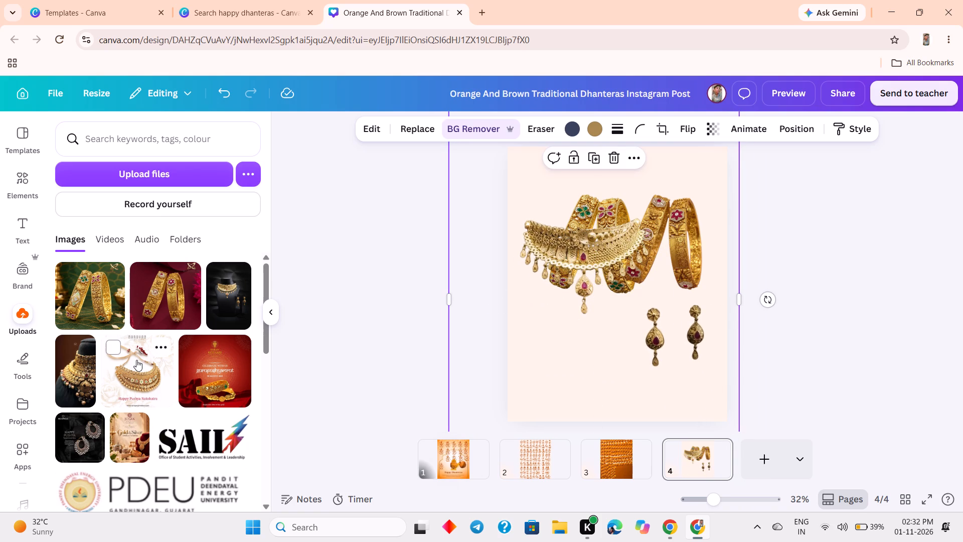
Add the uploaded Happy Pushya Nakshatra necklace photo to page 4 and remove its background.
left_click(135, 360)
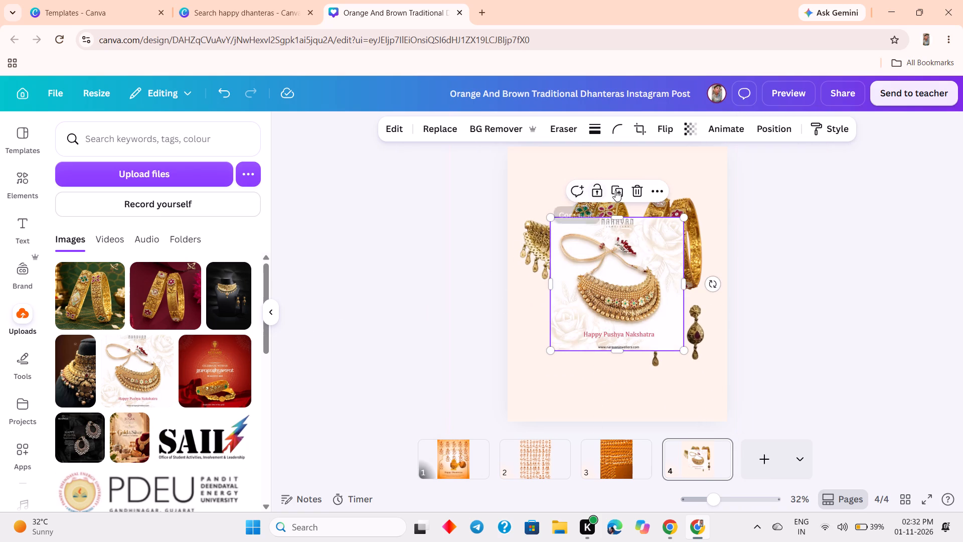
left_click(465, 130)
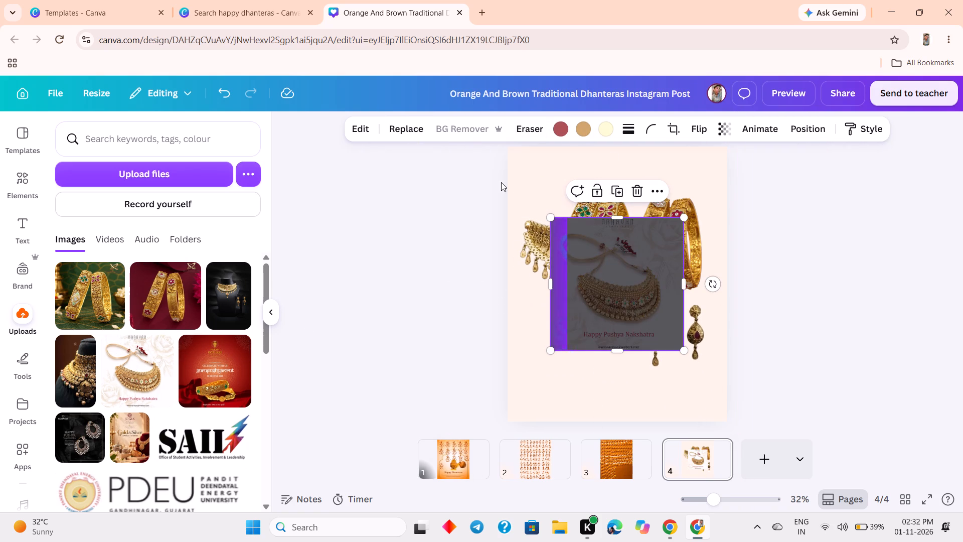
left_click_drag(604, 269, 602, 264)
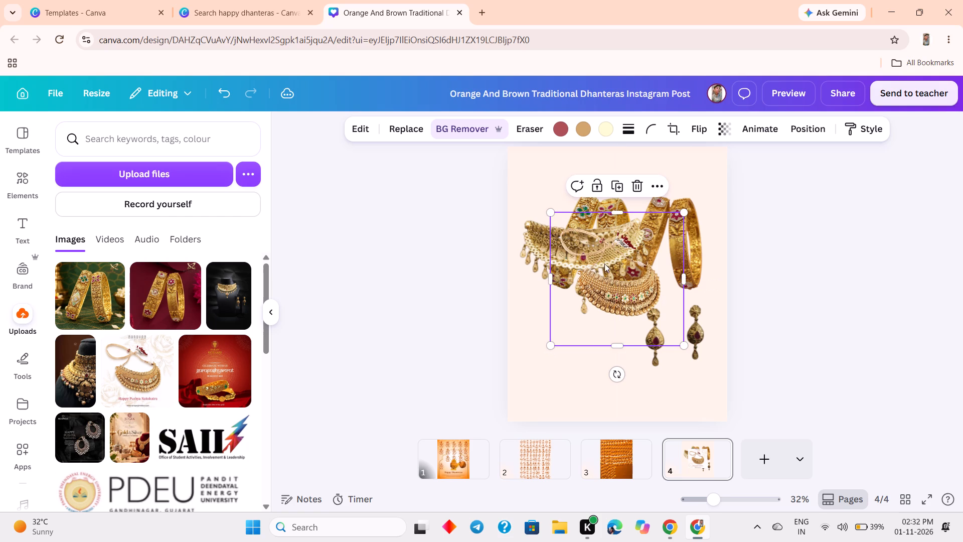
Duplicate the Pushya Nakshatra necklace cutout and lay the copy almost directly over the original.
left_click(616, 187)
left_click_drag(658, 282, 658, 283)
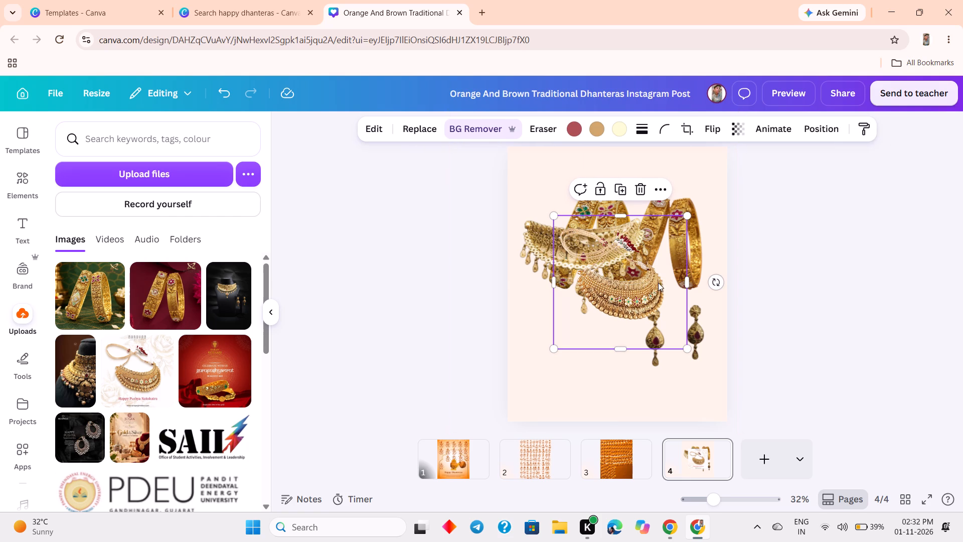
left_click_drag(658, 283, 633, 237)
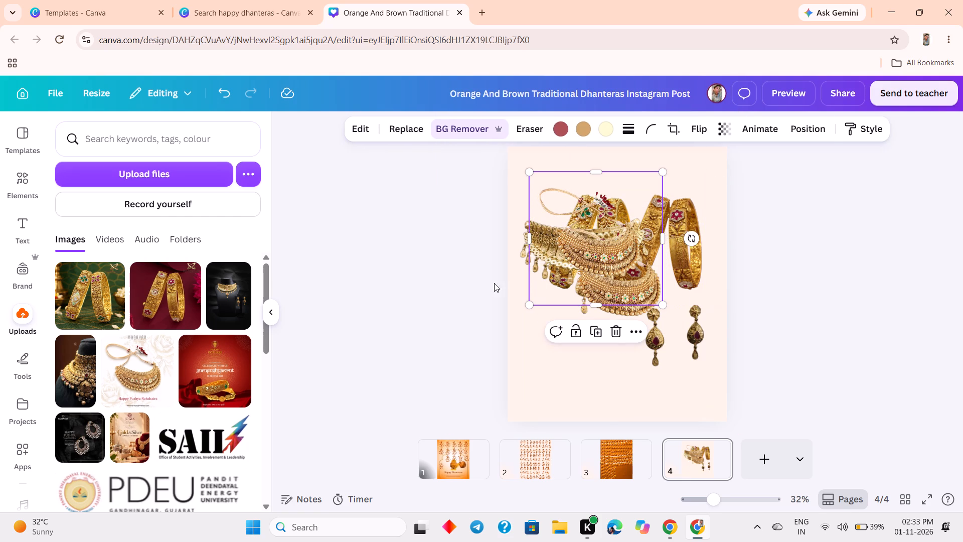
left_click(404, 302)
left_click_drag(620, 202, 621, 202)
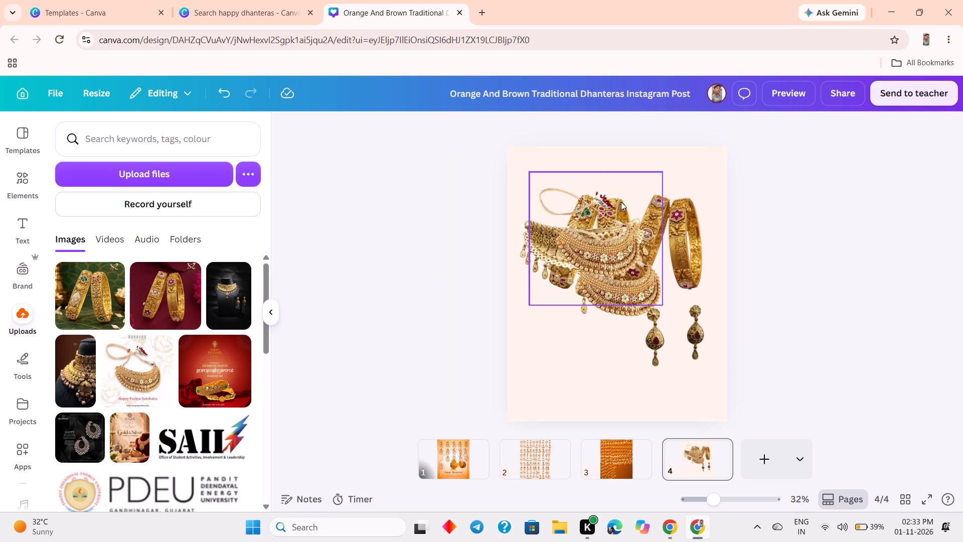
left_click_drag(621, 202, 627, 208)
left_click_drag(622, 194, 631, 198)
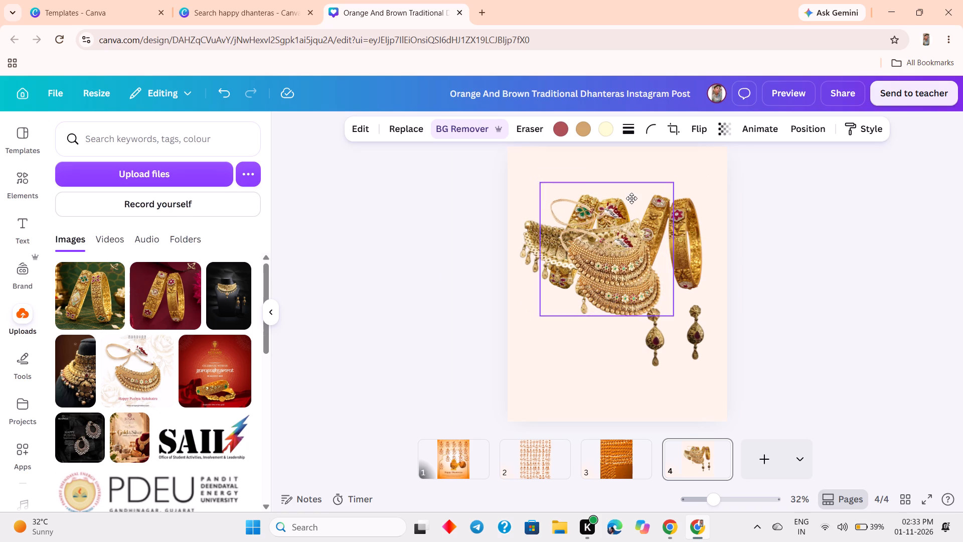
left_click_drag(631, 198, 636, 235)
left_click(613, 212)
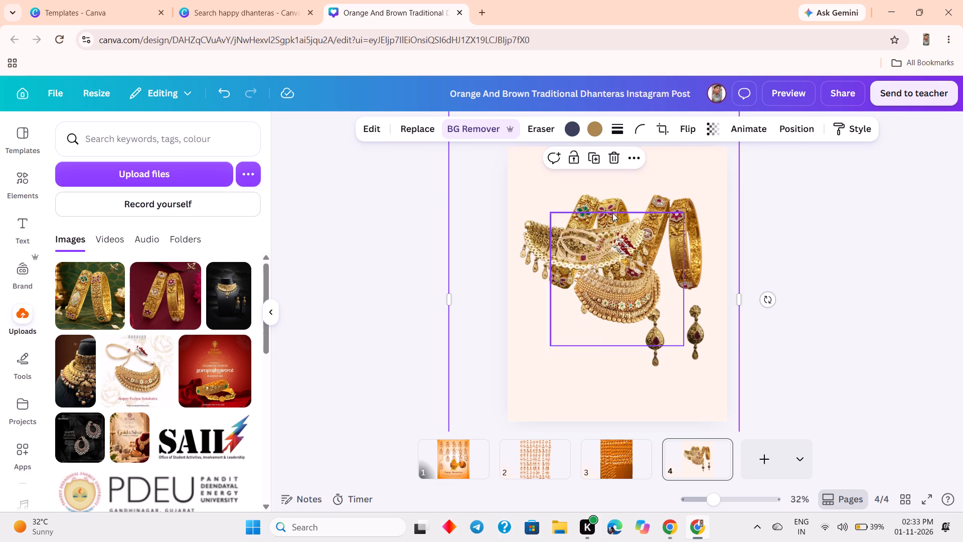
left_click(606, 203)
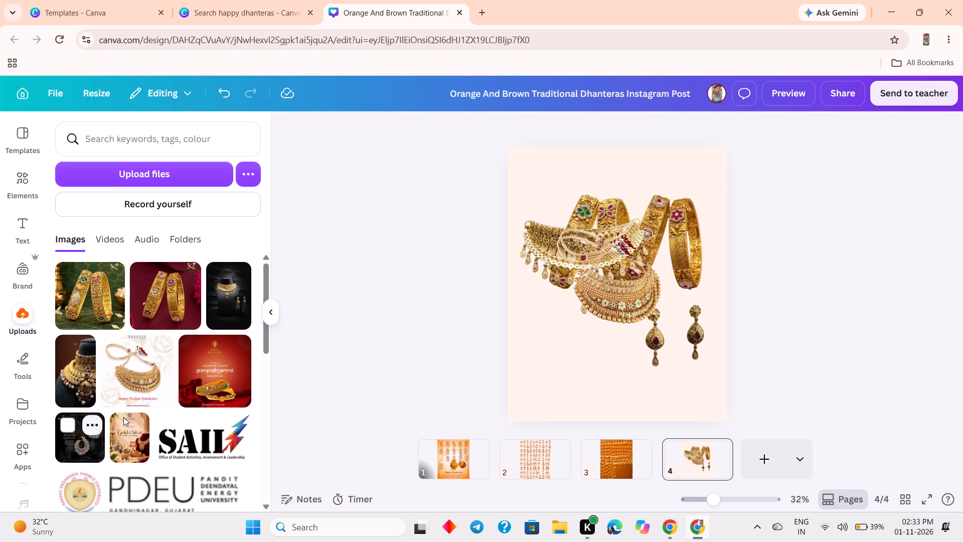
Add the uploaded SAIL logo low on page 4 at about 729 × 379 and remove its background.
left_click(191, 429)
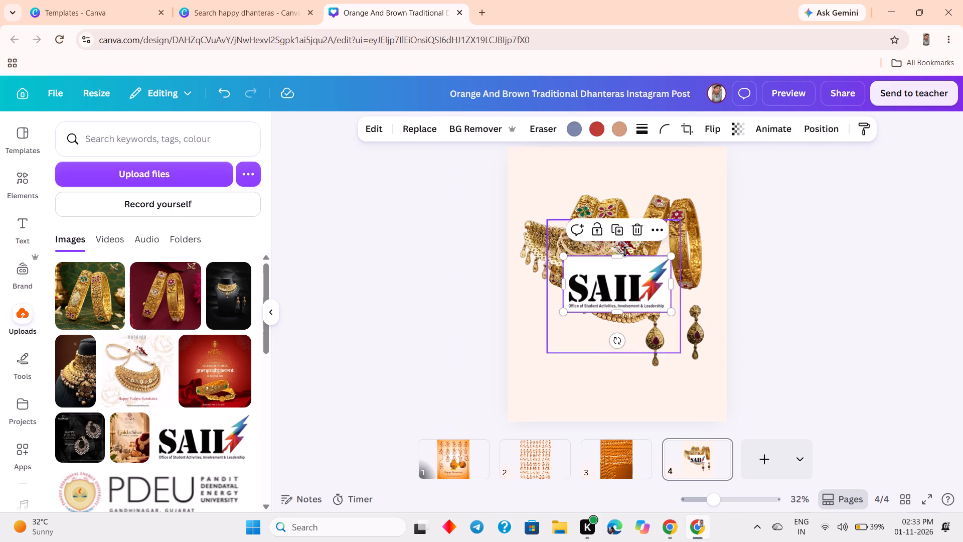
left_click_drag(625, 278, 585, 357)
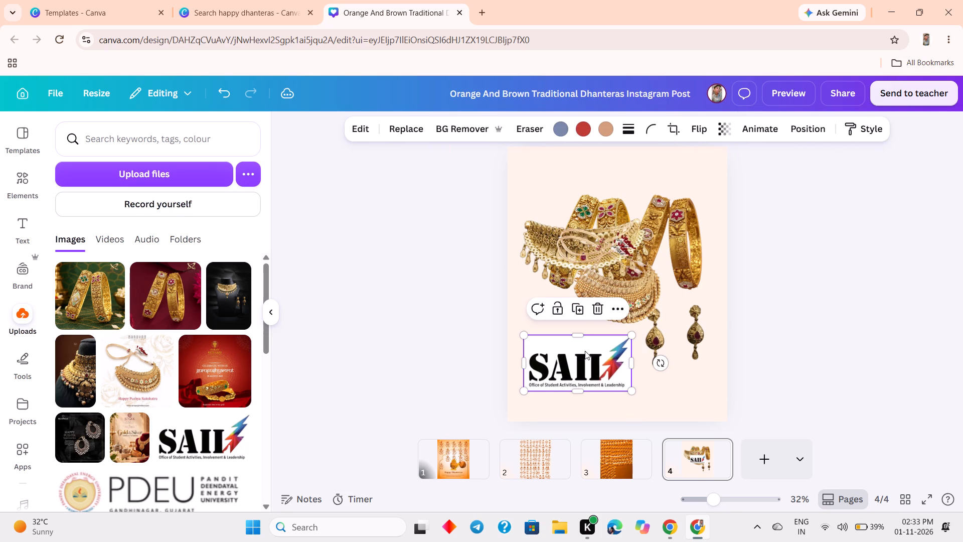
left_click_drag(630, 333, 962, 165)
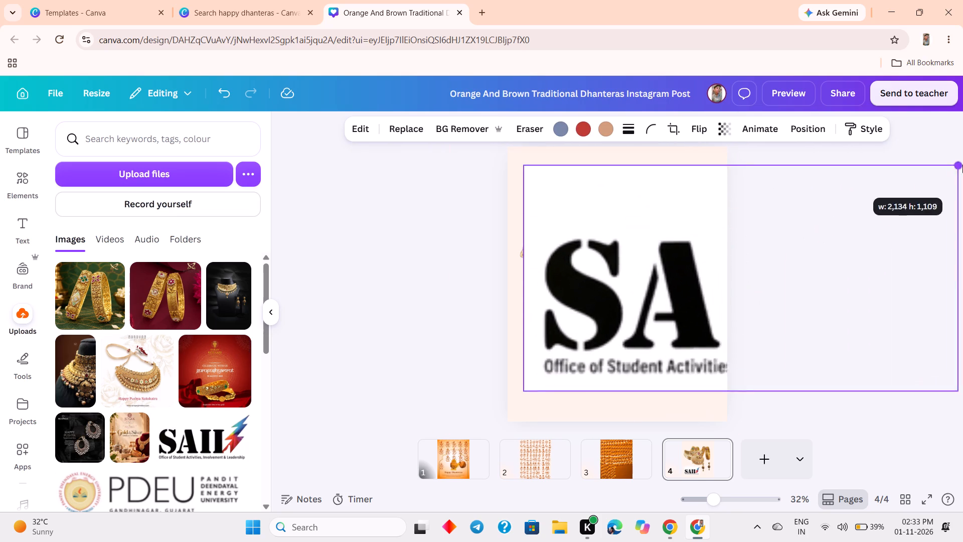
left_click_drag(962, 165, 628, 231)
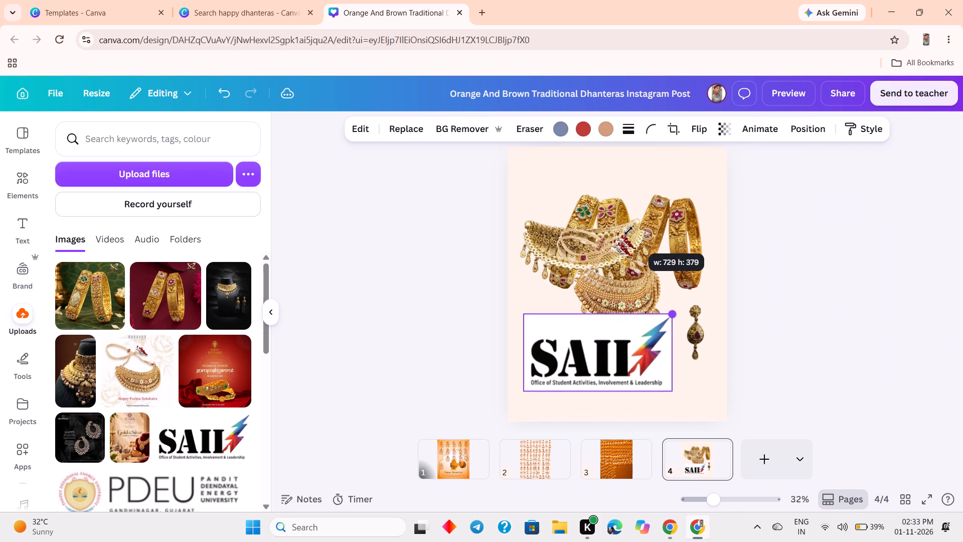
left_click_drag(628, 231, 628, 230)
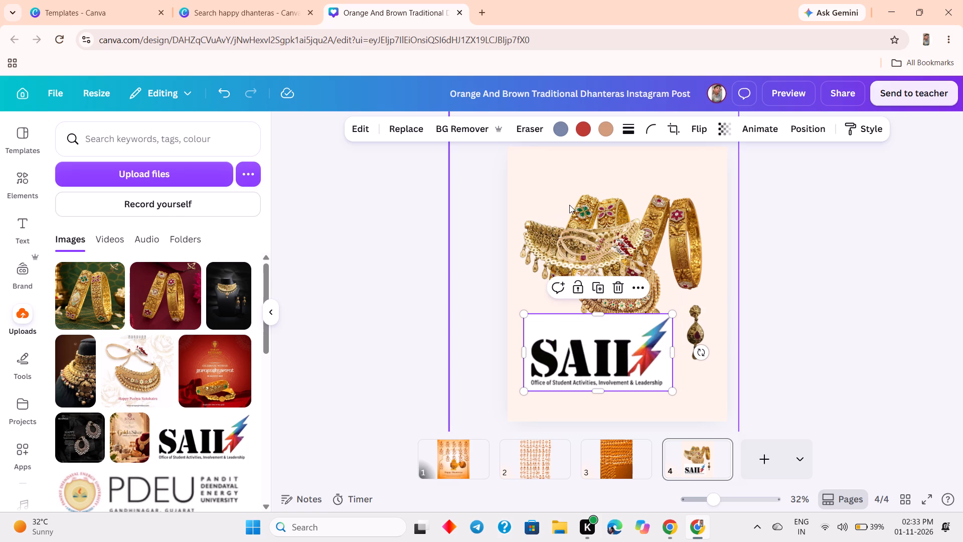
left_click(441, 131)
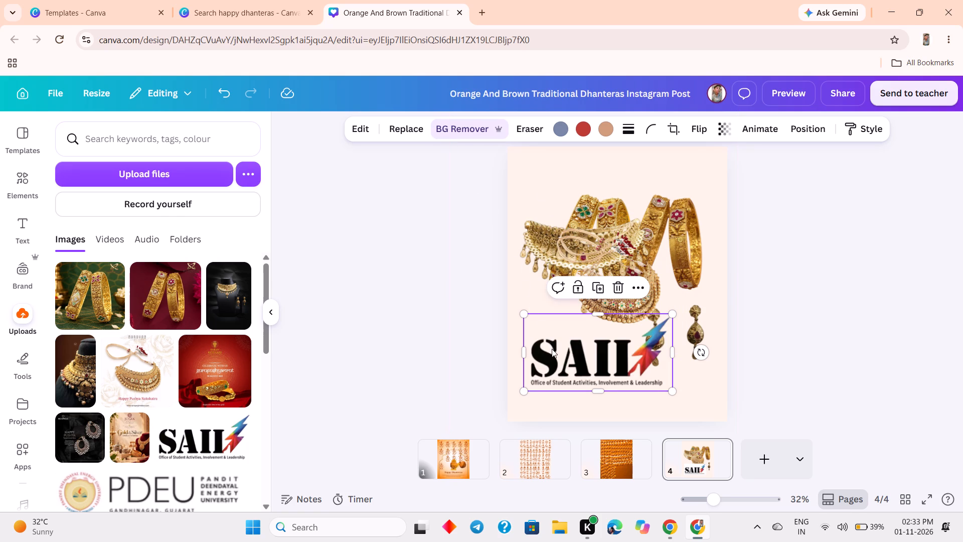
Shrink the SAIL logo to less than half its width and align it in page 4's upper-left corner.
left_click_drag(553, 351, 544, 189)
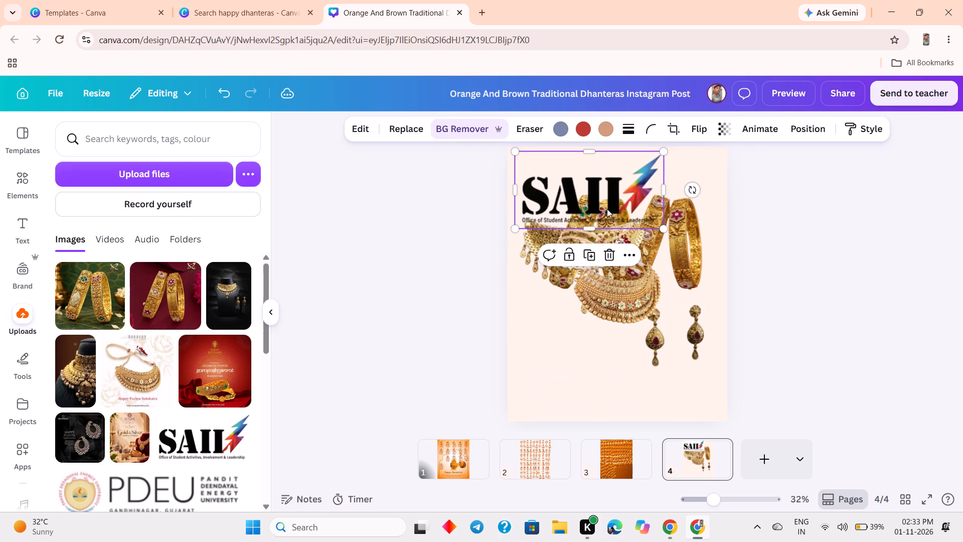
left_click_drag(662, 223, 611, 177)
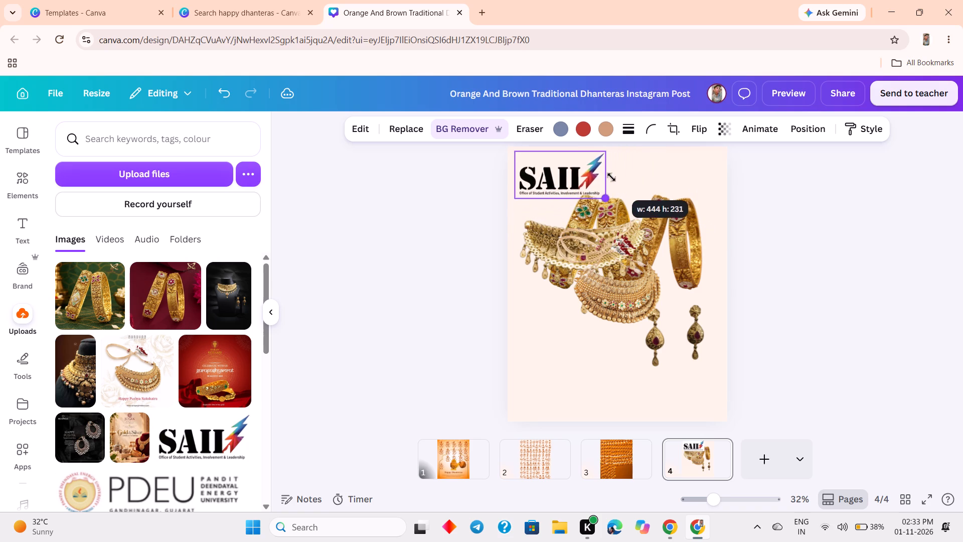
left_click_drag(611, 177, 587, 173)
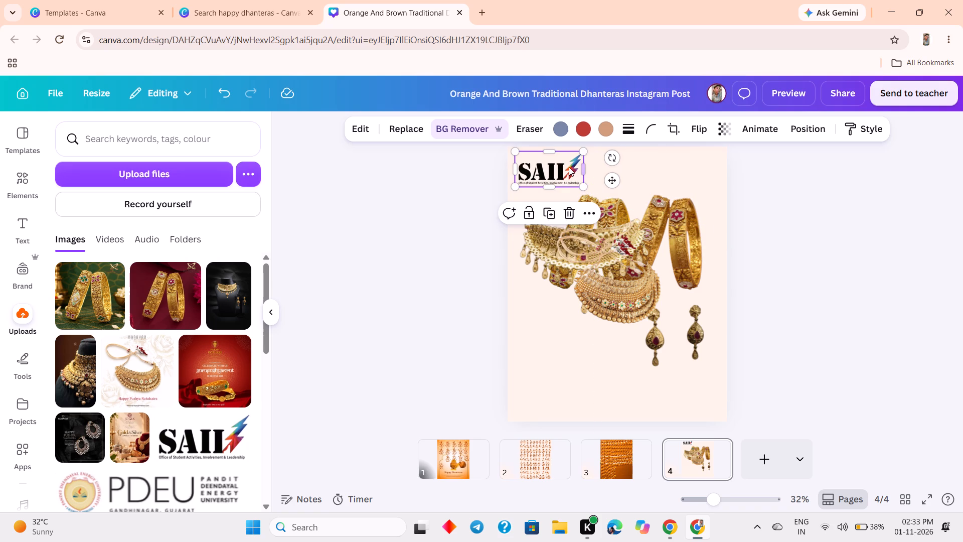
left_click_drag(562, 164, 557, 167)
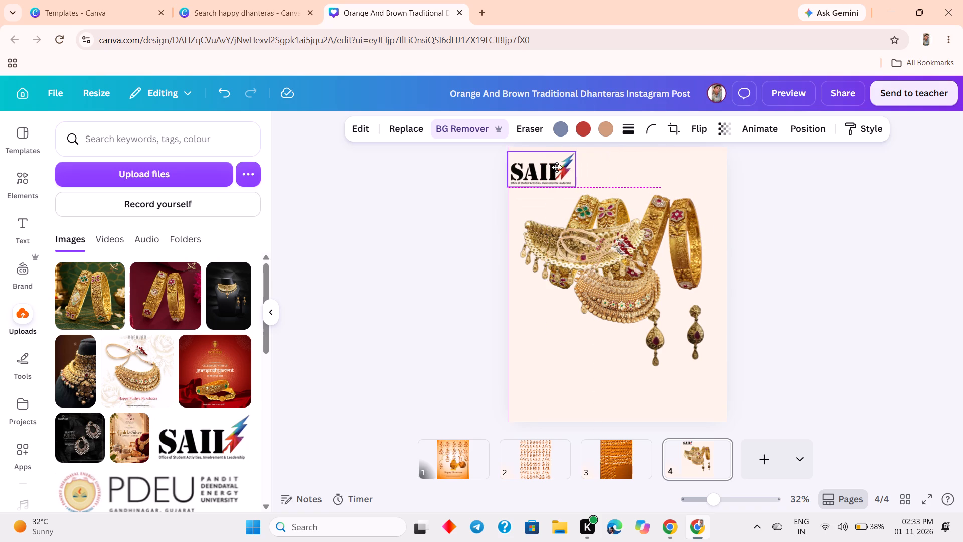
left_click_drag(557, 167, 556, 167)
left_click(450, 194)
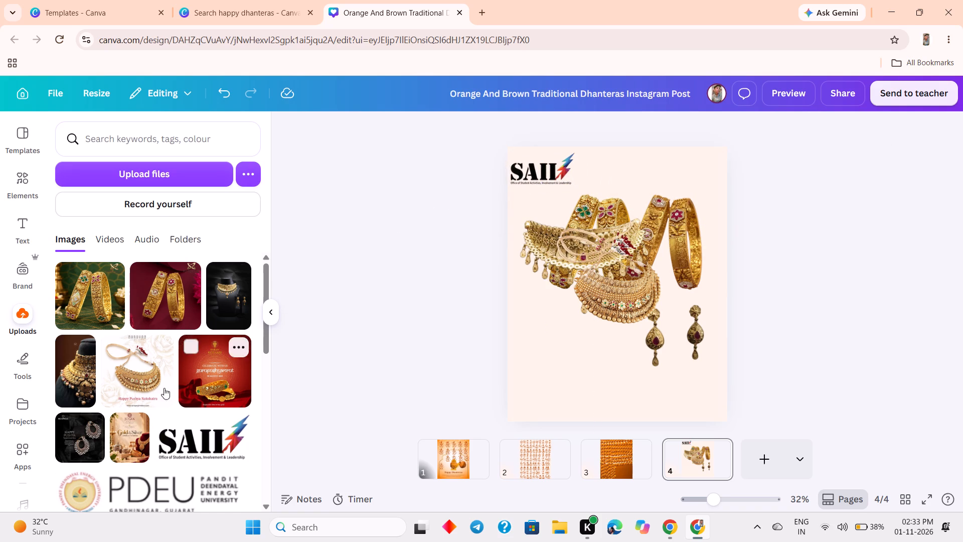
Add the uploaded PDEU logo without its background in page 4's lower-left corner.
scroll(134, 404, "down", 3)
left_click(130, 419)
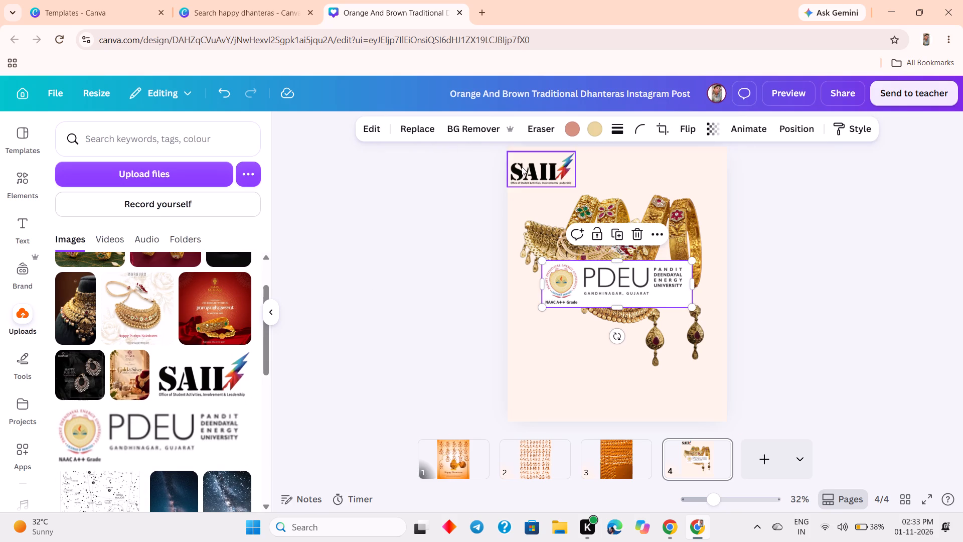
left_click(502, 123)
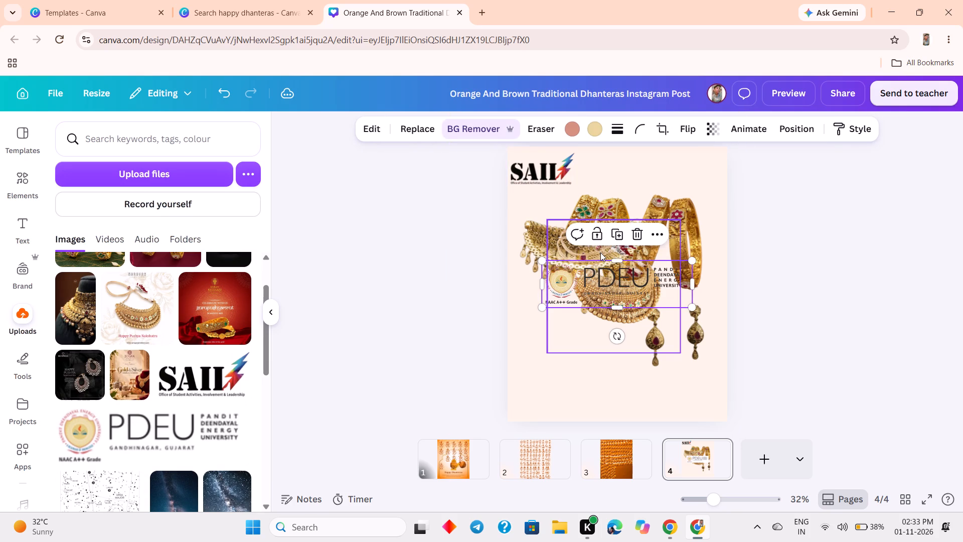
left_click_drag(616, 278, 617, 325)
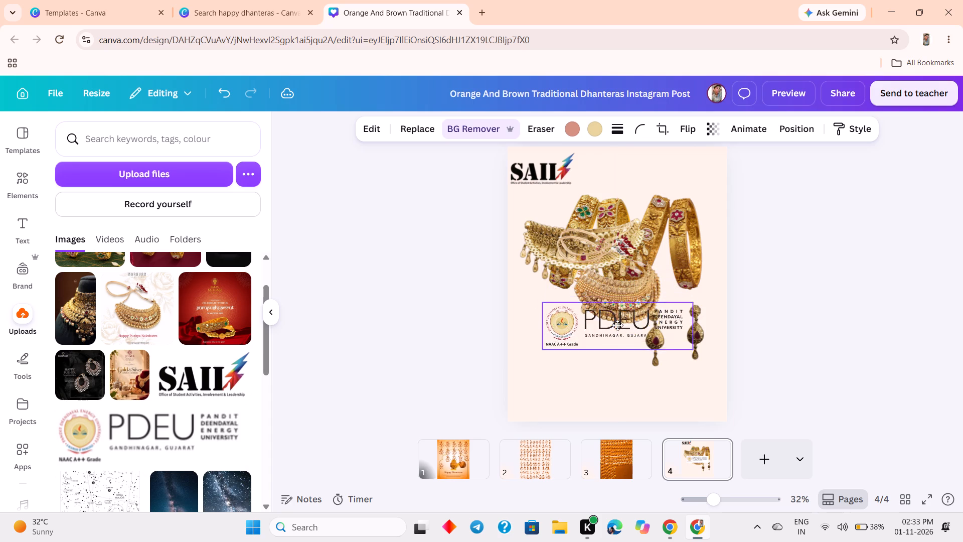
left_click_drag(617, 325, 595, 390)
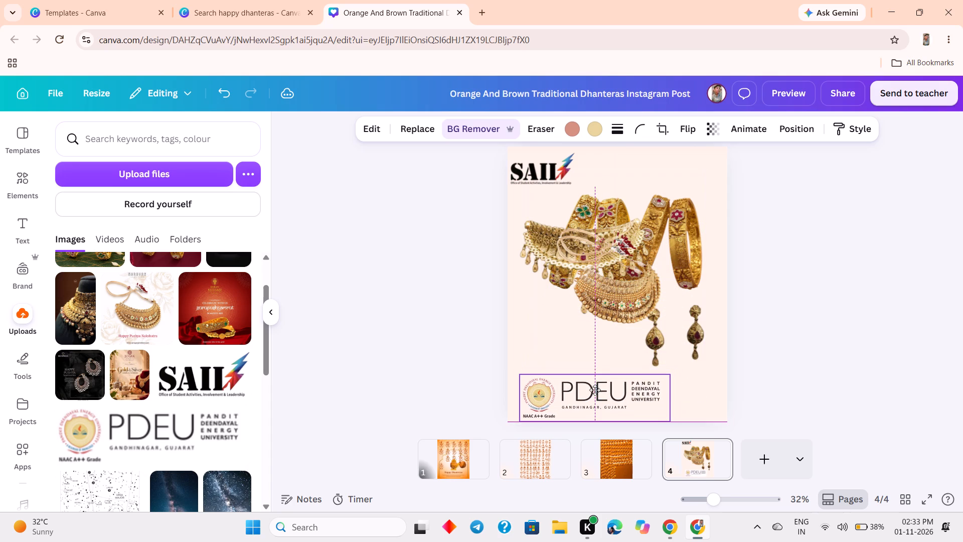
left_click_drag(595, 390, 586, 386)
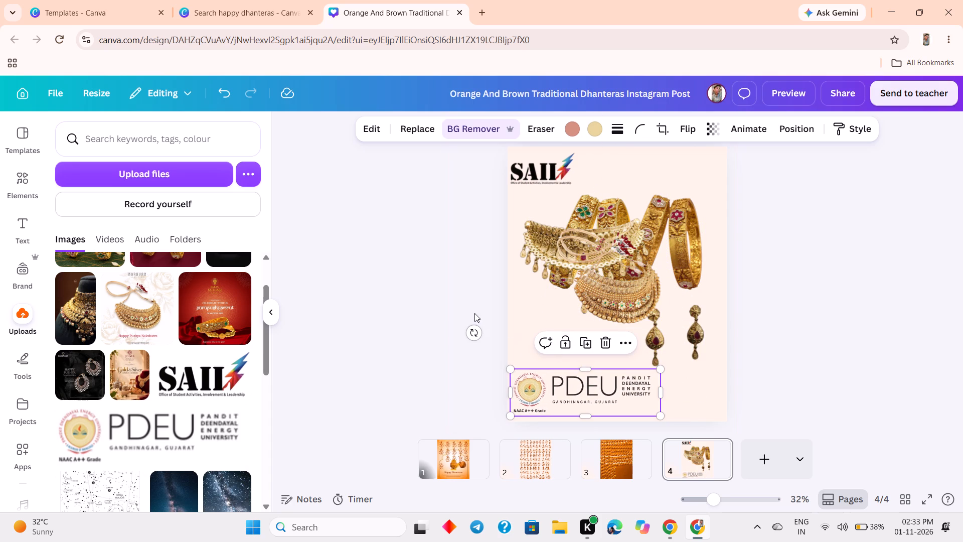
left_click(466, 308)
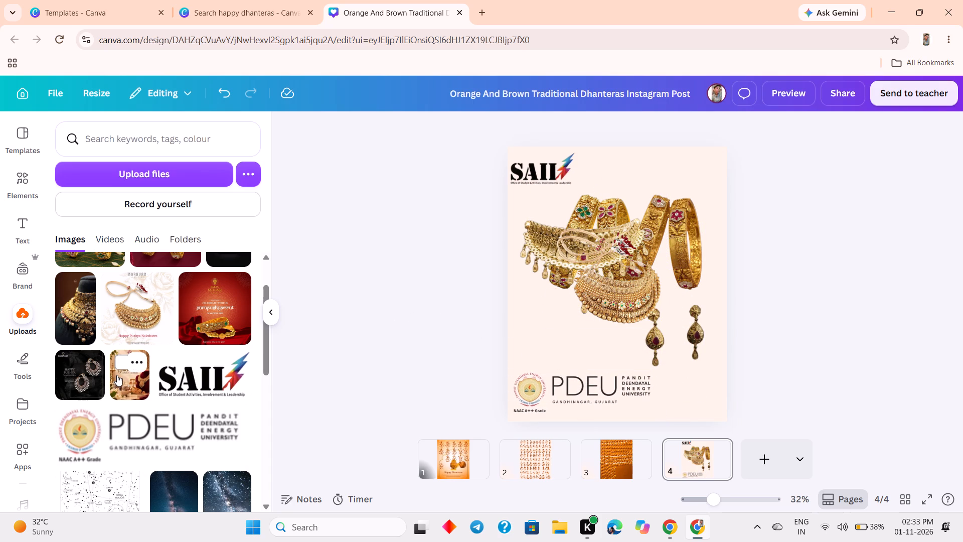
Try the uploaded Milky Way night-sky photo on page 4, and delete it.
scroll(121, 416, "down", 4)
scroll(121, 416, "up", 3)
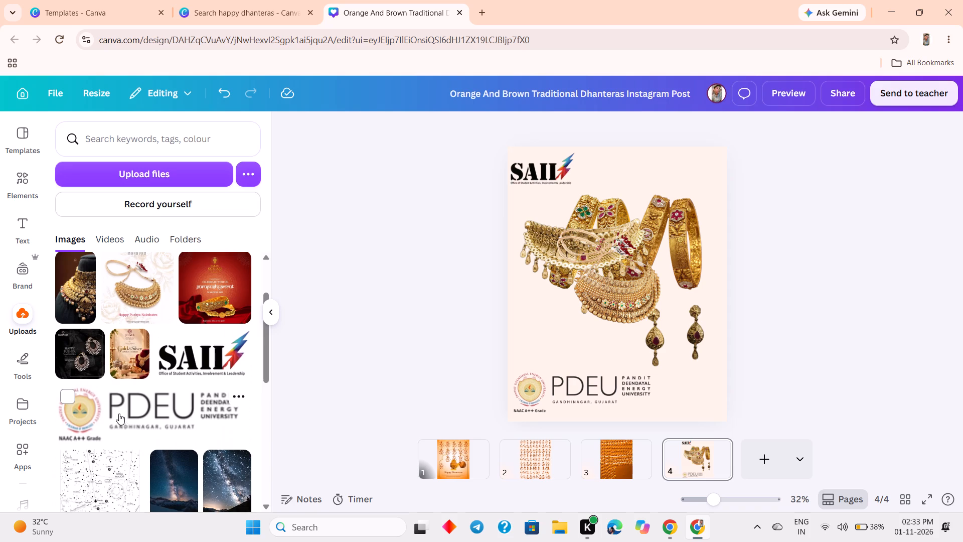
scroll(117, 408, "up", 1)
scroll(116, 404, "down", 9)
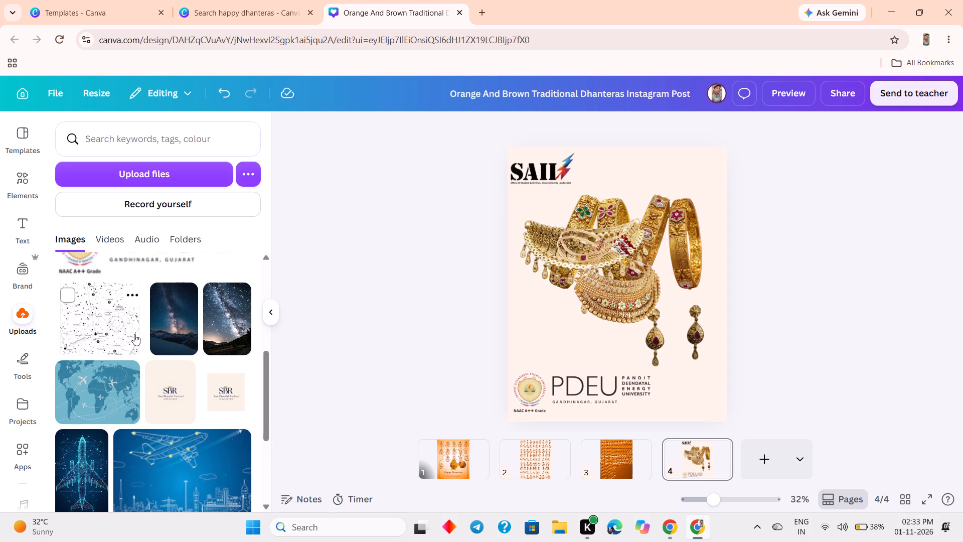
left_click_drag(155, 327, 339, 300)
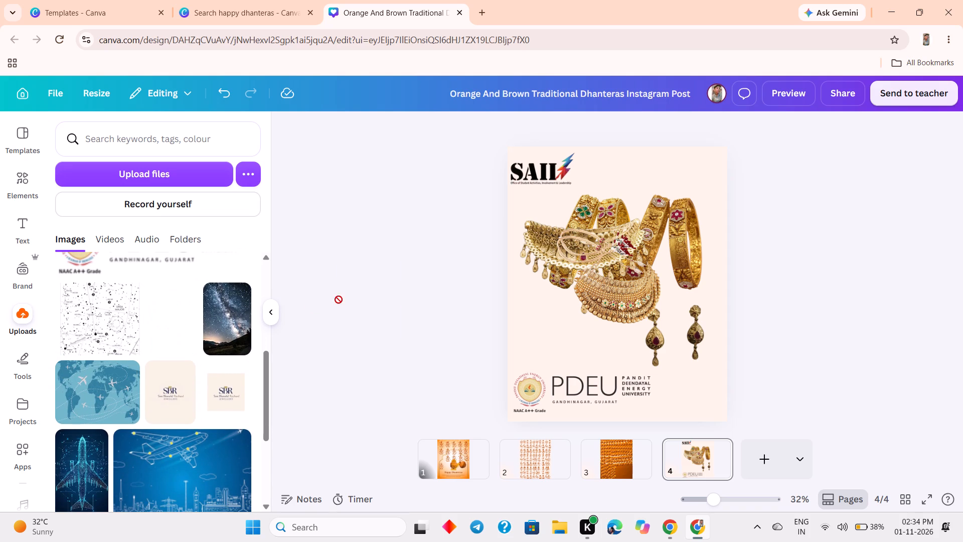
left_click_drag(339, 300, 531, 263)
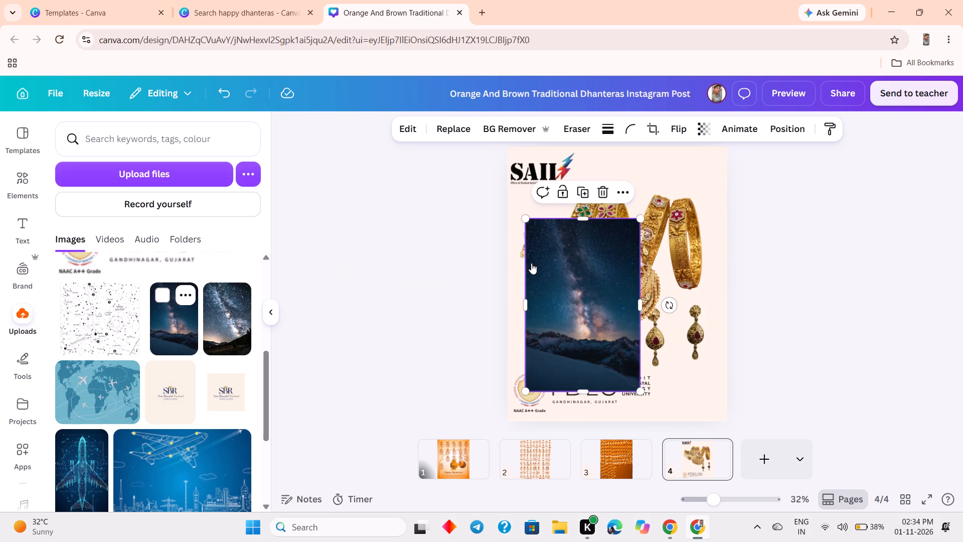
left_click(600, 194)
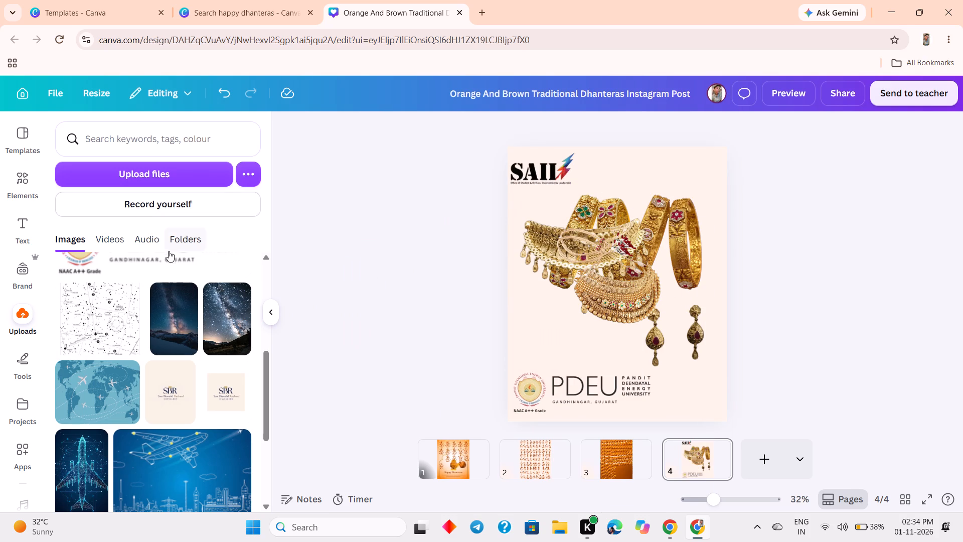
Add the uploaded photo of layered gold necklaces on a dark display bust to page 4 and remove its background.
scroll(169, 253, "up", 9)
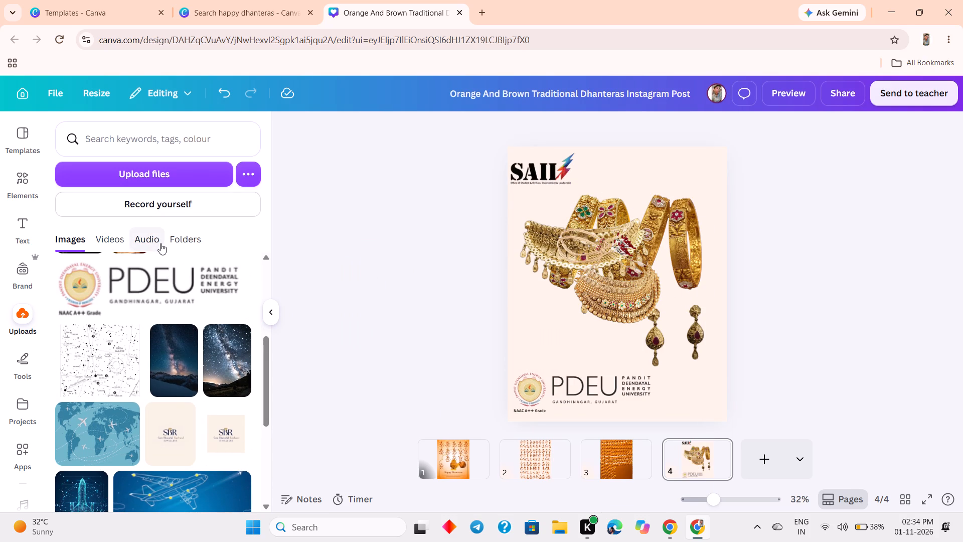
scroll(171, 272, "up", 10)
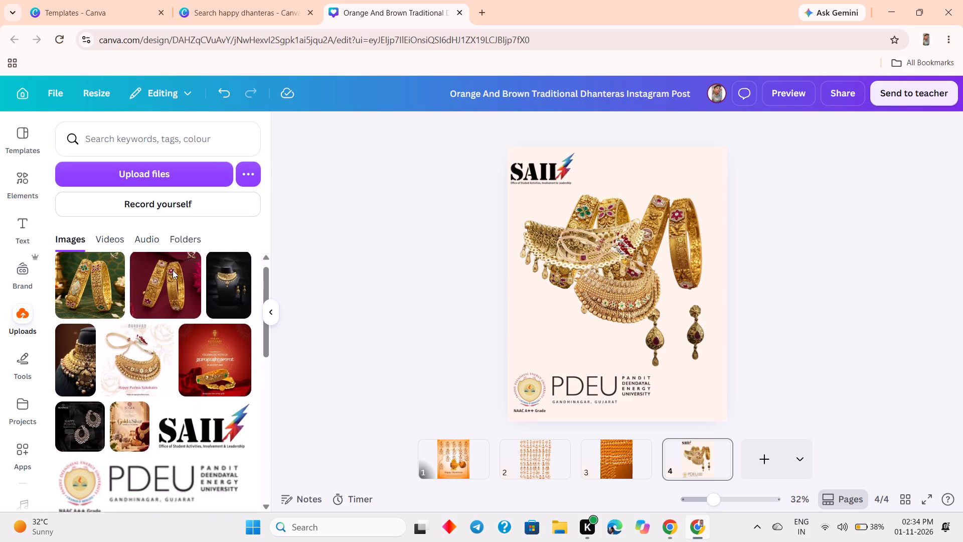
scroll(173, 270, "up", 10)
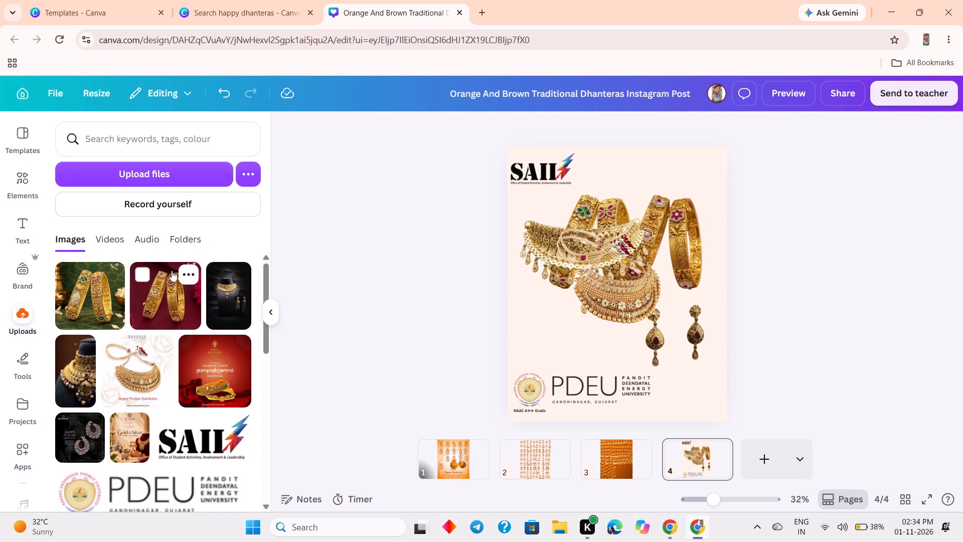
left_click(89, 376)
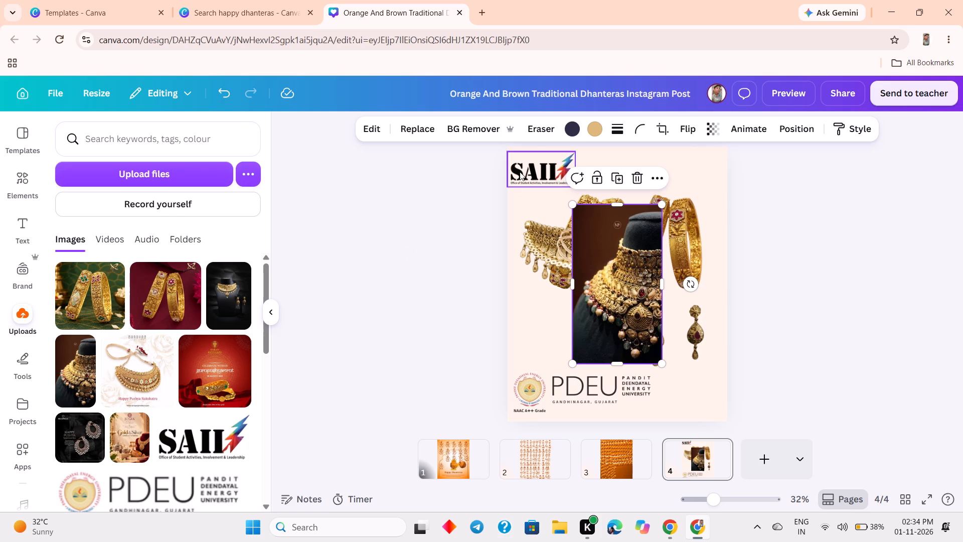
left_click(496, 129)
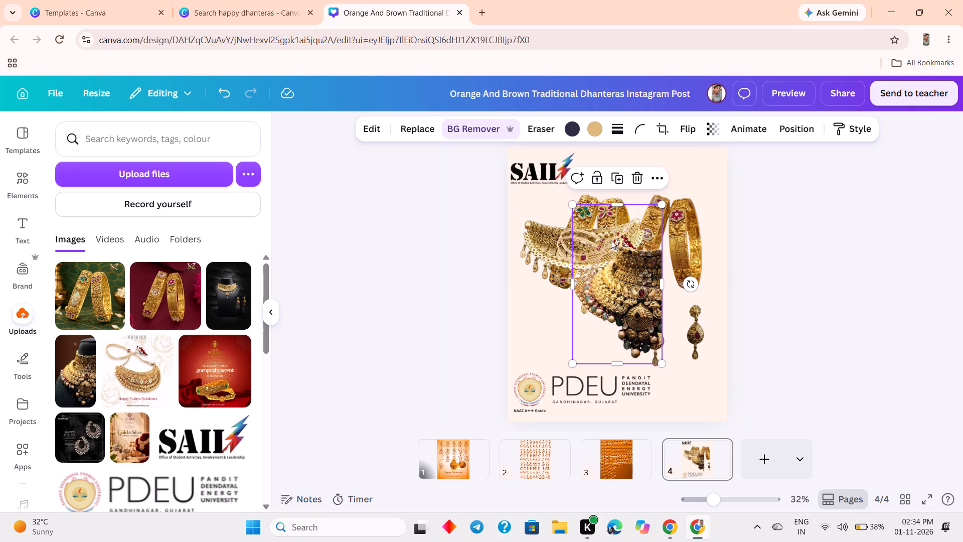
Move the layered necklace cutout to page 4's upper-right area and enlarge it to about twice its width.
left_click_drag(613, 257, 672, 174)
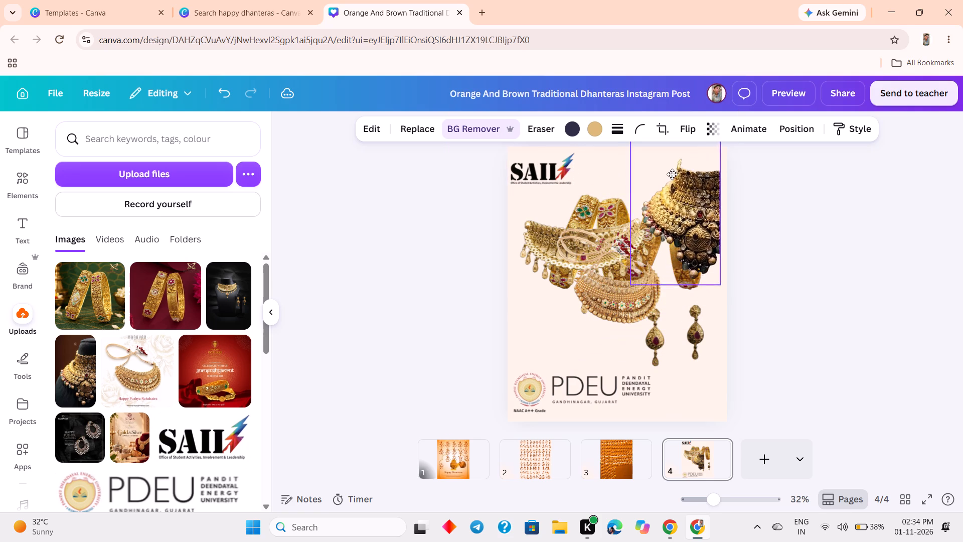
left_click_drag(672, 174, 676, 163)
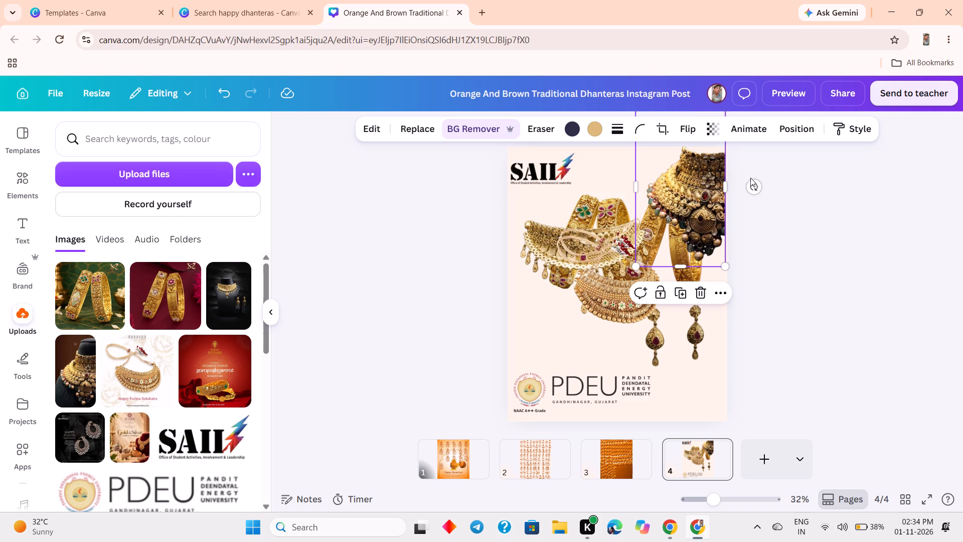
left_click(779, 181)
left_click(715, 177)
left_click_drag(723, 261, 784, 362)
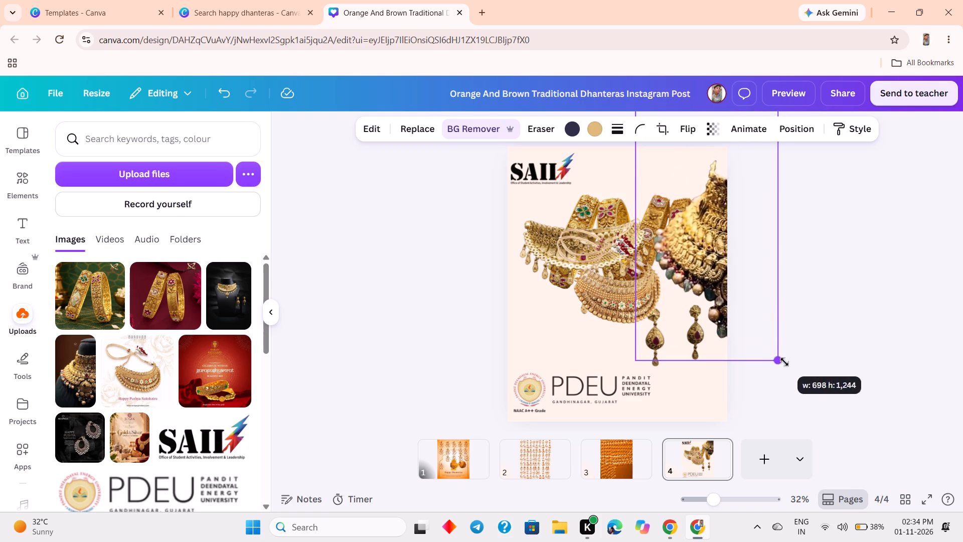
left_click_drag(784, 362, 831, 410)
Reposition the enlarged necklace cutout in page 4's upper-right corner, cropped by the page's top and right edges, clear of the SAIL logo.
left_click_drag(796, 343, 753, 290)
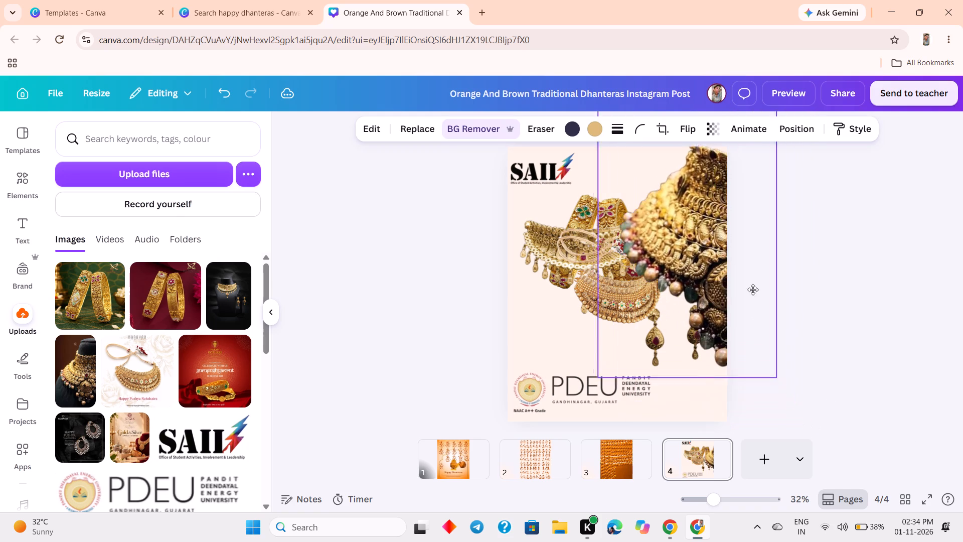
left_click_drag(753, 290, 723, 257)
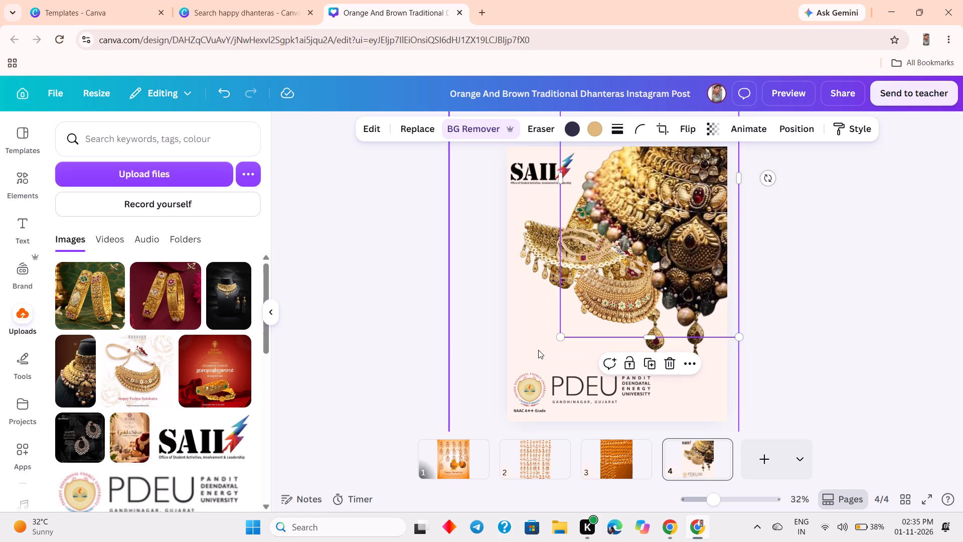
left_click(373, 305)
left_click(598, 323)
left_click_drag(598, 323, 555, 335)
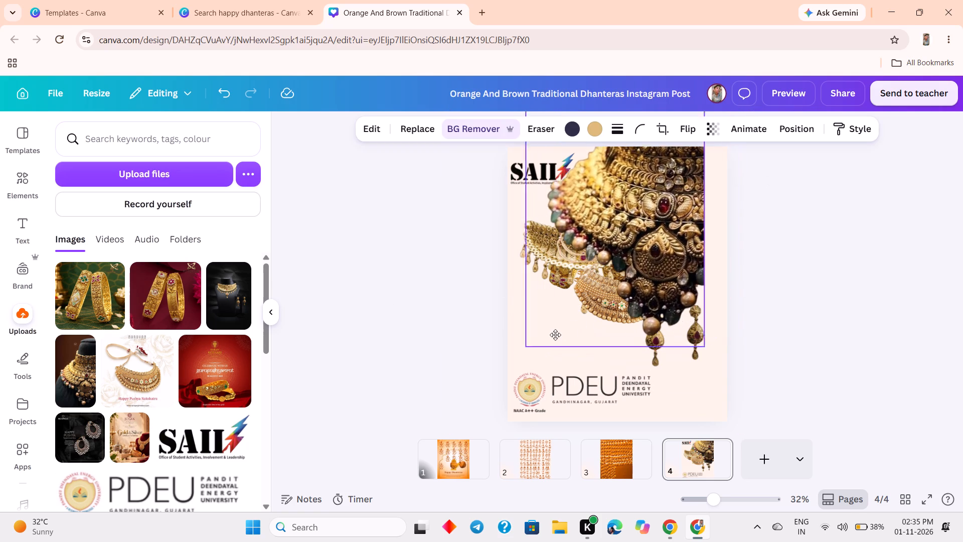
left_click_drag(555, 335, 654, 262)
left_click_drag(654, 262, 616, 275)
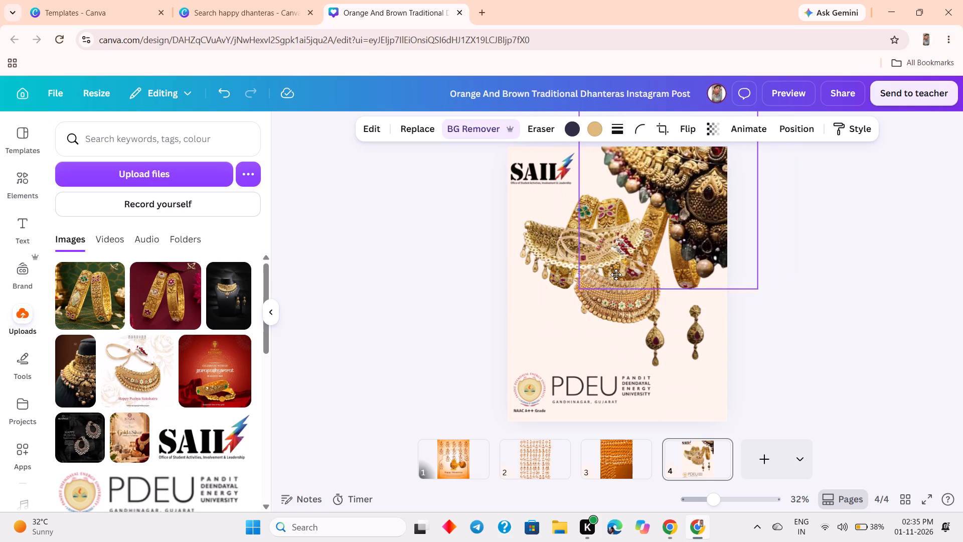
left_click_drag(616, 275, 614, 273)
Enlarge the flower-studded gold necklace to more than twice its size and place it across the top of page 4.
left_click_drag(616, 313, 607, 310)
left_click(597, 307)
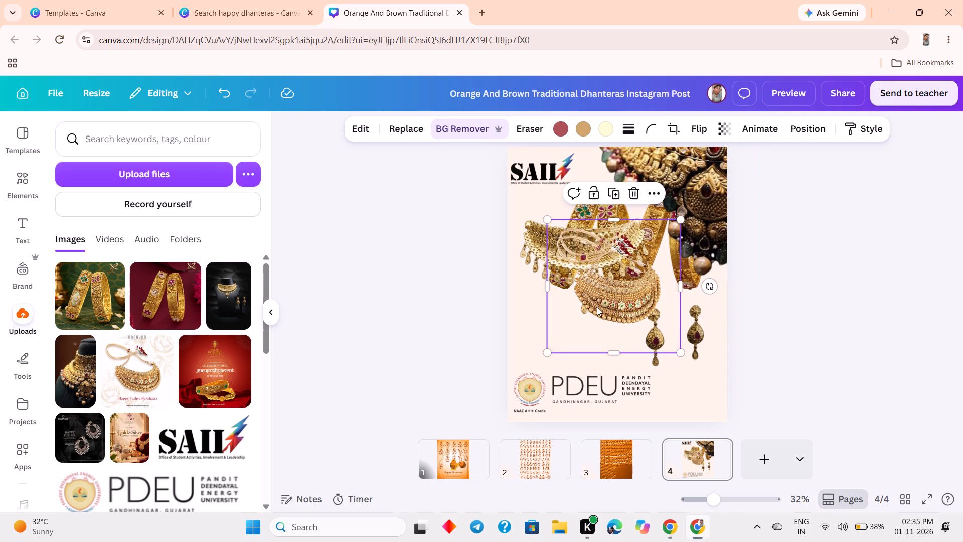
left_click_drag(597, 307, 549, 305)
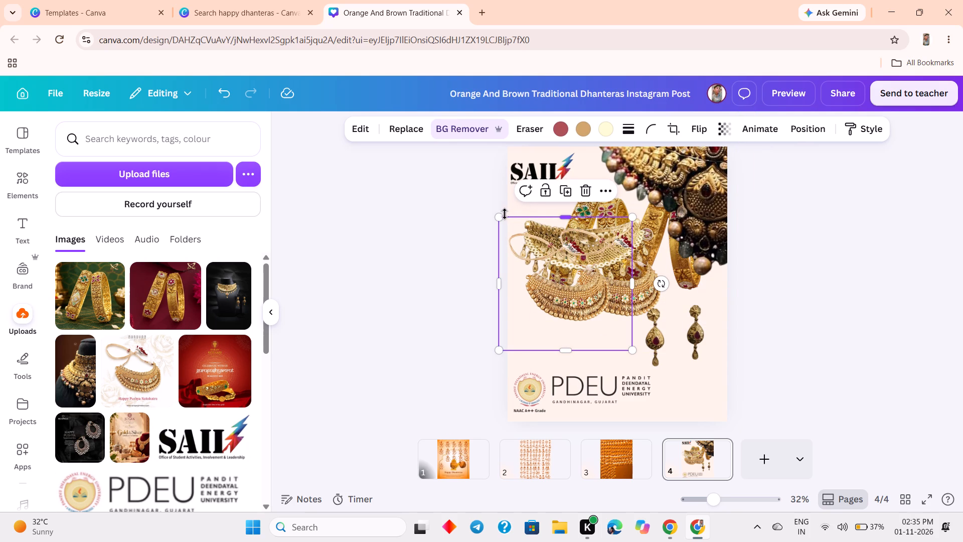
left_click_drag(502, 215, 195, 153)
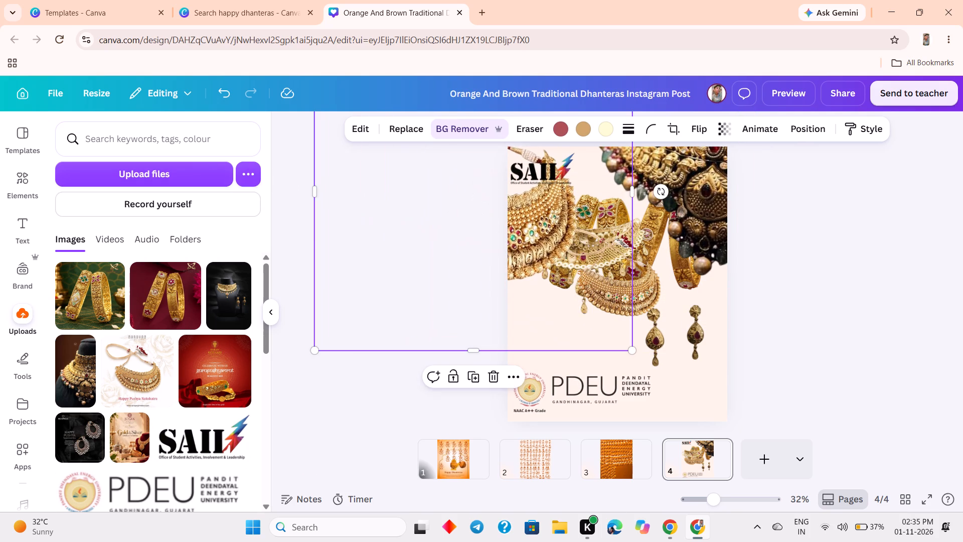
left_click_drag(404, 249, 487, 187)
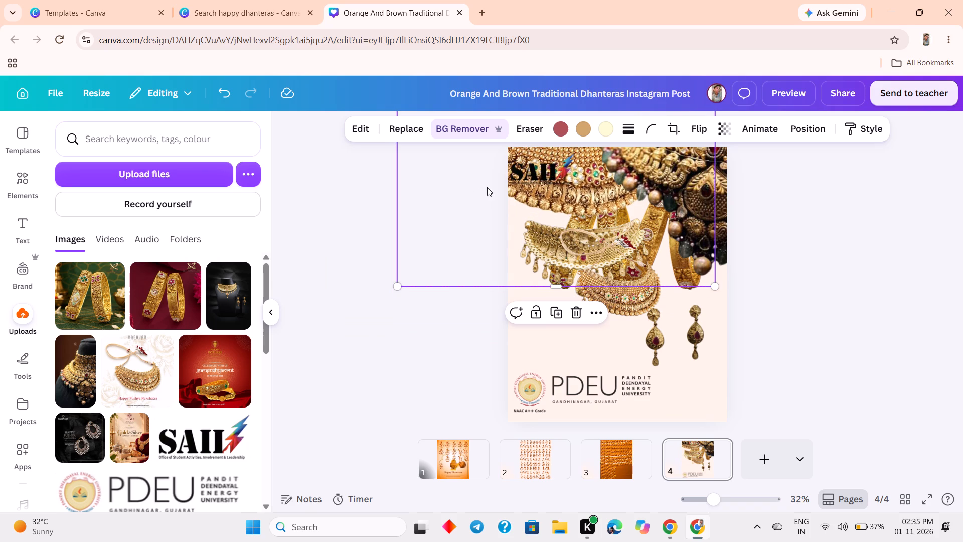
Move the small tie-string necklace to page 4's lower-left corner and shift the black-bust necklace higher in the upper-right corner.
left_click_drag(659, 324, 594, 368)
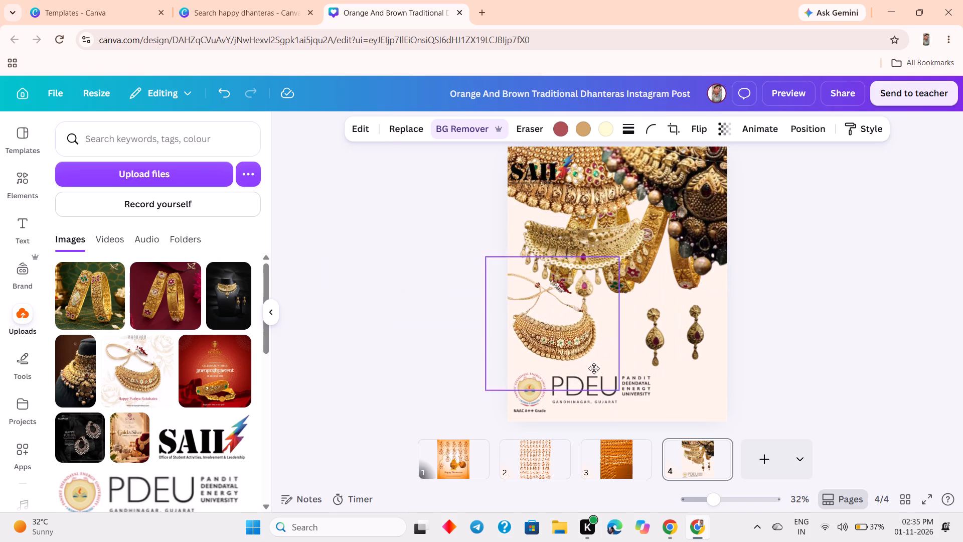
left_click_drag(594, 368, 586, 398)
left_click_drag(645, 278, 660, 318)
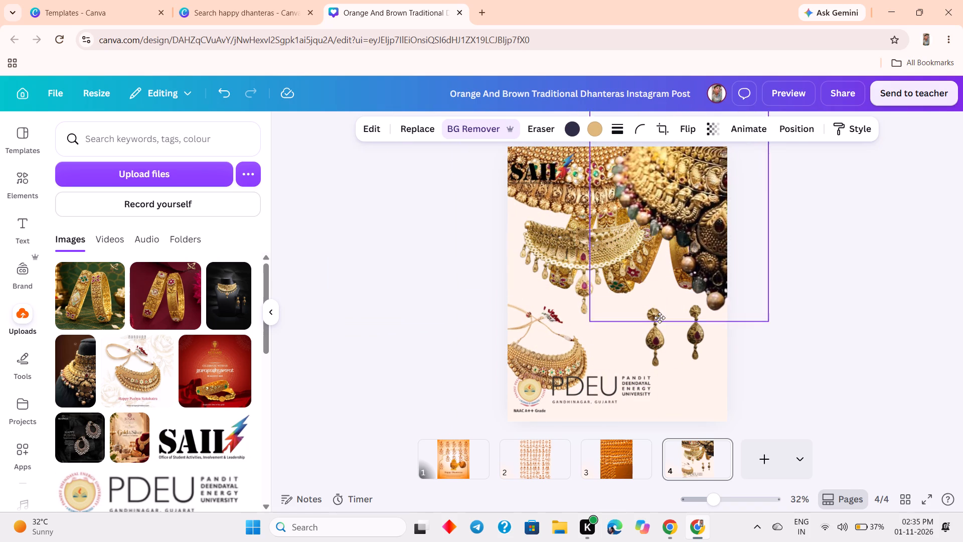
left_click_drag(660, 318, 647, 223)
Enlarge the big flower-studded necklace well beyond the page width and position it to fill page 4's upper-left corner.
left_click_drag(689, 280, 692, 297)
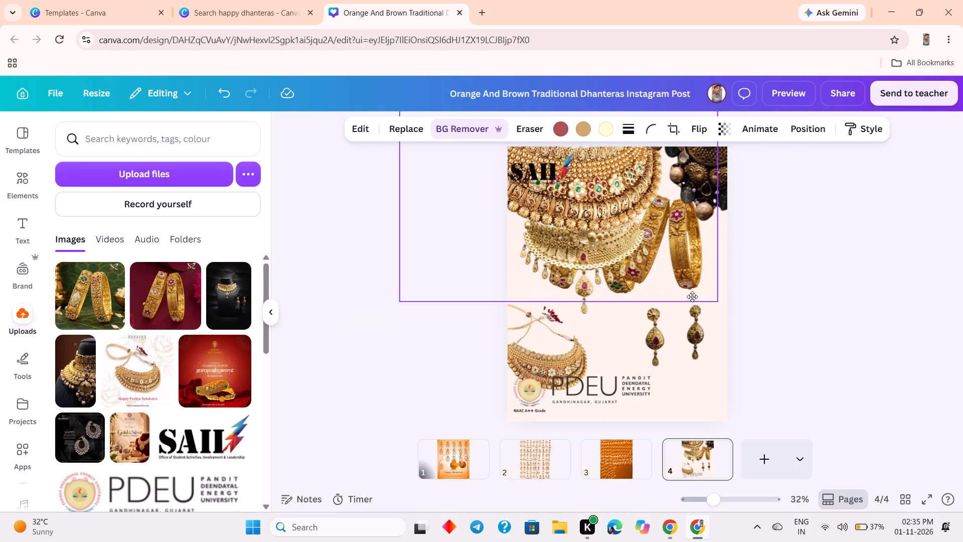
left_click_drag(692, 297, 691, 294)
left_click_drag(654, 232, 643, 231)
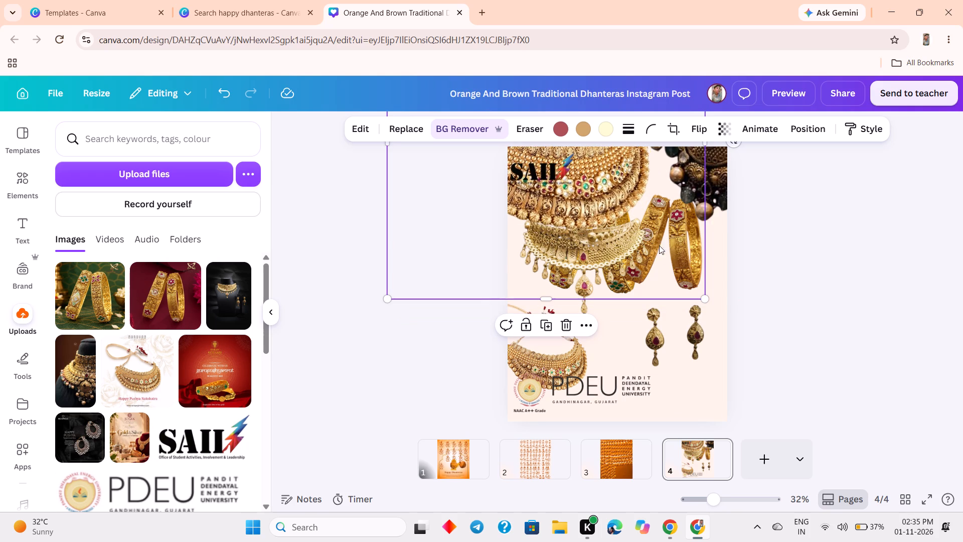
left_click_drag(705, 298, 706, 298)
left_click_drag(706, 298, 962, 521)
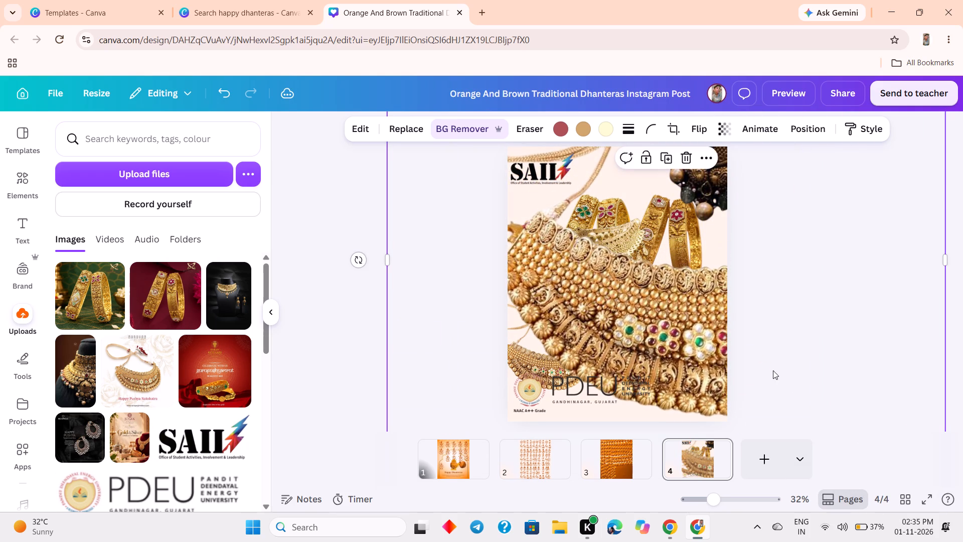
left_click_drag(827, 274, 672, 205)
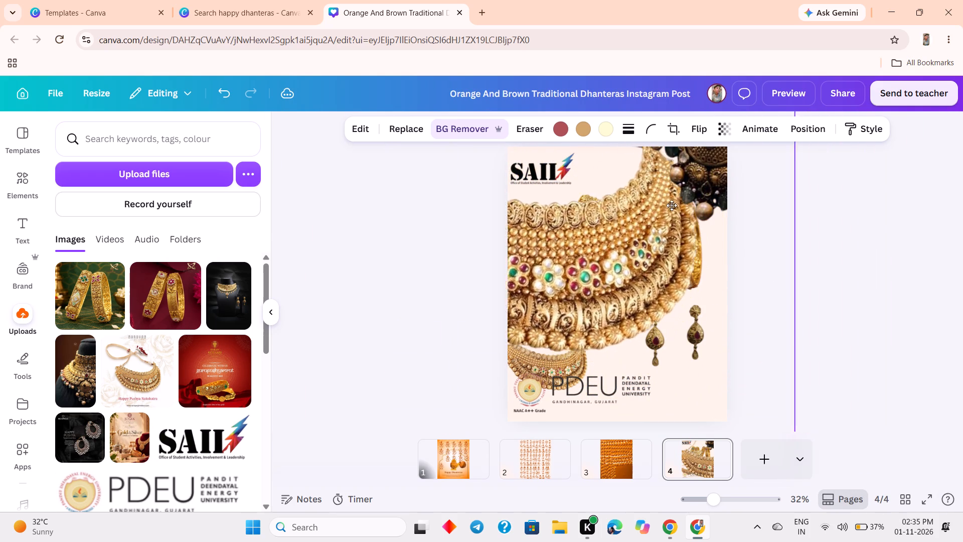
left_click_drag(672, 205, 622, 159)
left_click(620, 157)
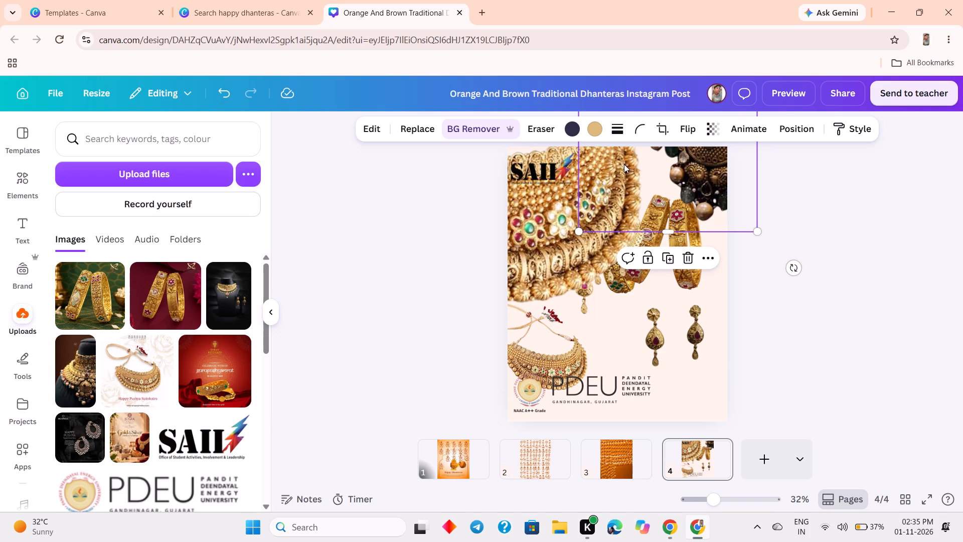
Bring out the green-stone bangles behind the necklaces and enlarge them past the page edges to fill page 4's lower-left area.
left_click_drag(545, 255, 535, 237)
left_click_drag(550, 275, 626, 320)
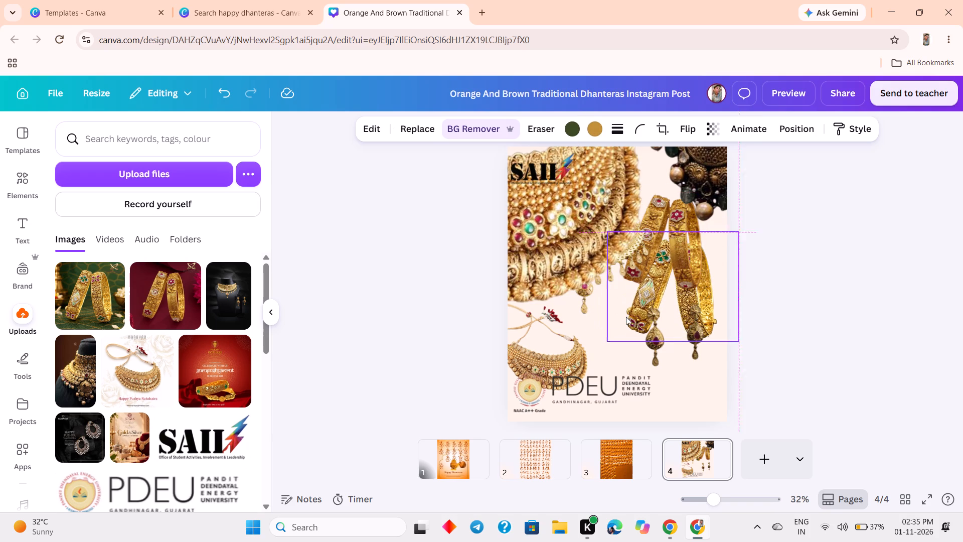
left_click_drag(604, 345, 229, 400)
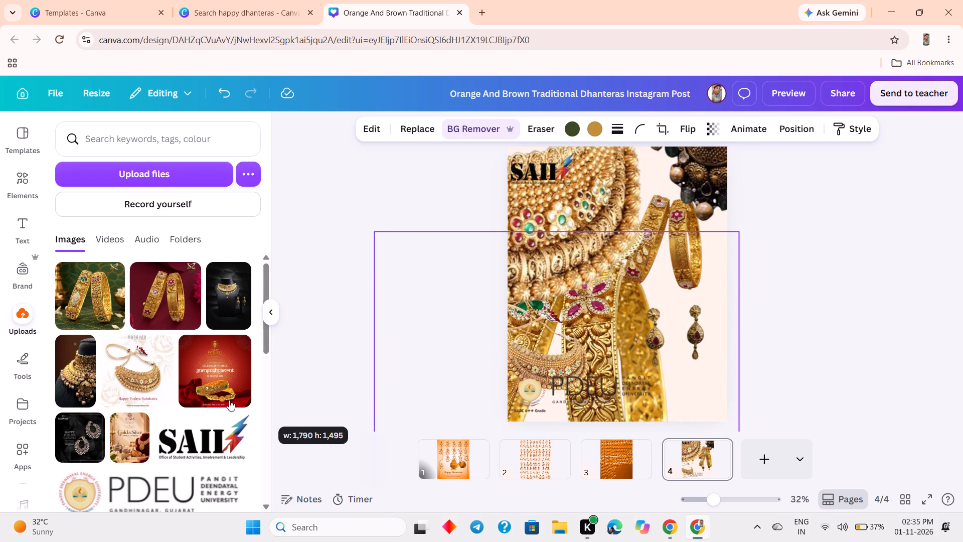
left_click_drag(229, 400, 23, 328)
left_click(354, 314)
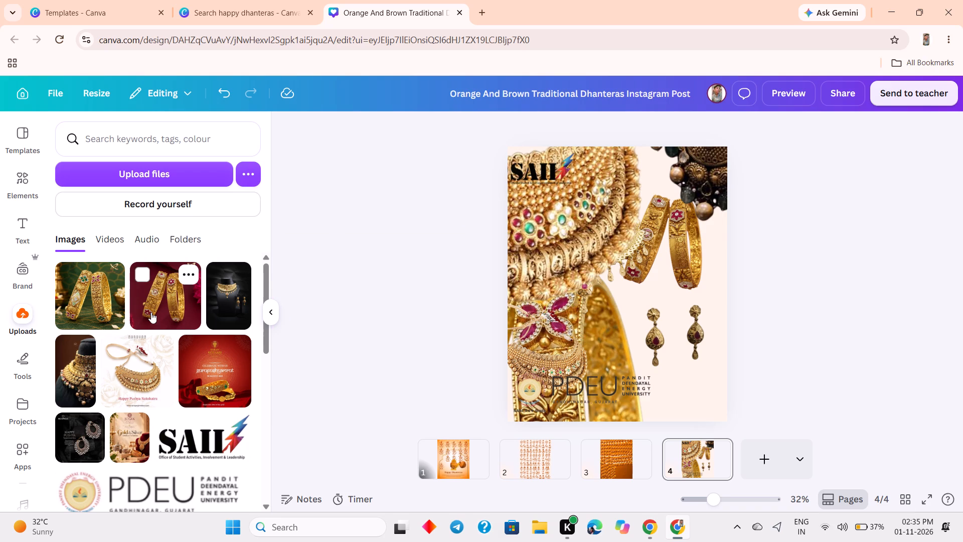
Add the uploaded black Happy Pushya Nakshatra earrings image, remove its background, and place it right of page 4's centre.
left_click(87, 427)
left_click(86, 441)
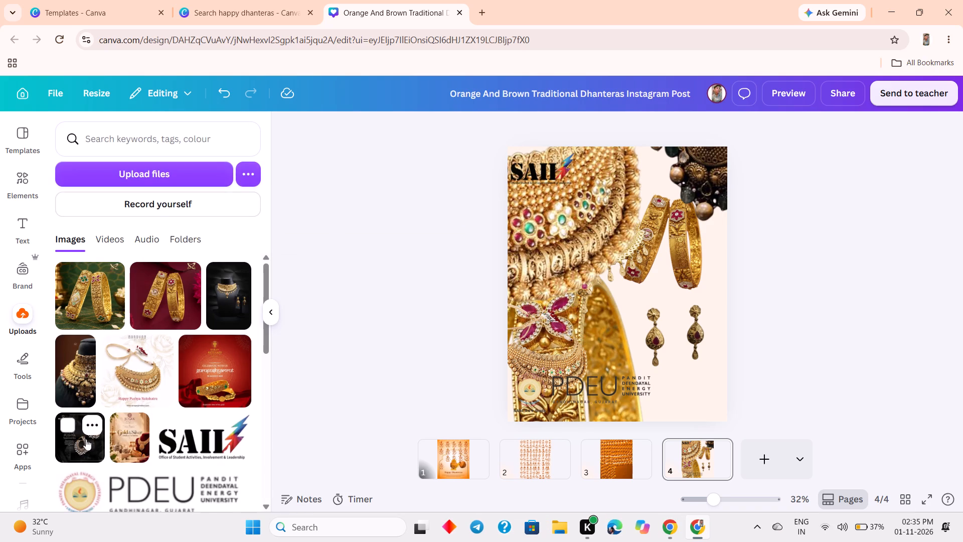
left_click(88, 438)
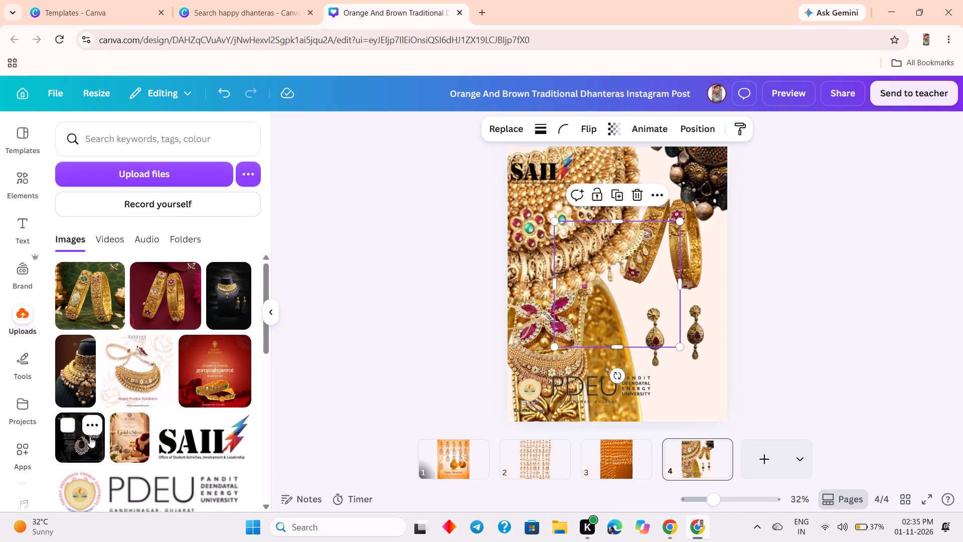
left_click(512, 126)
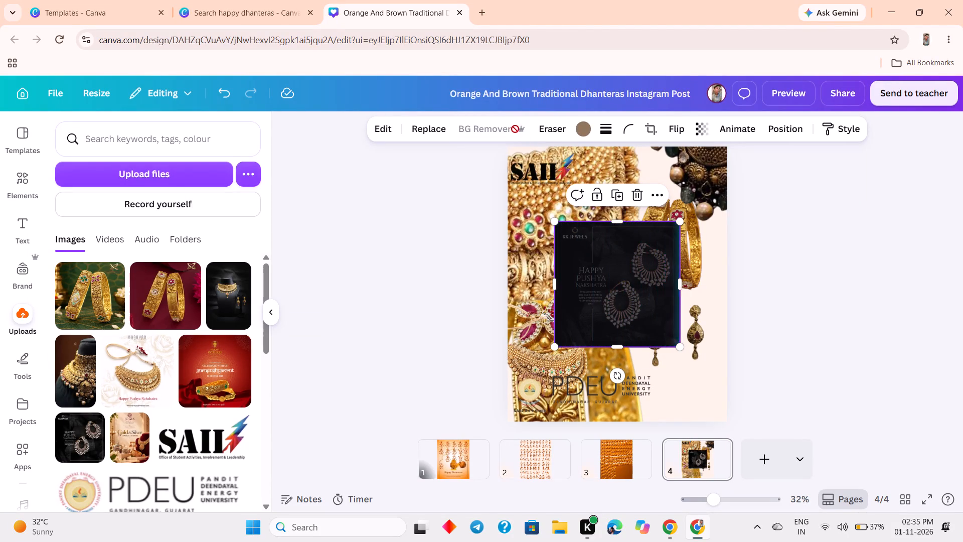
left_click_drag(617, 280, 650, 293)
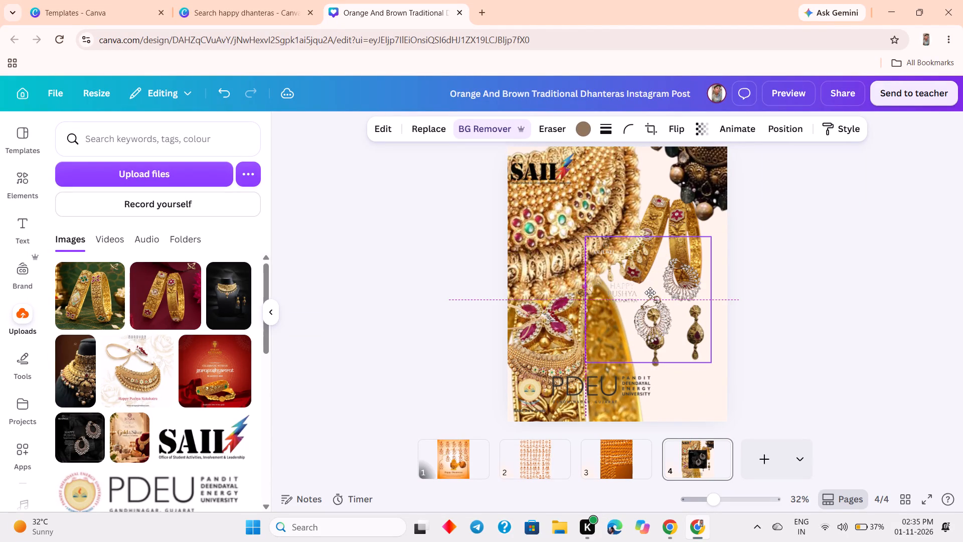
left_click_drag(650, 293, 653, 293)
left_click(409, 256)
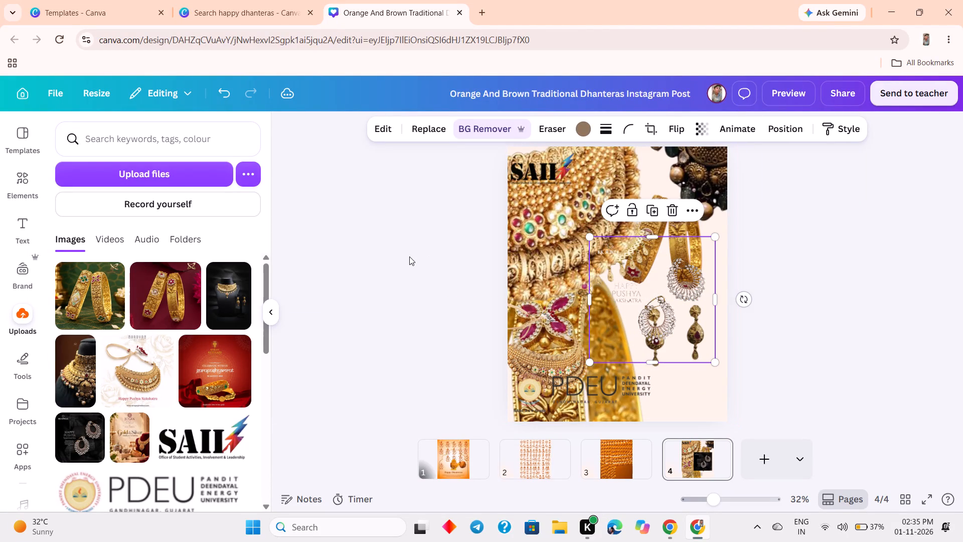
Add the uploaded maroon-background bangles photo without its background, greatly enlarged and running off page 4's lower-right edge.
left_click(168, 304)
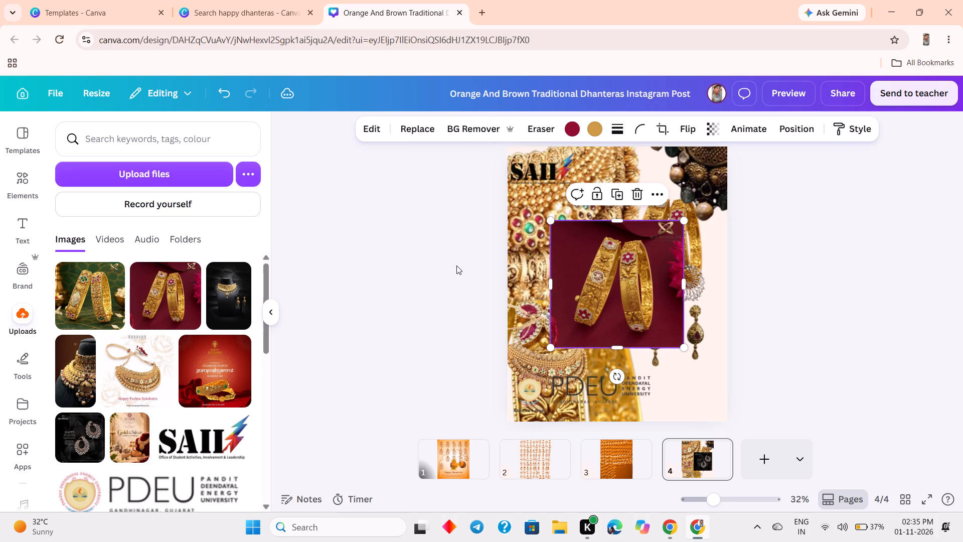
left_click(491, 129)
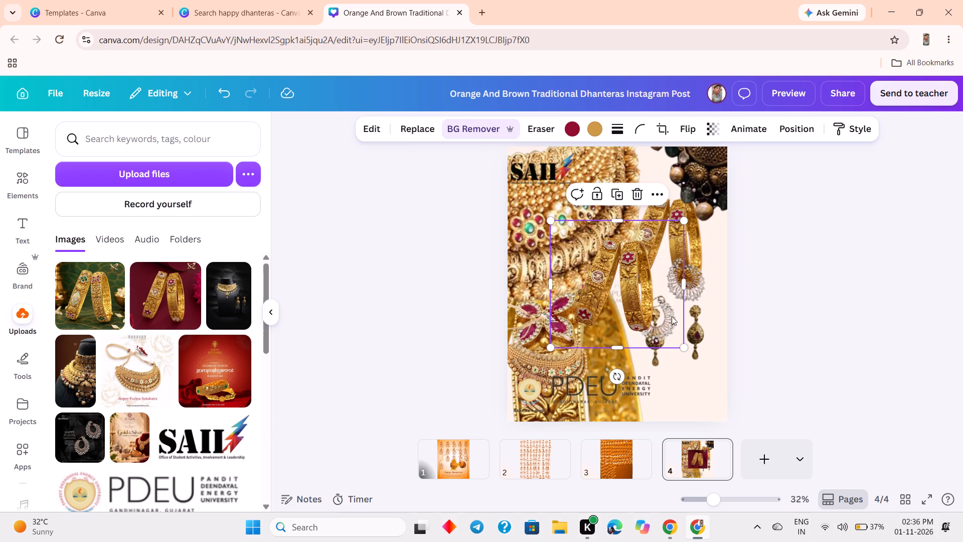
left_click_drag(687, 345, 962, 489)
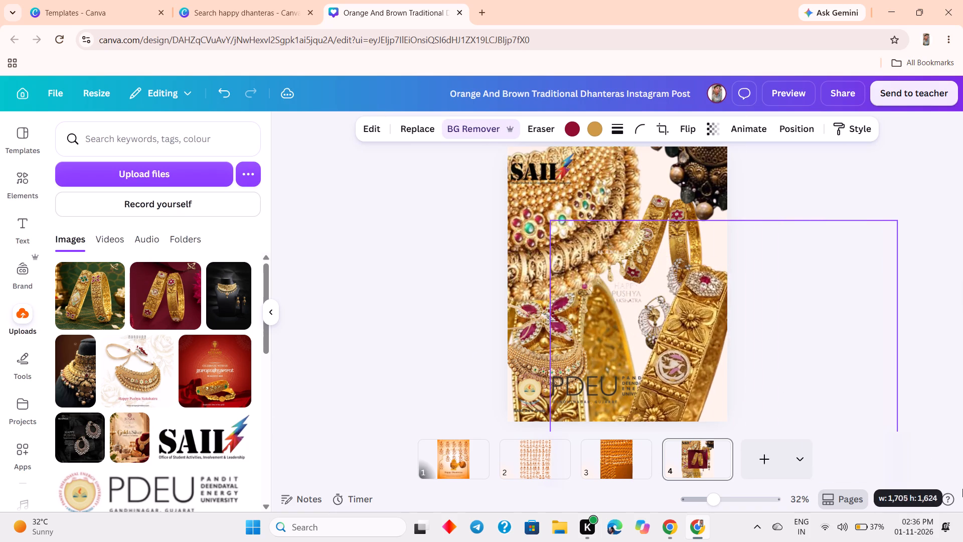
left_click_drag(962, 489, 962, 497)
left_click_drag(843, 291, 751, 241)
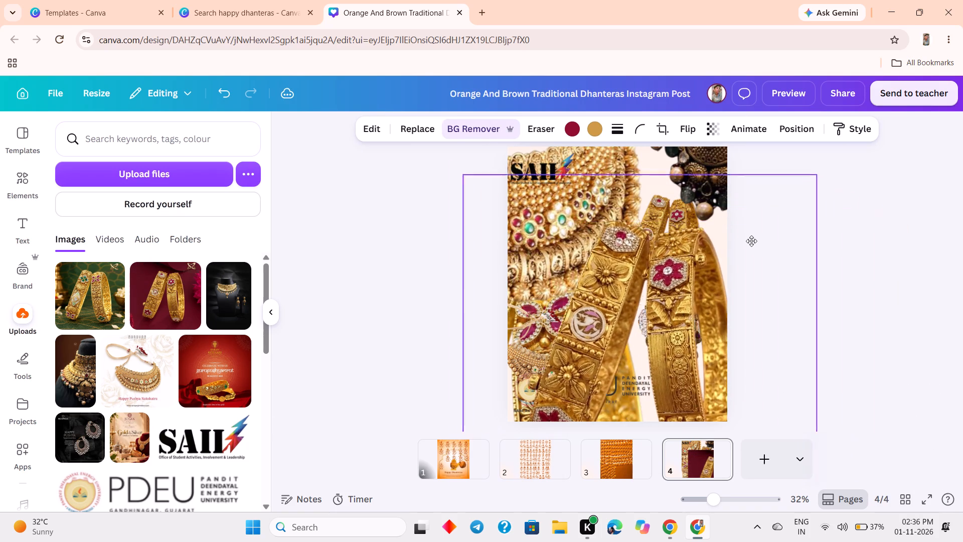
left_click_drag(751, 241, 836, 219)
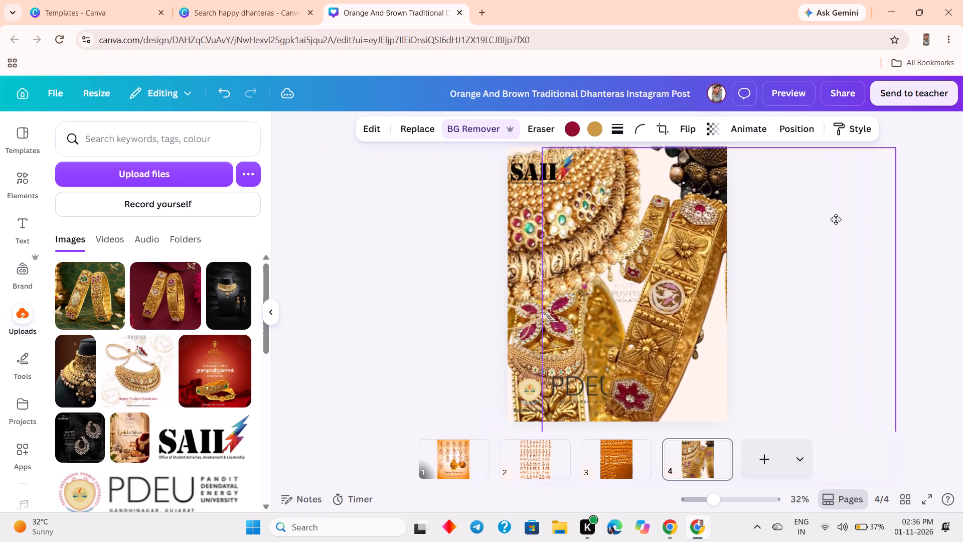
left_click_drag(836, 219, 885, 247)
left_click(893, 129)
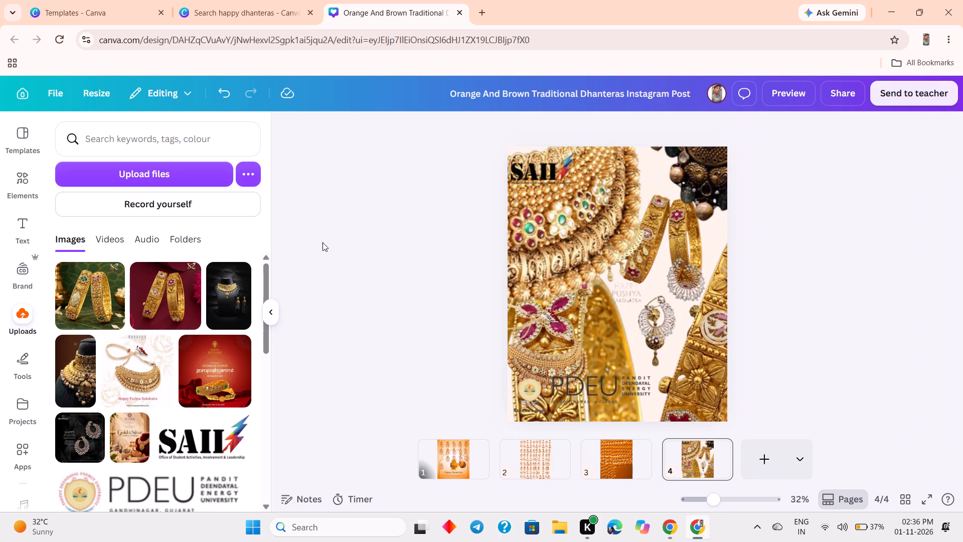
Add the uploaded green-background bangles photo, remove its background, and enlarge it past the page edge to cover page 4's lower-right area.
left_click(96, 305)
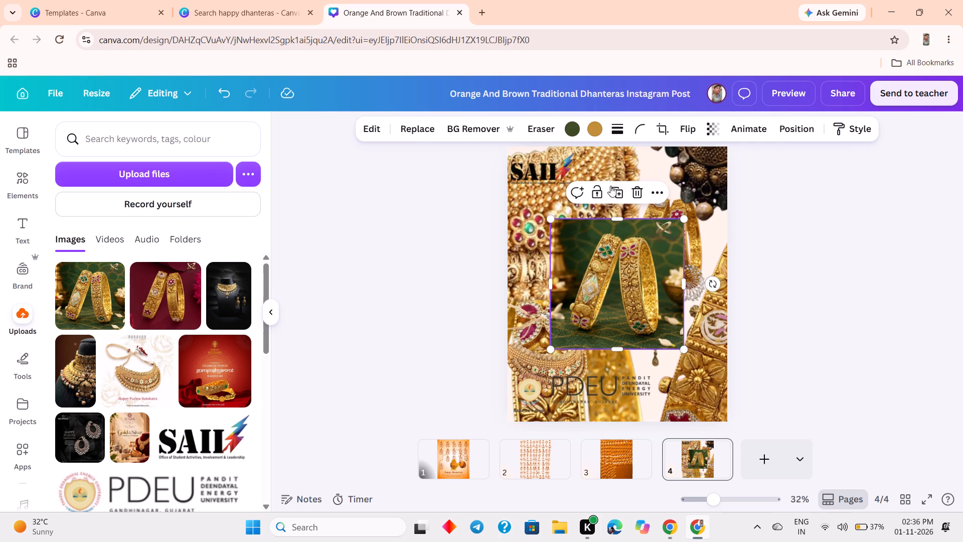
left_click(498, 133)
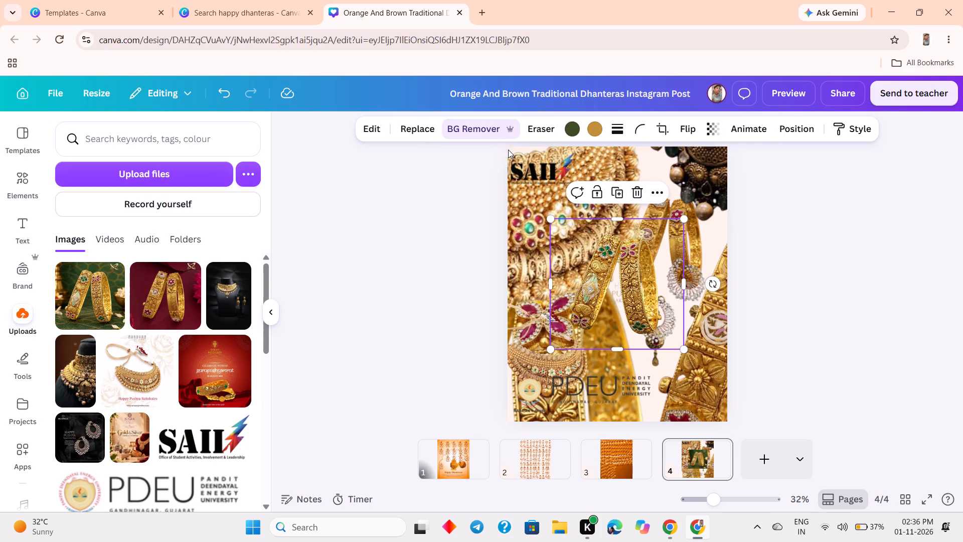
left_click_drag(604, 262, 606, 269)
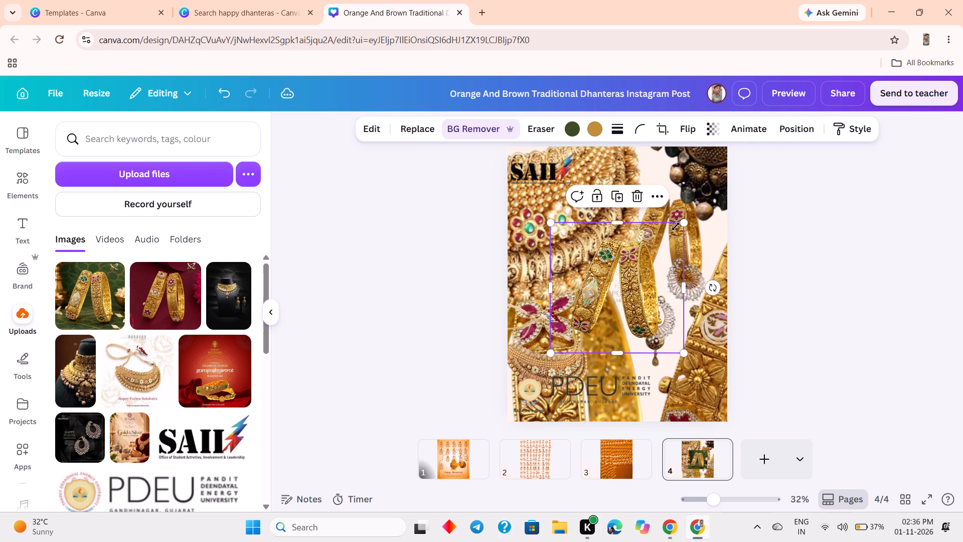
left_click_drag(682, 224, 962, 101)
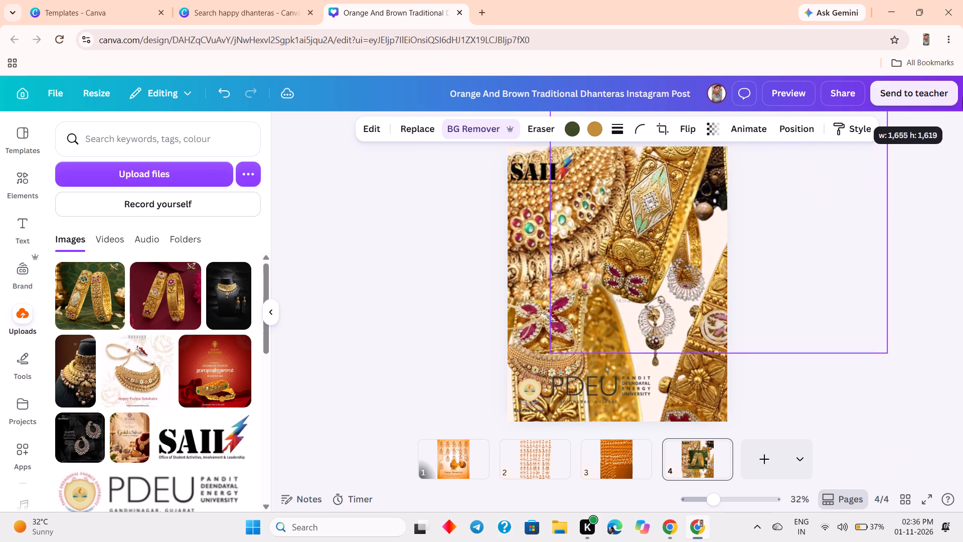
left_click_drag(962, 101, 962, 65)
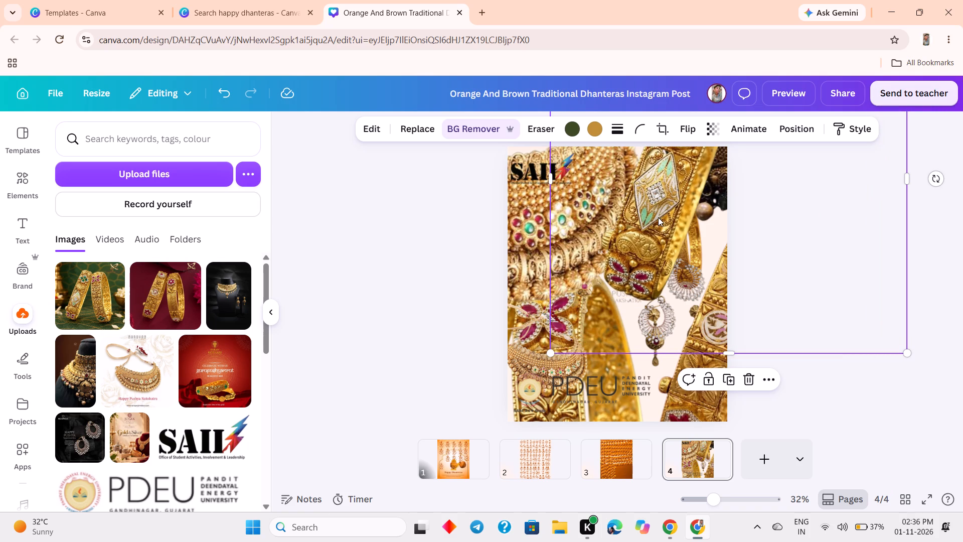
left_click_drag(658, 217, 665, 354)
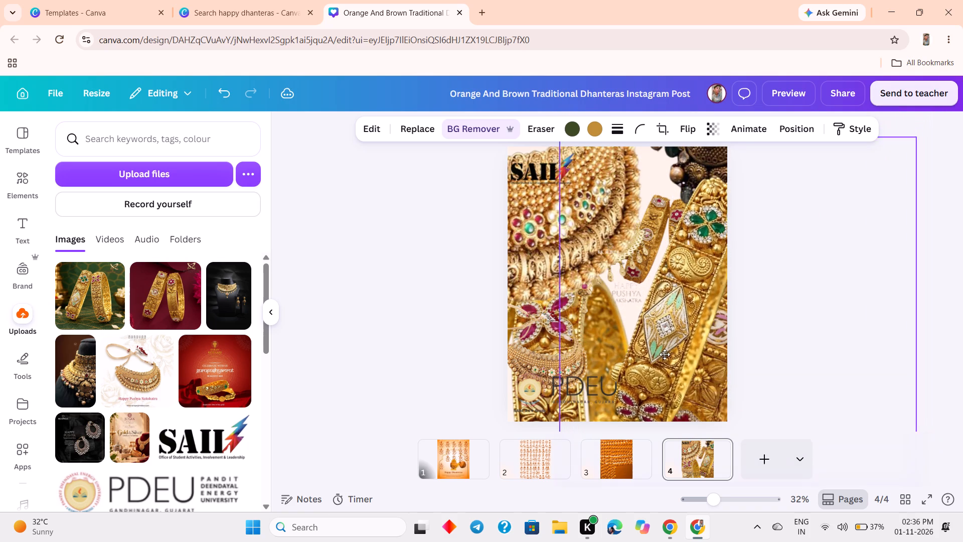
left_click_drag(665, 354, 655, 355)
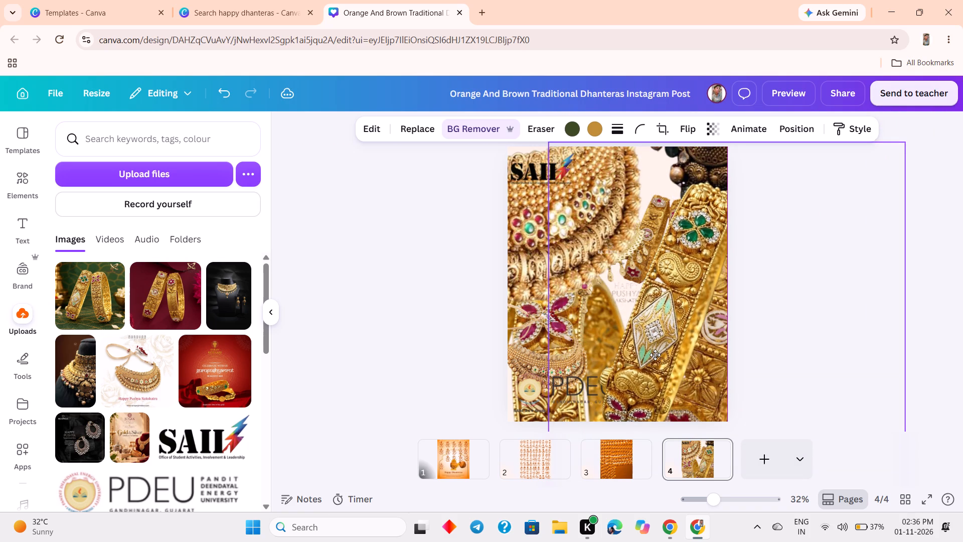
left_click_drag(655, 355, 655, 351)
left_click(415, 269)
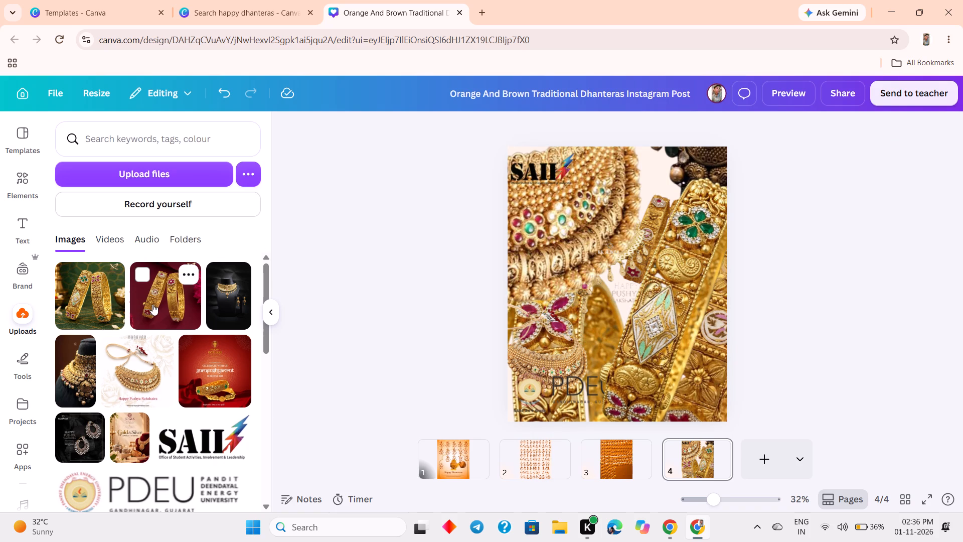
Add a second copy of the green-background bangles photo to page 4, remove its background, and tilt it clockwise.
left_click(117, 304)
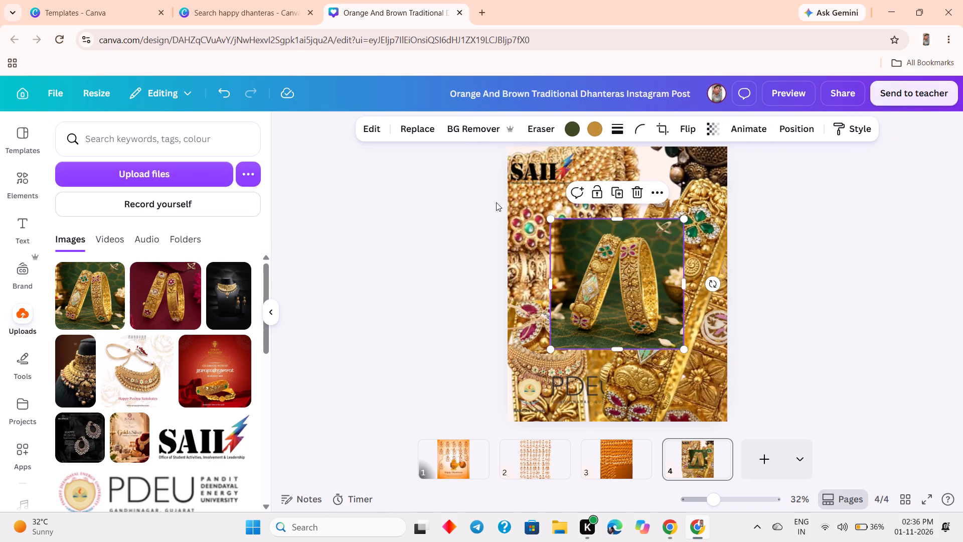
left_click(482, 137)
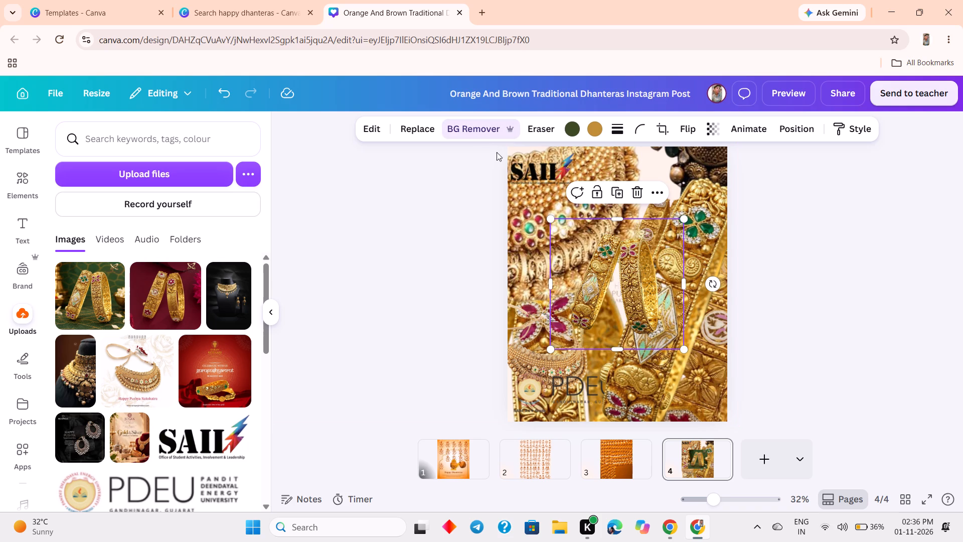
left_click_drag(618, 286, 604, 269)
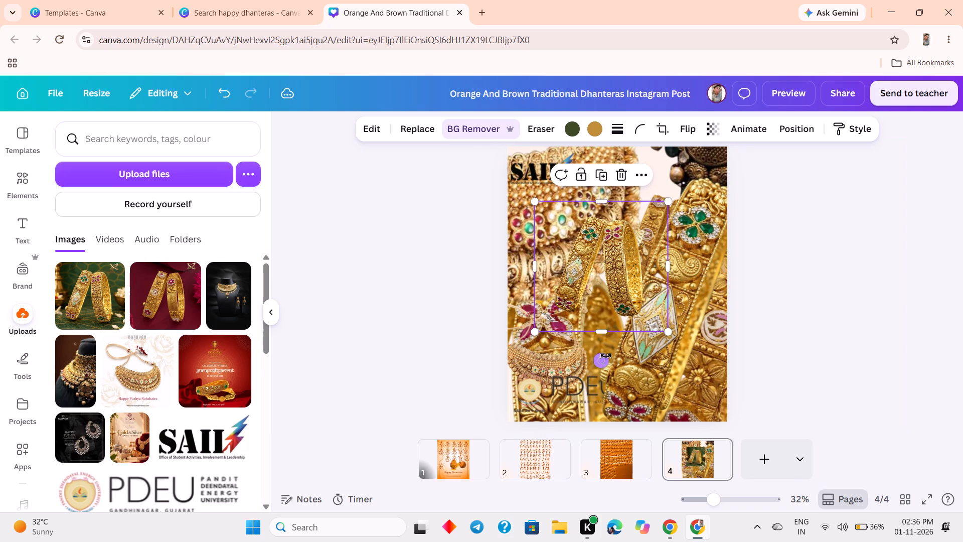
left_click_drag(606, 356, 565, 331)
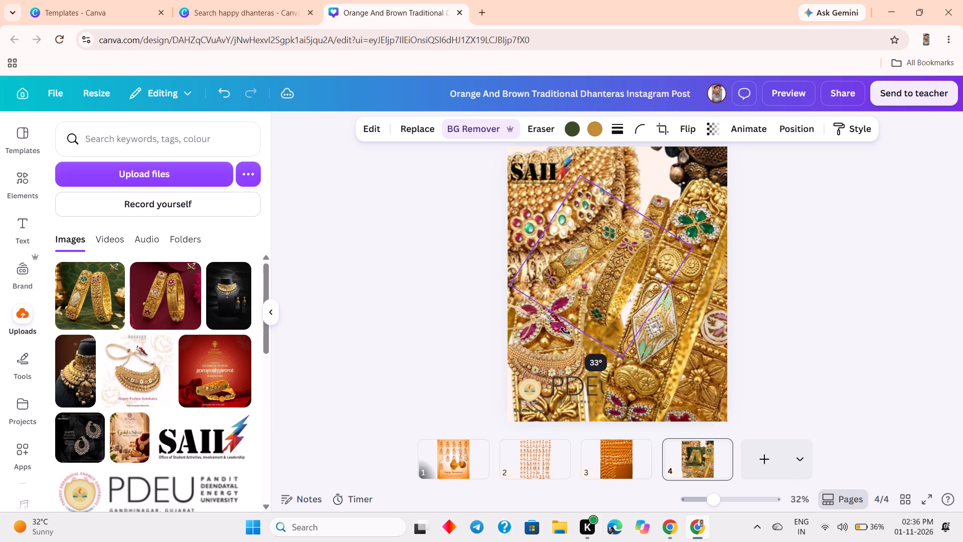
left_click_drag(565, 331, 557, 327)
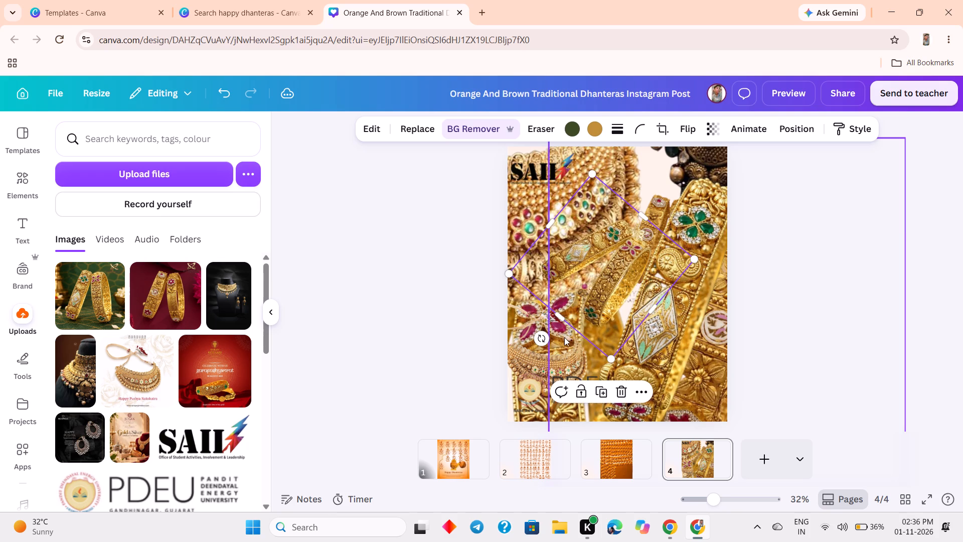
Enlarge the tilted bangles to about 1,900 wide and position them diagonally across page 4's centre and top.
left_click_drag(613, 358, 676, 541)
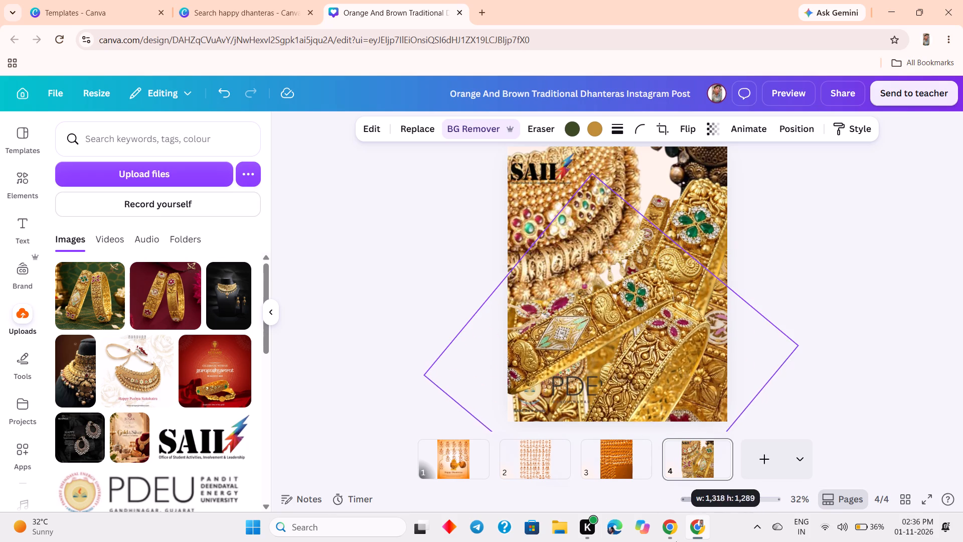
left_click_drag(676, 541, 690, 534)
left_click_drag(655, 351, 649, 204)
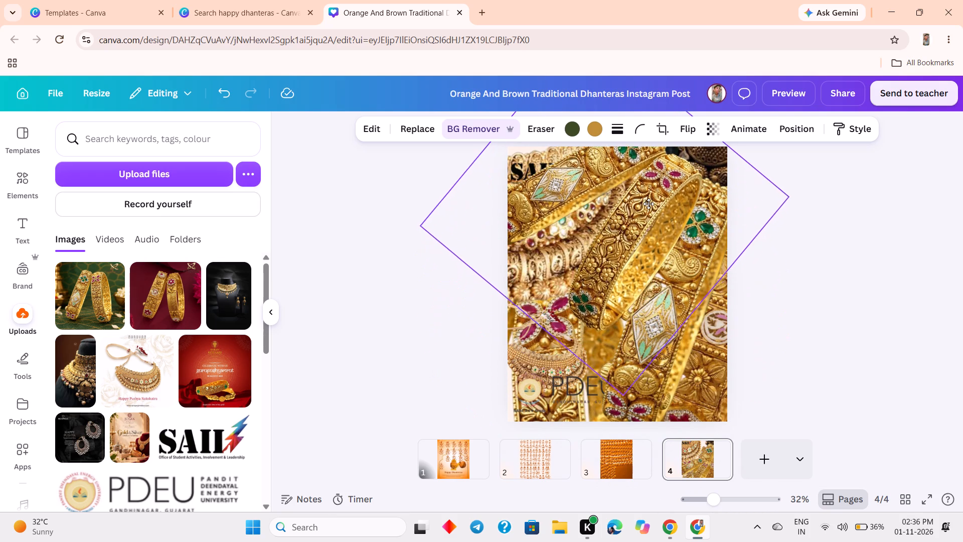
left_click_drag(649, 204, 649, 203)
left_click(843, 204)
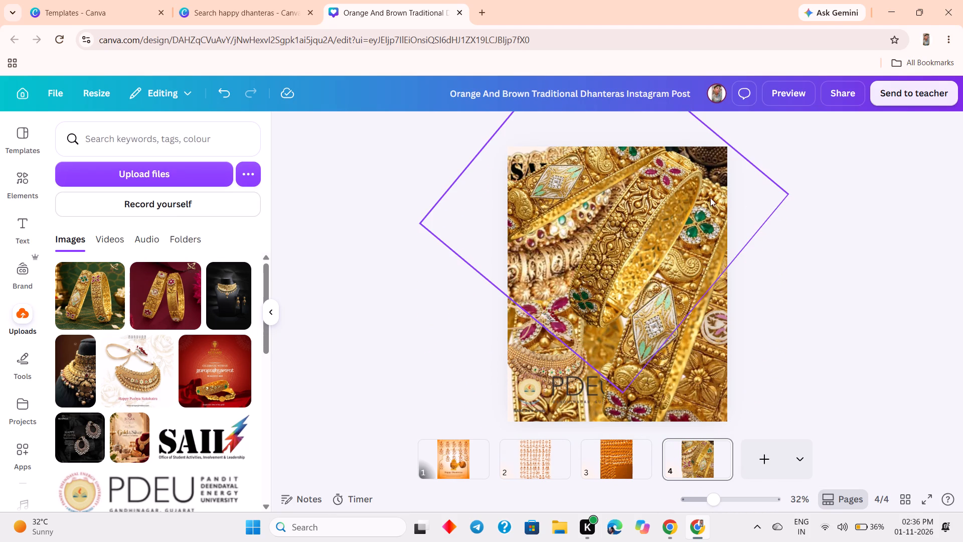
left_click(646, 207)
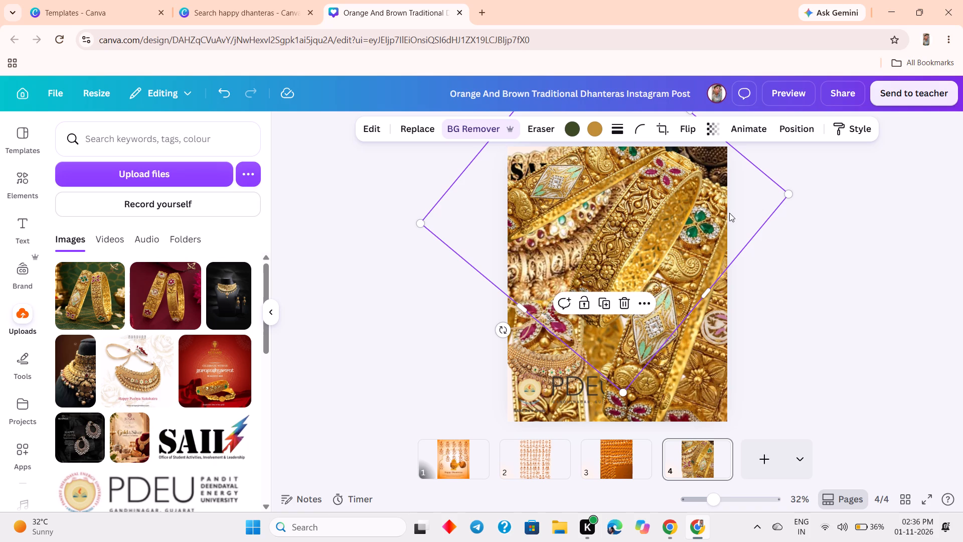
left_click_drag(794, 194, 962, 164)
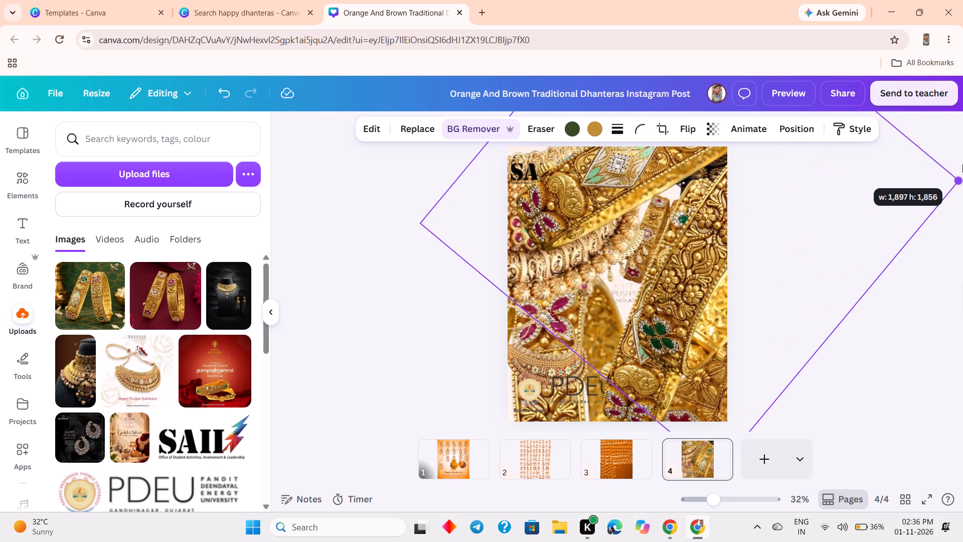
left_click_drag(962, 164, 962, 160)
left_click_drag(908, 160, 841, 184)
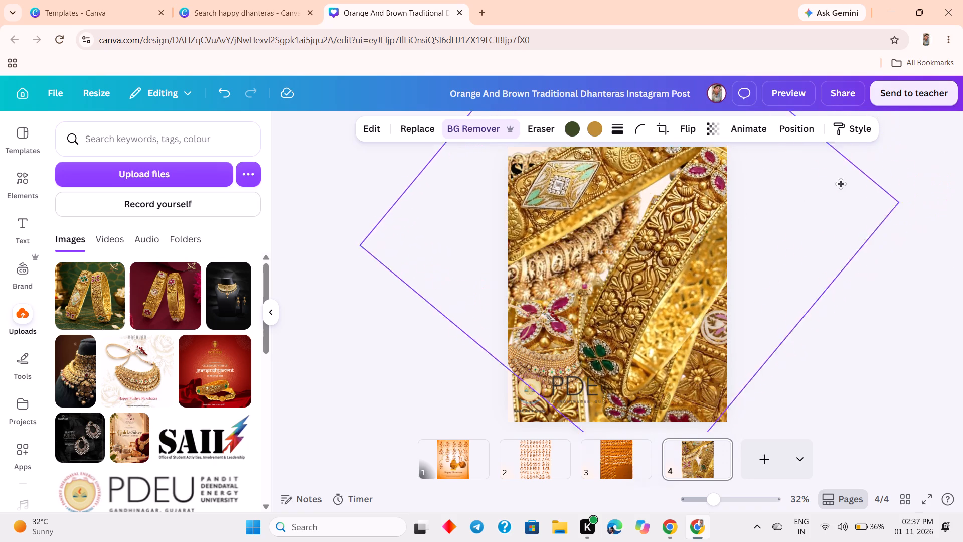
left_click_drag(841, 184, 798, 146)
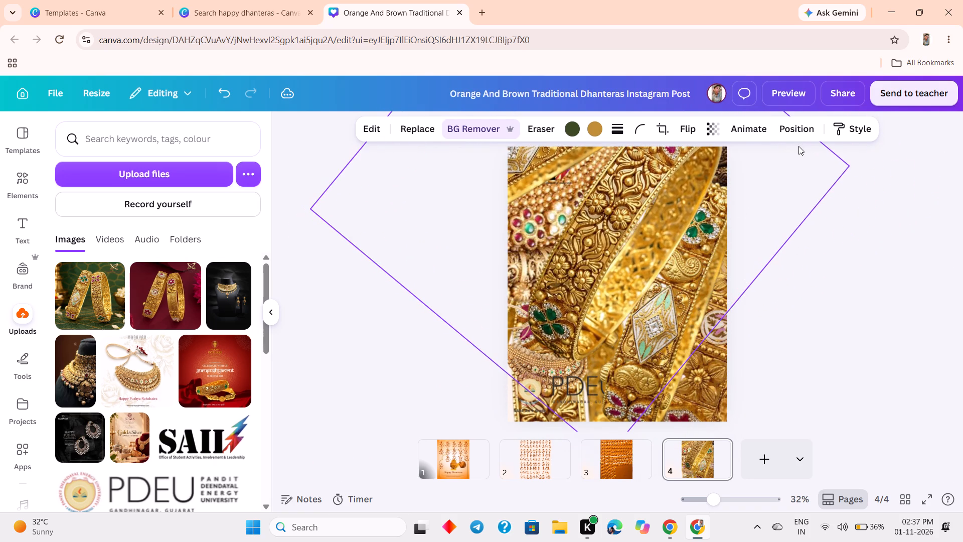
left_click(894, 182)
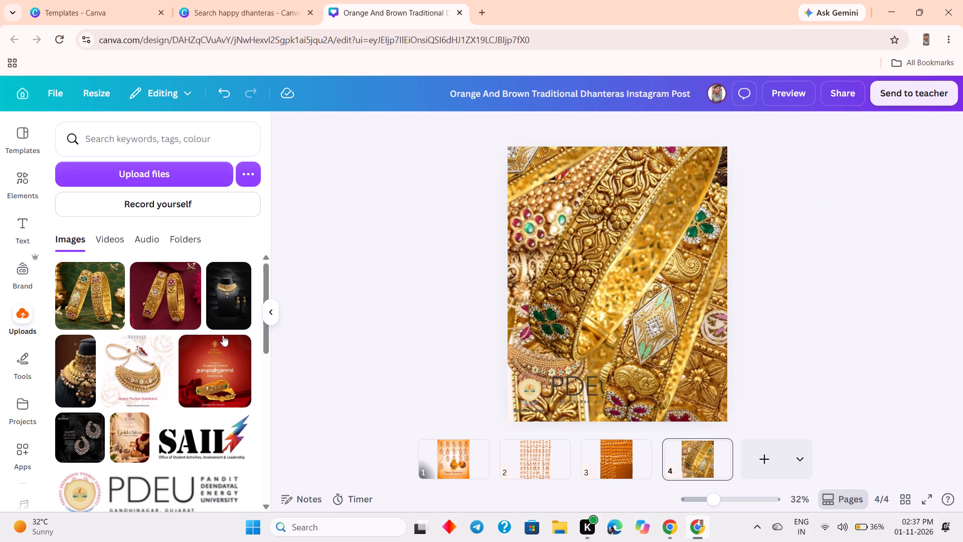
Add the uploaded maroon-background bangles photo again, remove its background, and enlarge it beyond the page edges to cover page 4's centre and right side.
scroll(147, 340, "down", 7)
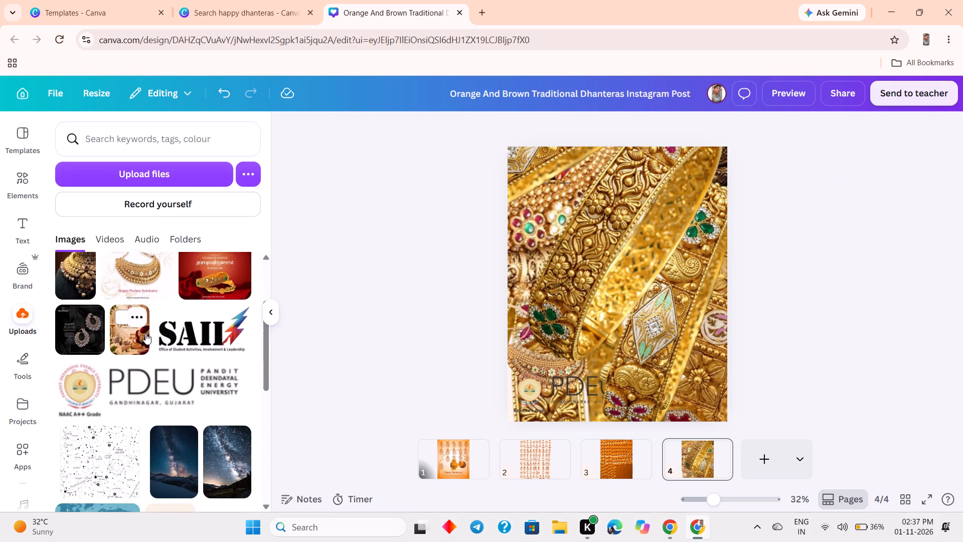
scroll(145, 333, "down", 2)
scroll(145, 333, "up", 9)
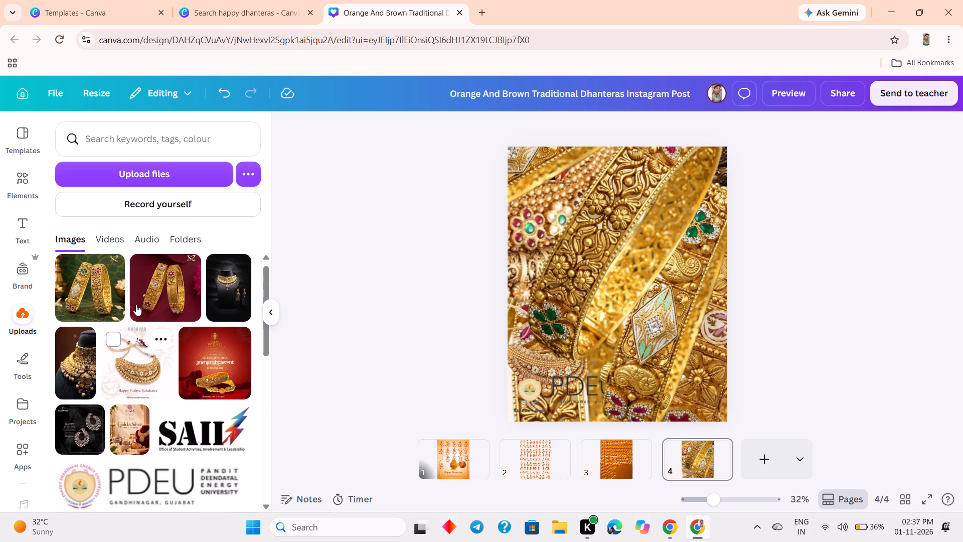
left_click(138, 320)
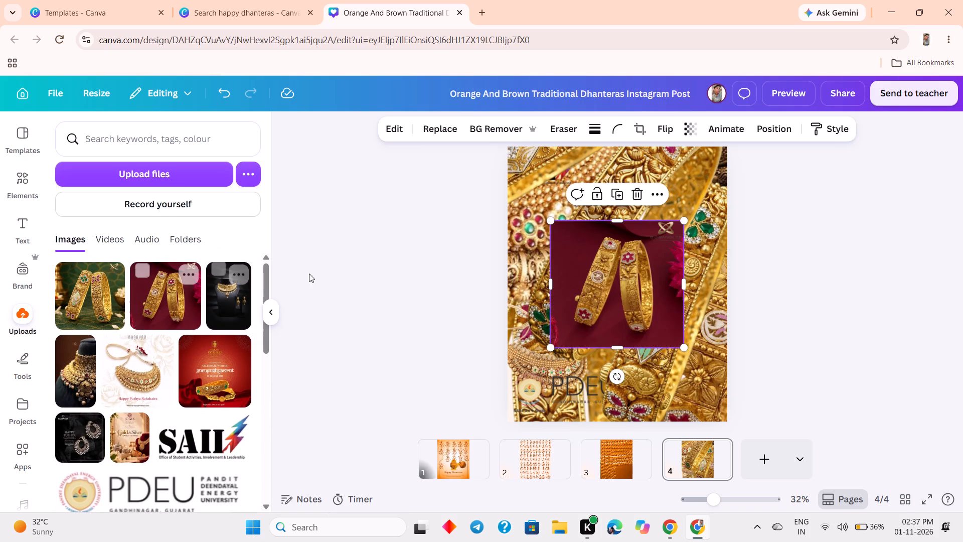
left_click(485, 124)
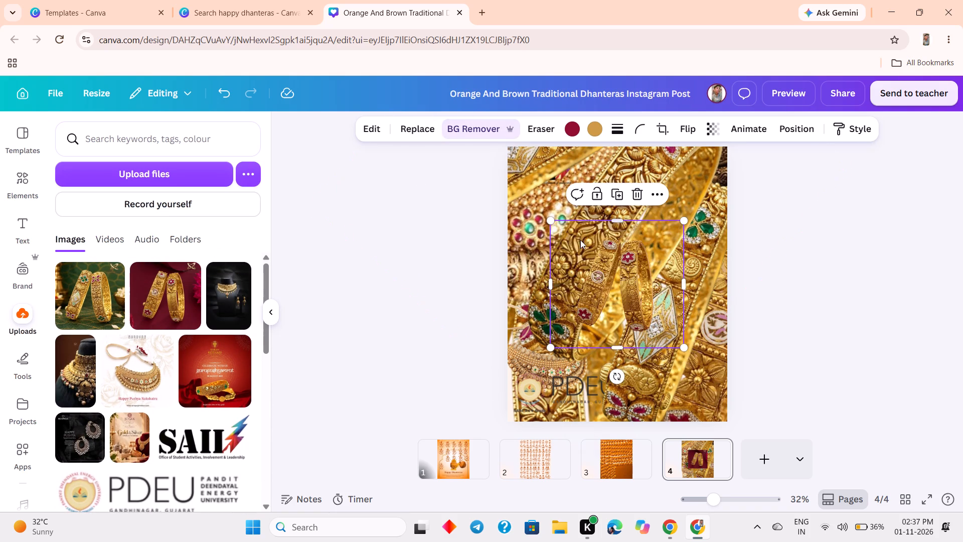
left_click_drag(603, 267, 679, 171)
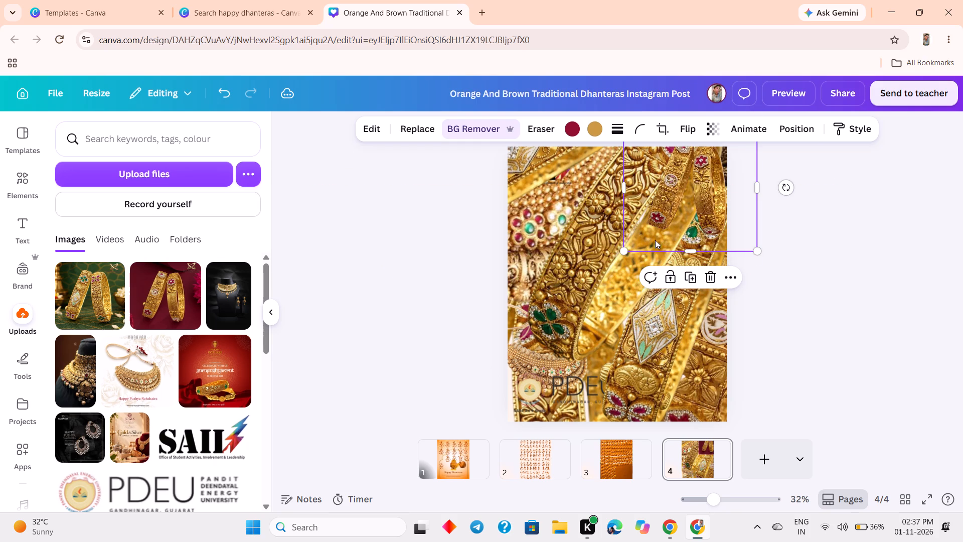
left_click_drag(626, 249, 397, 541)
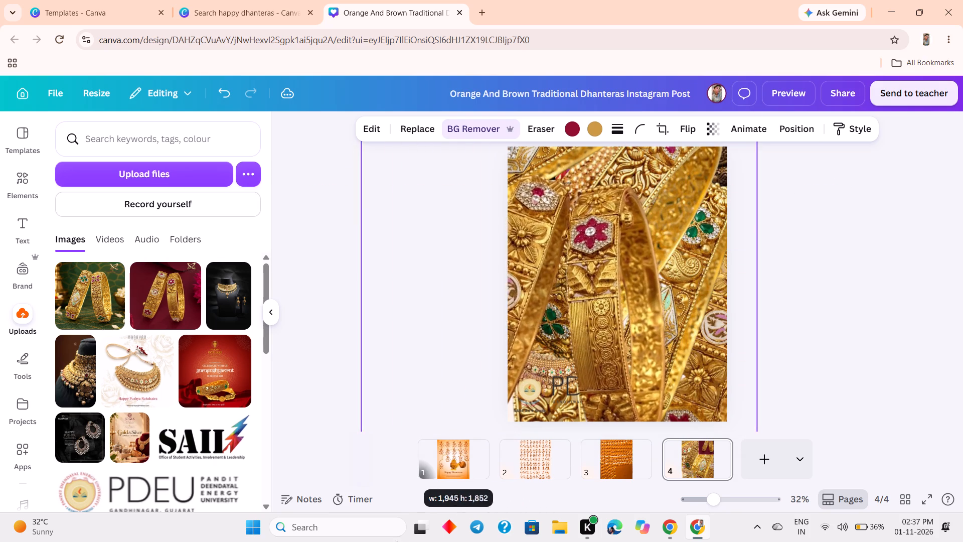
left_click_drag(397, 541, 390, 540)
left_click_drag(545, 353, 600, 301)
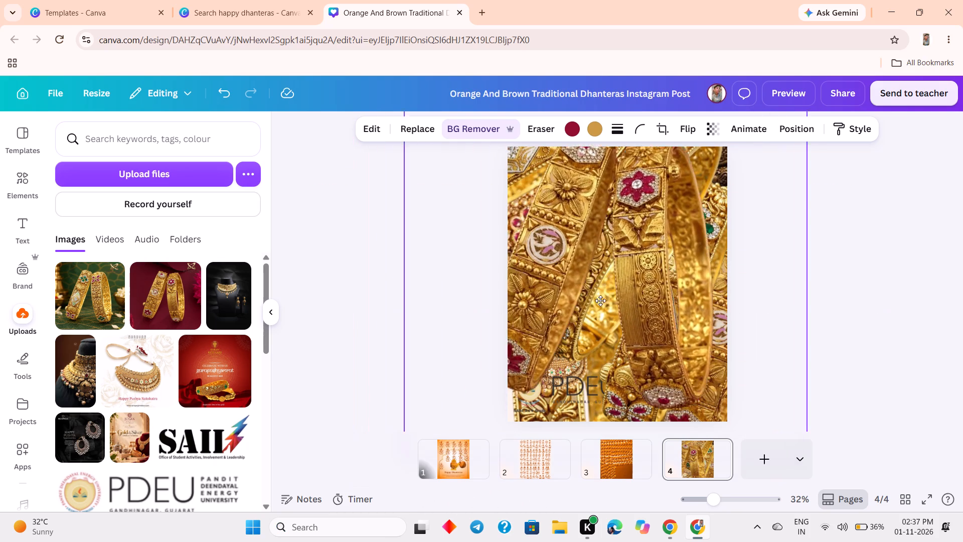
left_click_drag(600, 301, 628, 330)
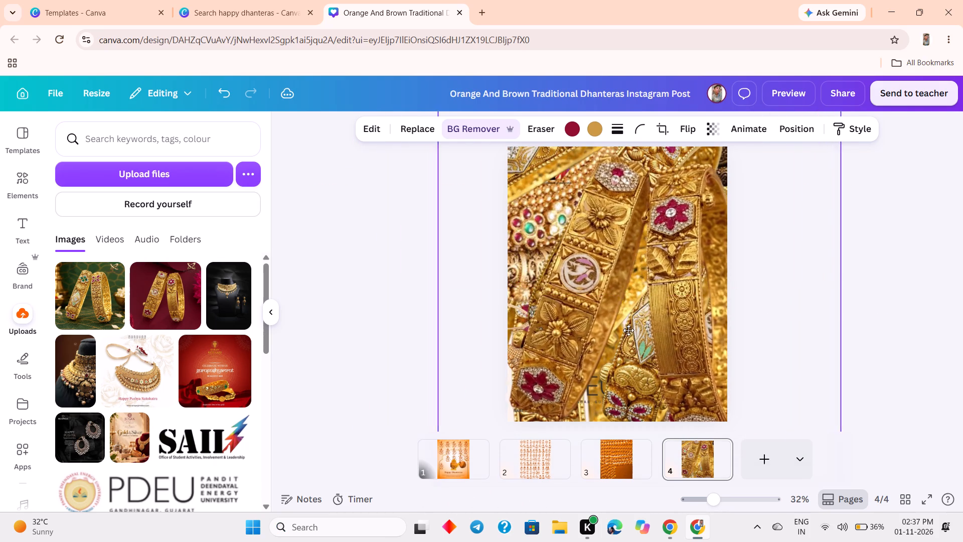
left_click_drag(628, 330, 647, 334)
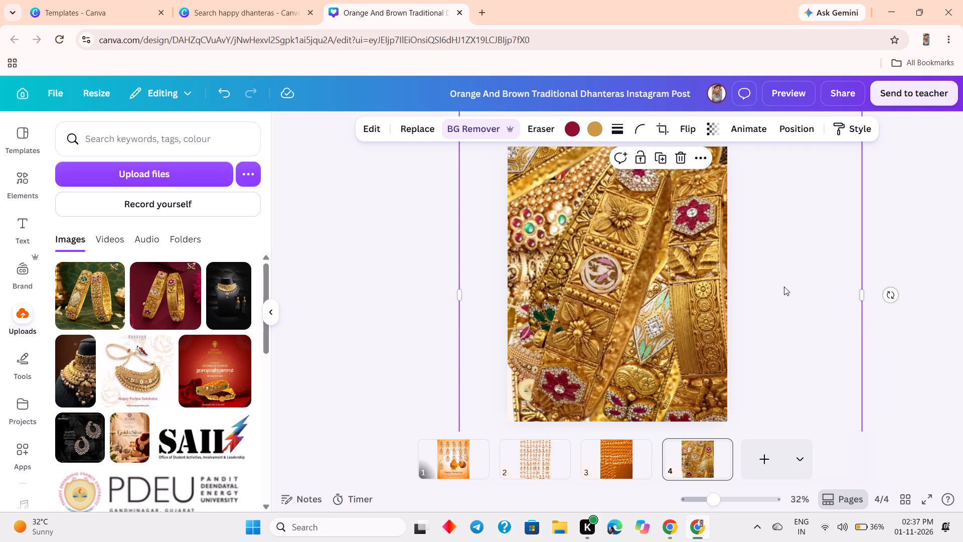
left_click(892, 271)
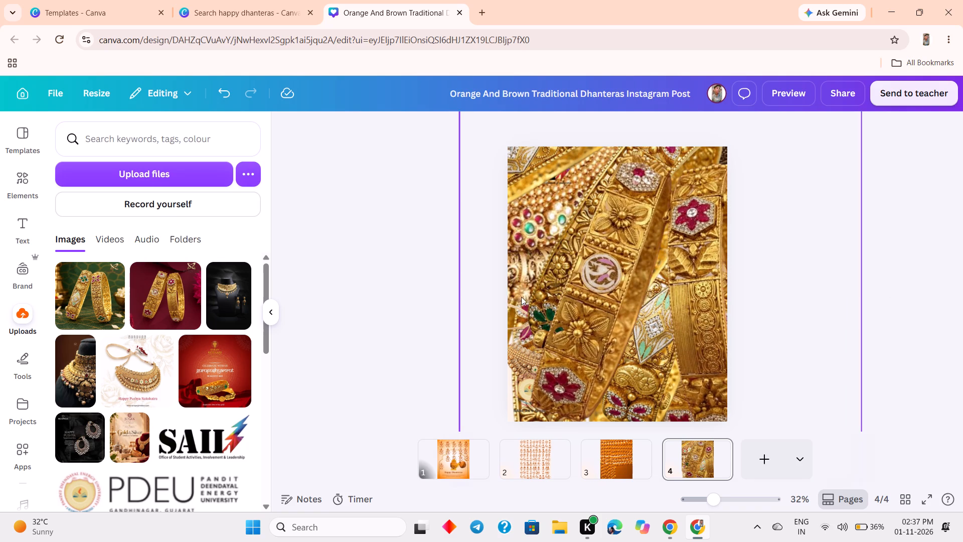
Add another copy of the green-background bangles photo, enlarge it well beyond its inserted size, and place it over page 4's lower-left area.
left_click(94, 272)
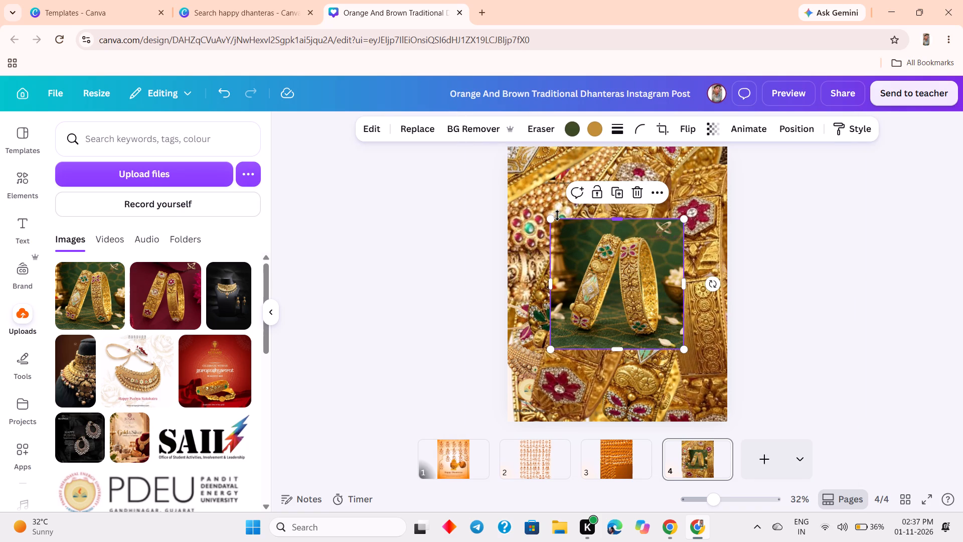
left_click_drag(552, 219, 272, 141)
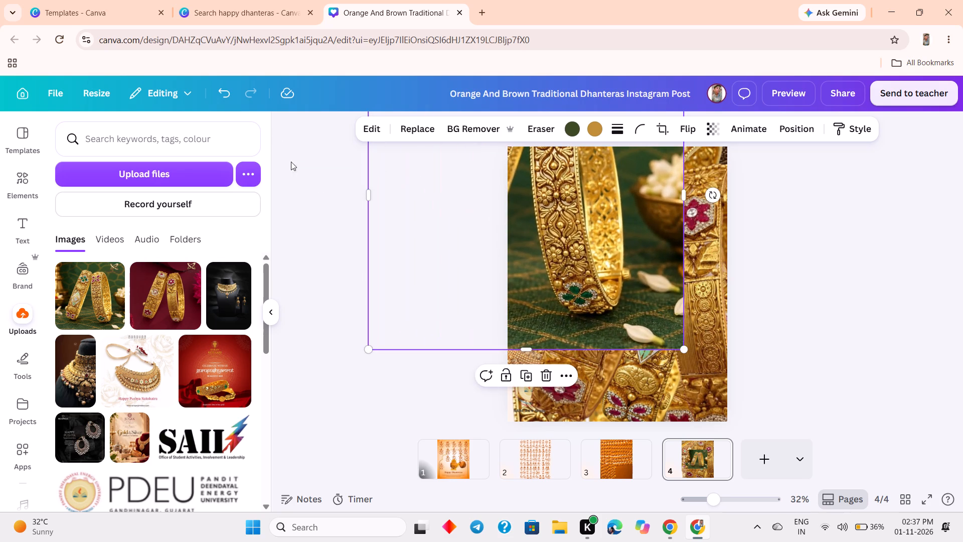
left_click_drag(416, 217, 508, 316)
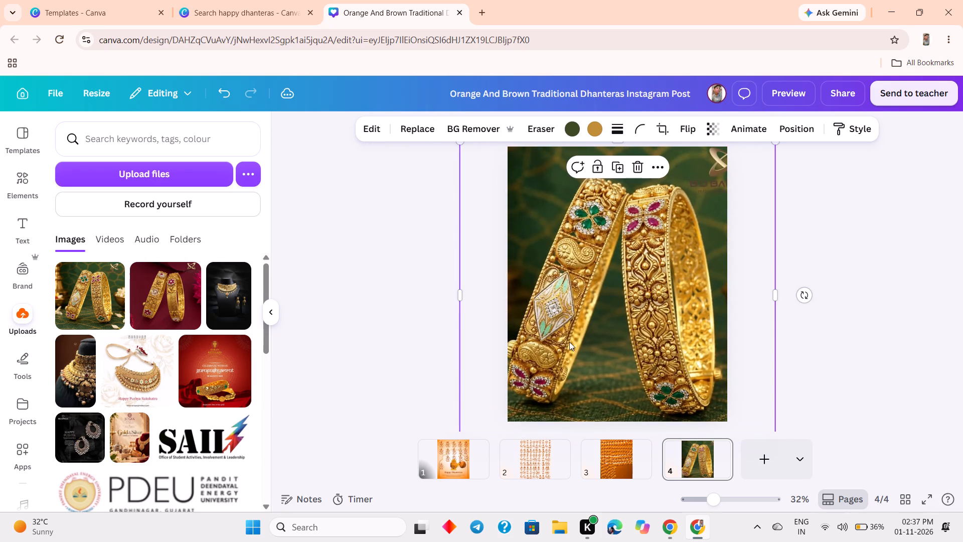
left_click_drag(603, 358, 506, 406)
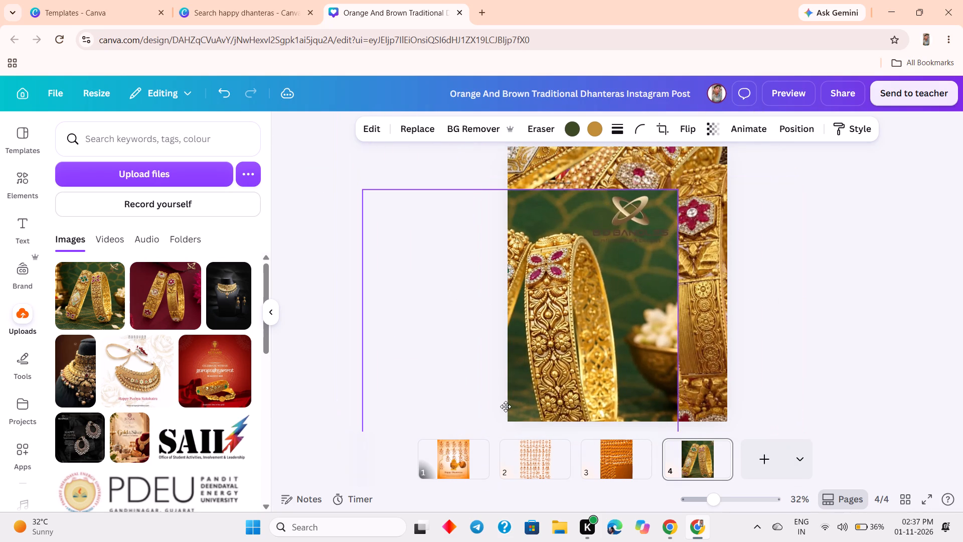
left_click_drag(506, 406, 509, 387)
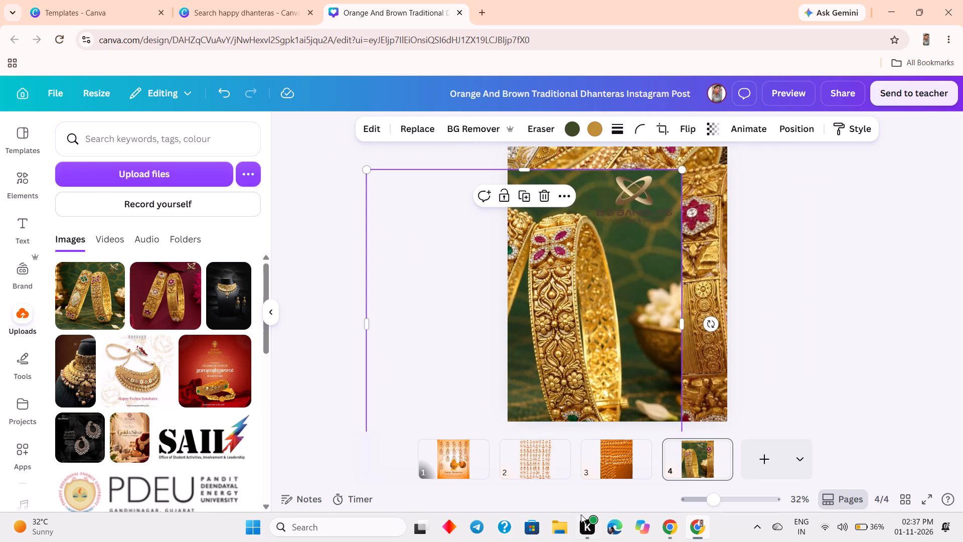